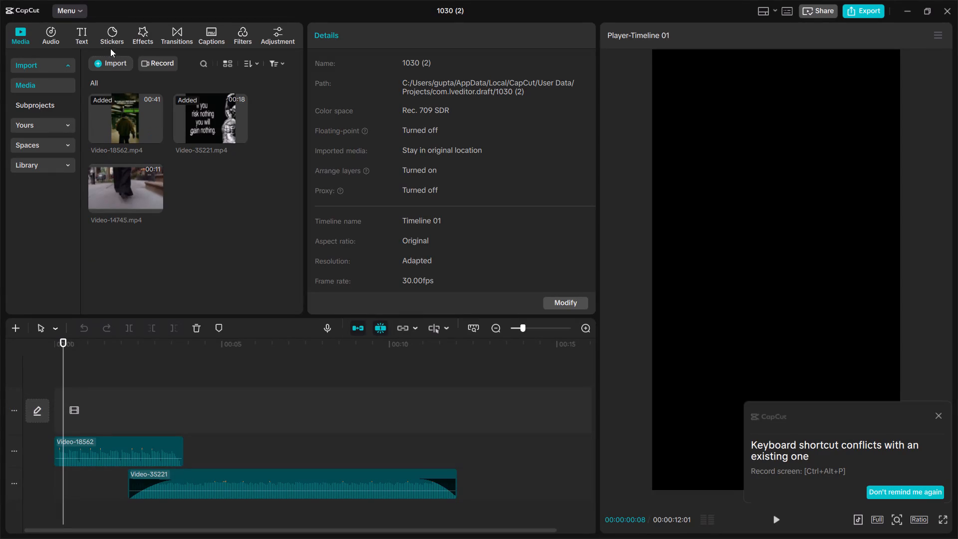
Import the clip IMG_3563 from the Hook folder on the device into the project media.
click(102, 68)
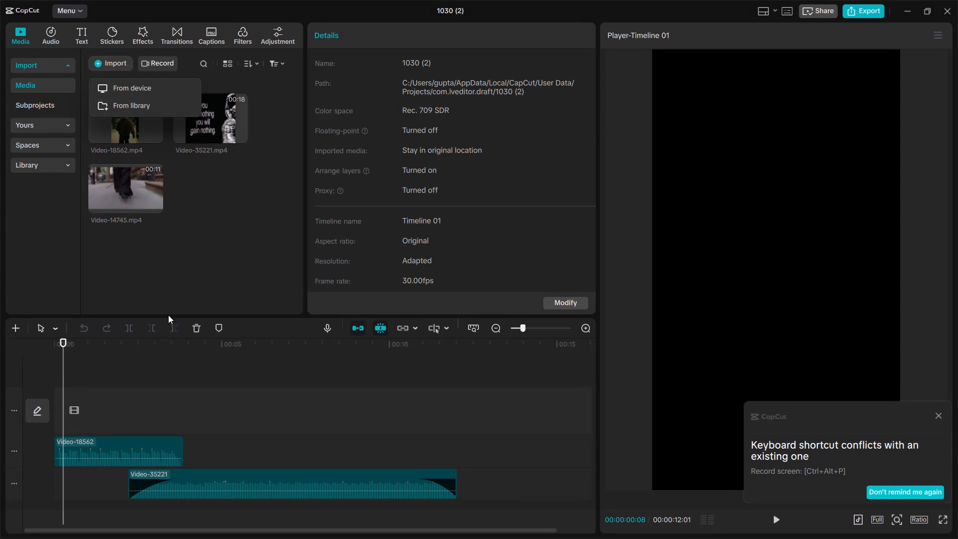
click(134, 82)
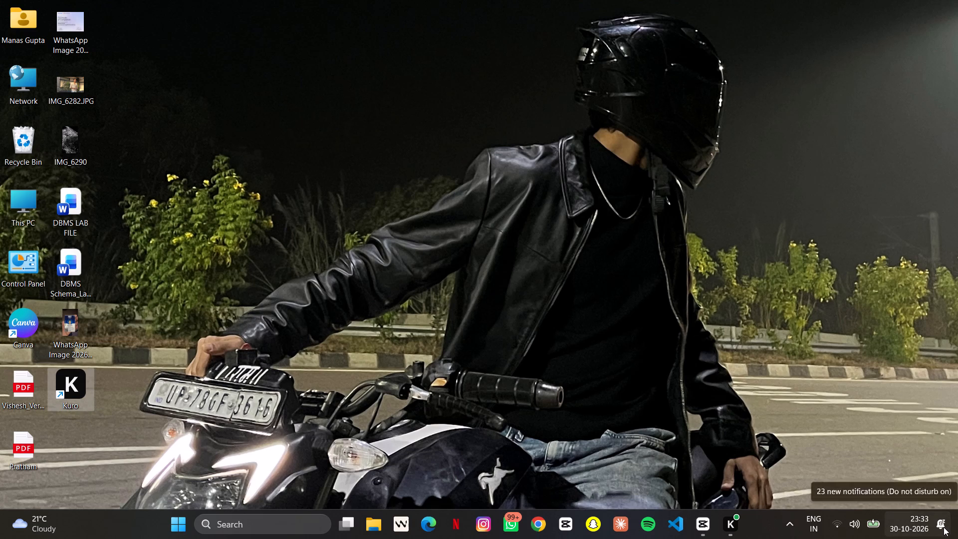
click(944, 527)
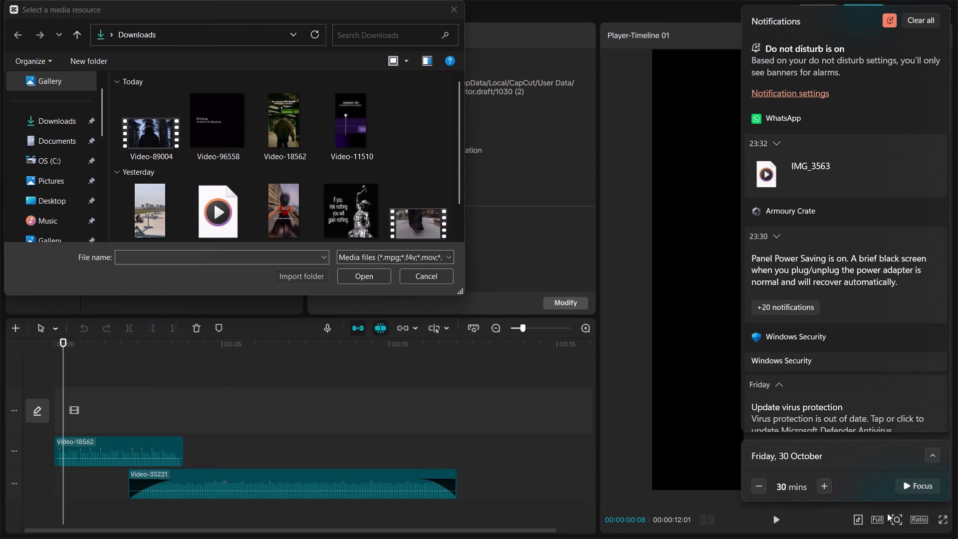
click(545, 403)
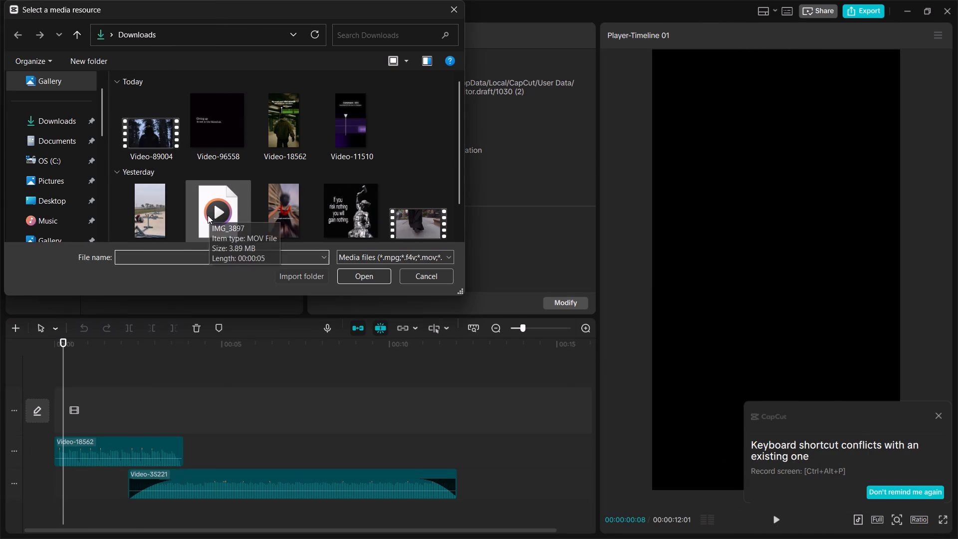
scroll(58, 199, down, 4)
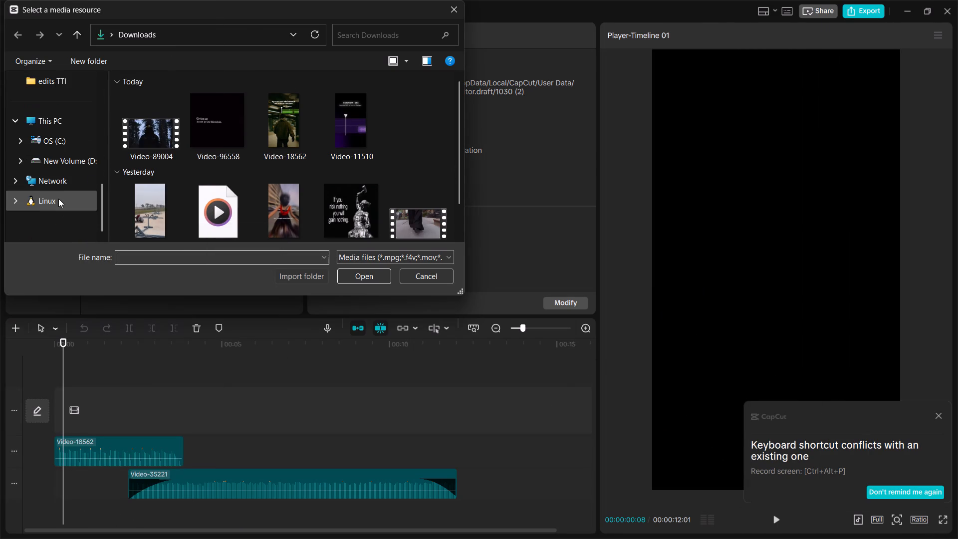
scroll(53, 78, up, 1)
double_click(53, 121)
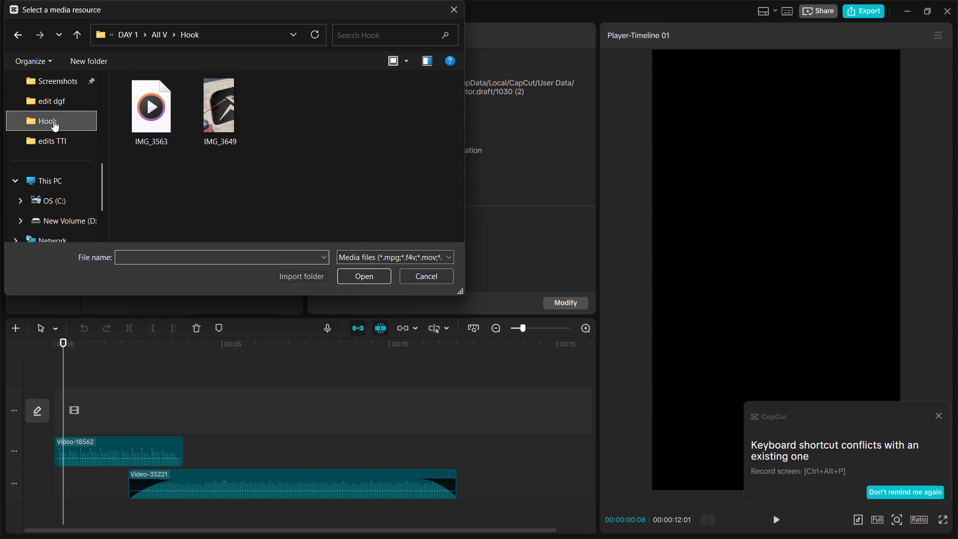
double_click(168, 122)
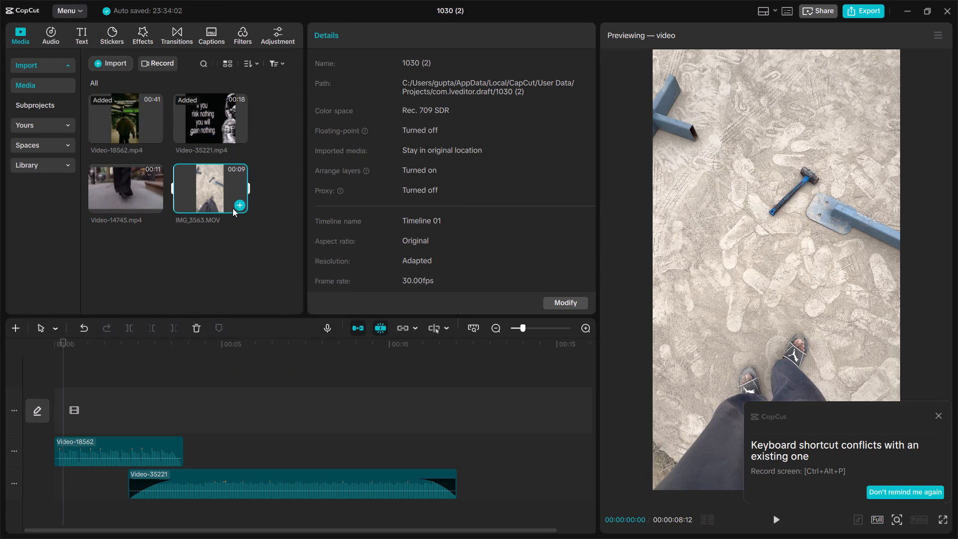
Add IMG_3563.MOV to the start of the main video track.
click(237, 202)
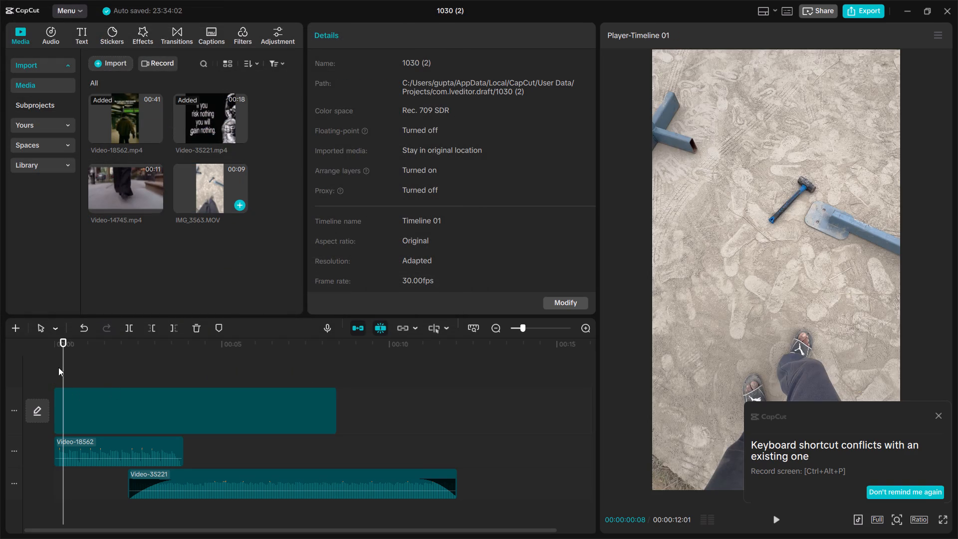
Play the timeline from the beginning to review the added clip against the audio tracks.
click(64, 364)
drag(64, 364, 55, 361)
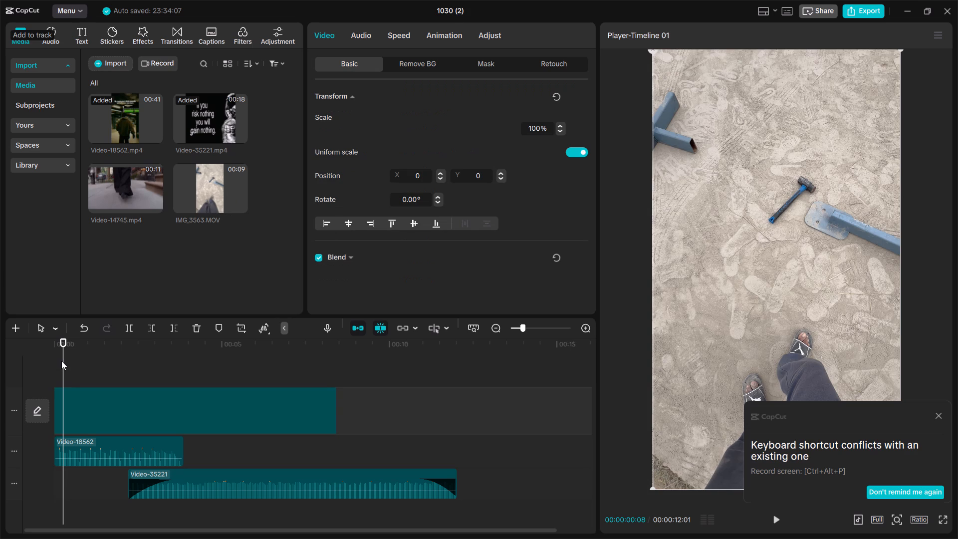
click(62, 361)
drag(62, 361, 55, 364)
click(55, 364)
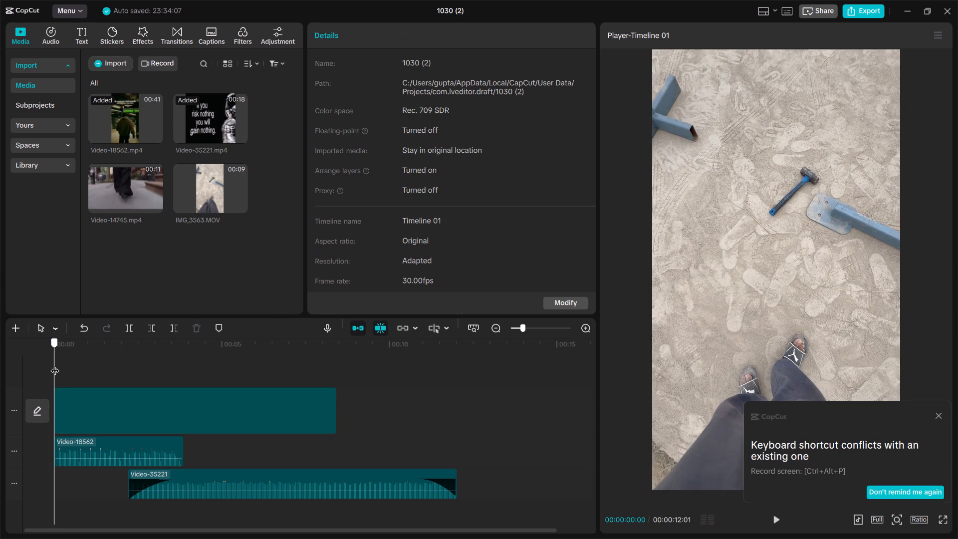
key(space)
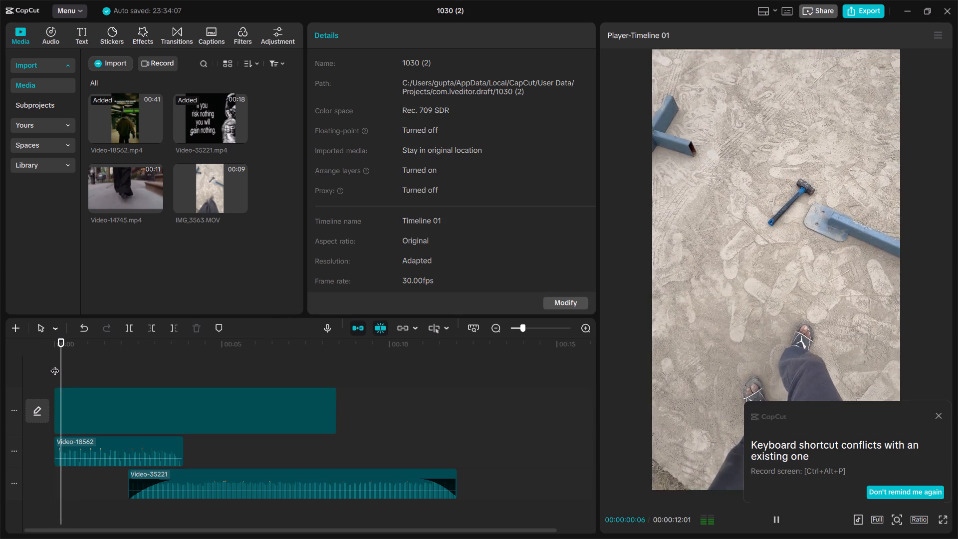
key(space)
key(space)
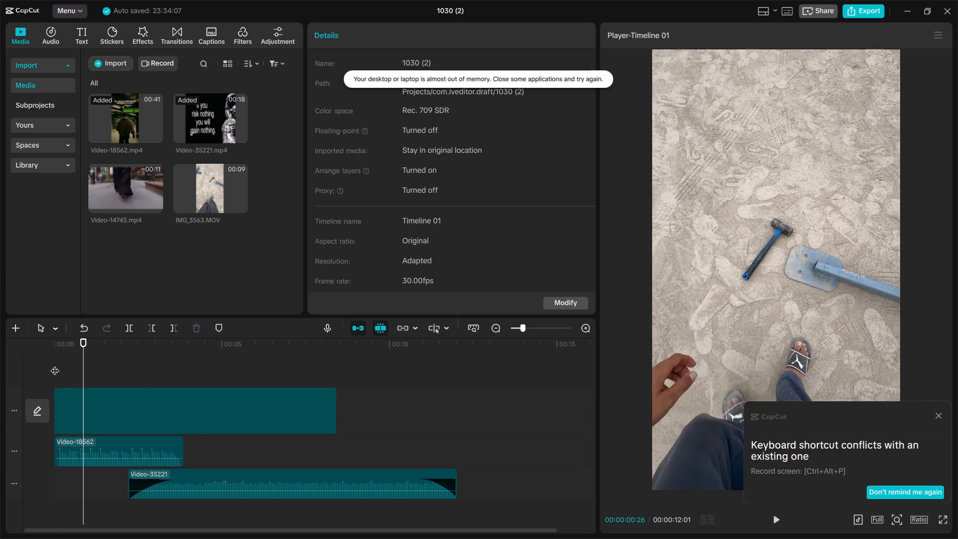
key(space)
key(space)
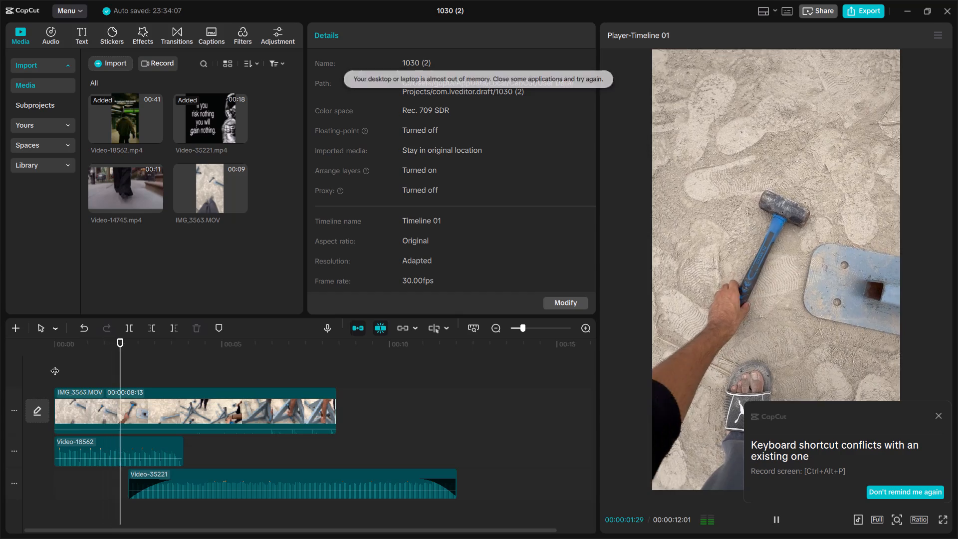
key(space)
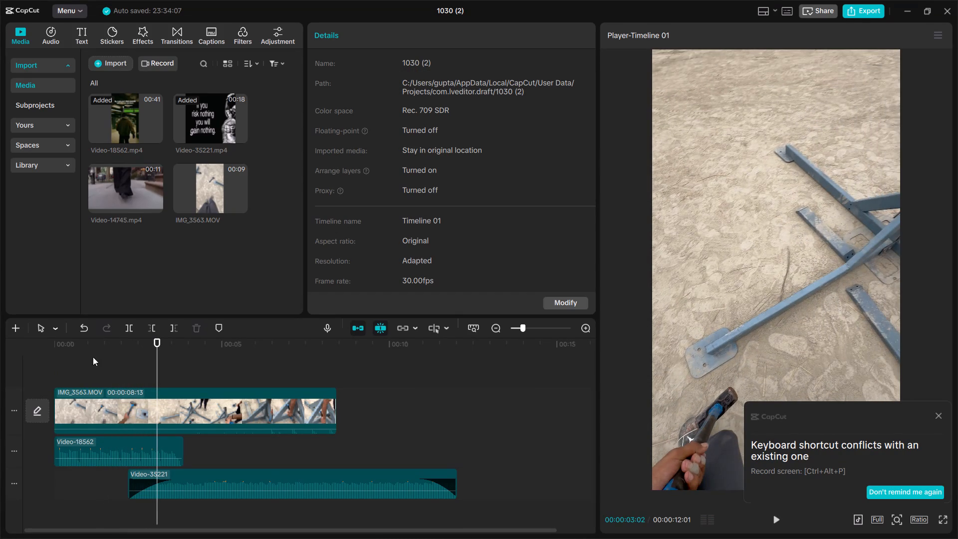
click(156, 344)
drag(156, 344, 100, 348)
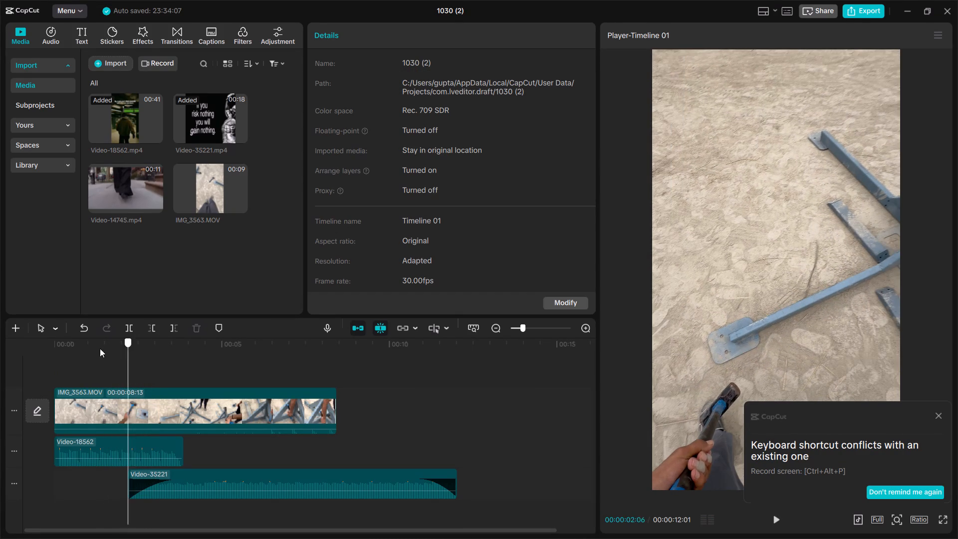
drag(100, 348, 1, 368)
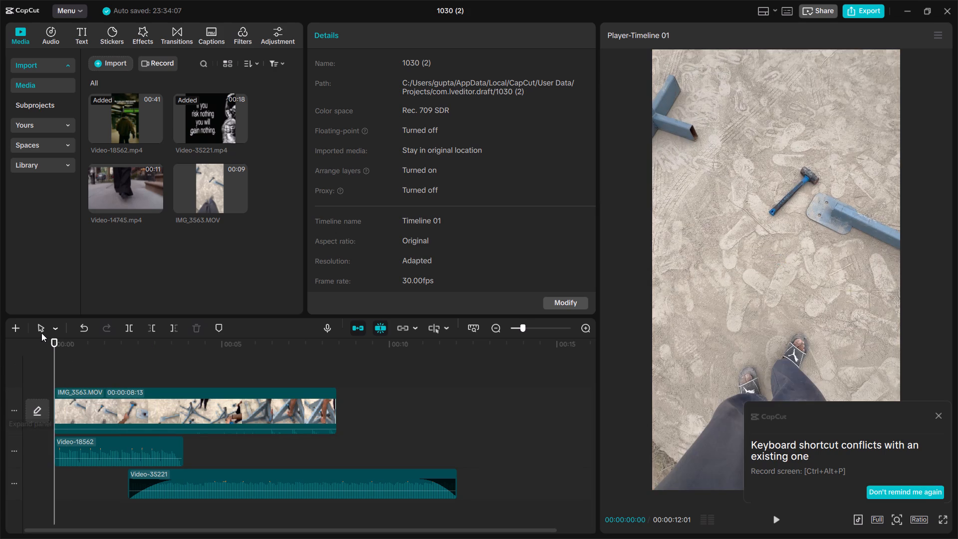
key(space)
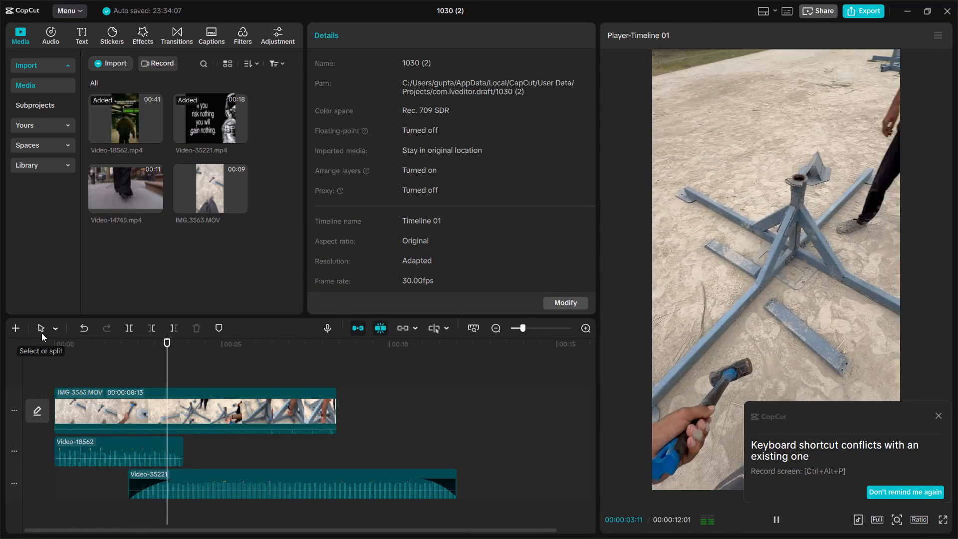
key(space)
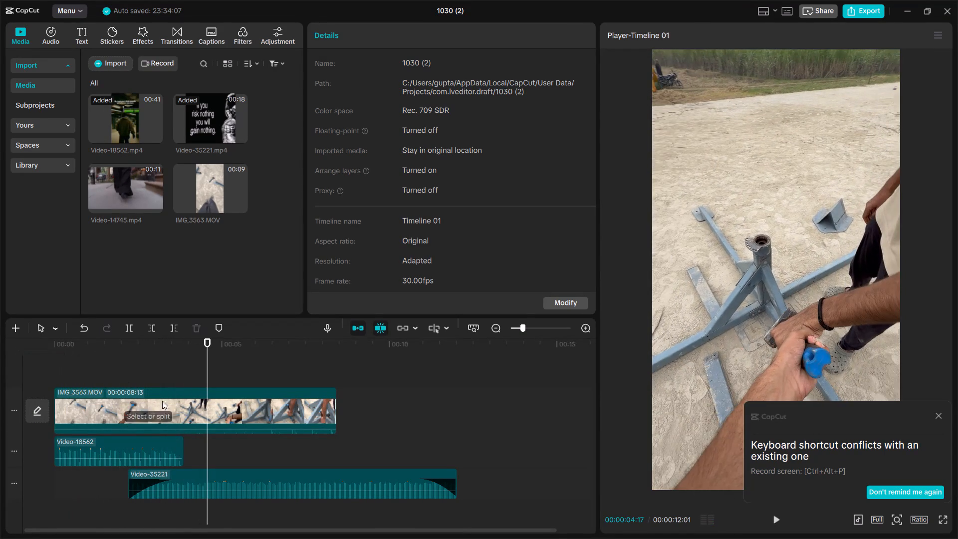
Copy the Video-18562 audio clip and paste the duplicate at 00:00:01:11 on the timeline.
double_click(100, 378)
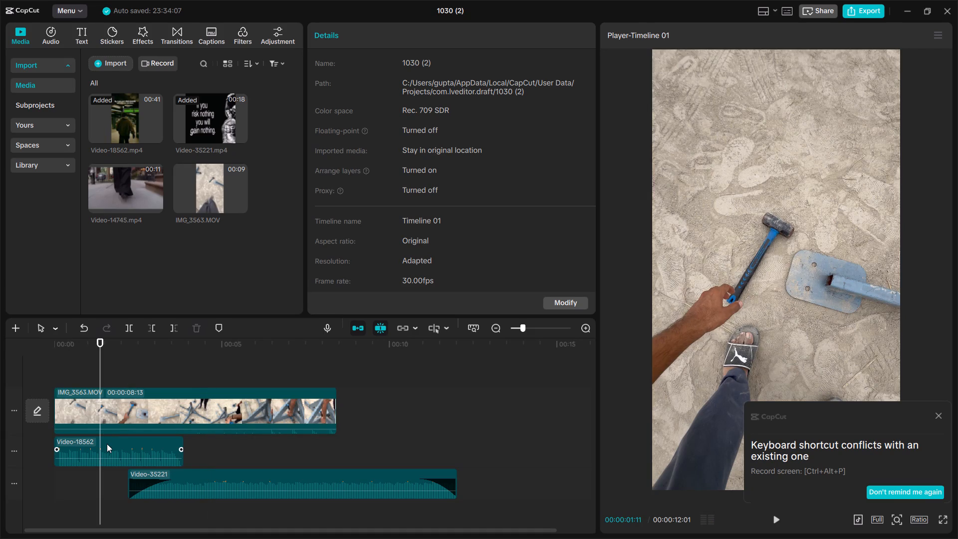
click(107, 446)
key(ctrl+c)
key(ctrl+v)
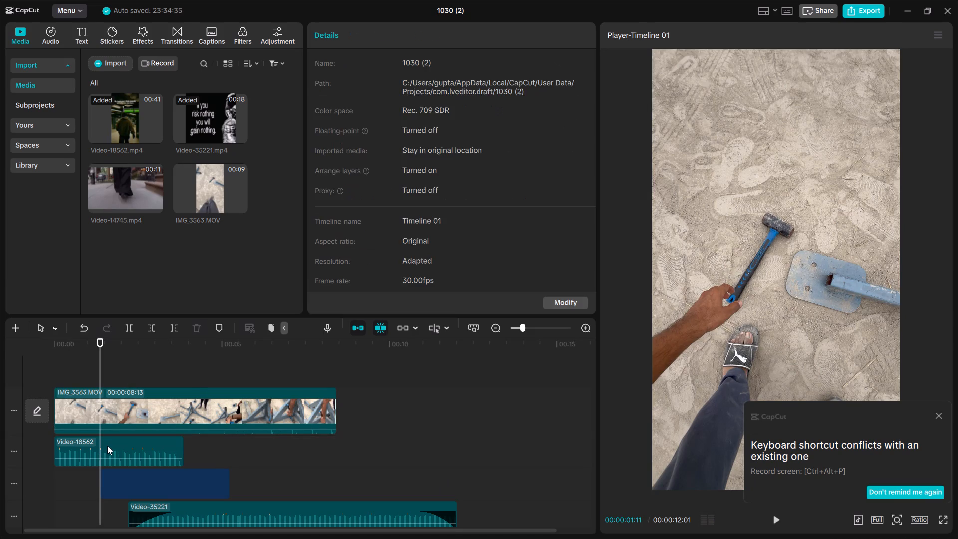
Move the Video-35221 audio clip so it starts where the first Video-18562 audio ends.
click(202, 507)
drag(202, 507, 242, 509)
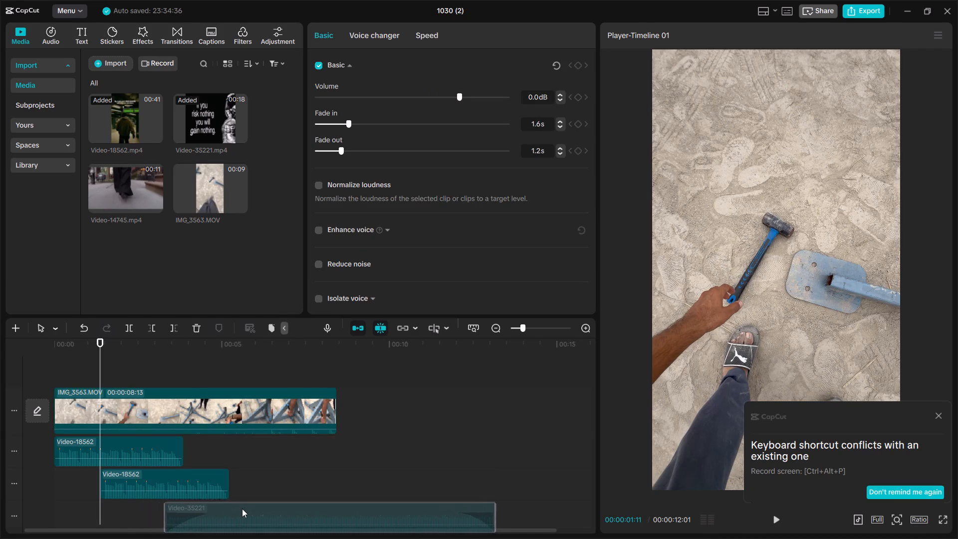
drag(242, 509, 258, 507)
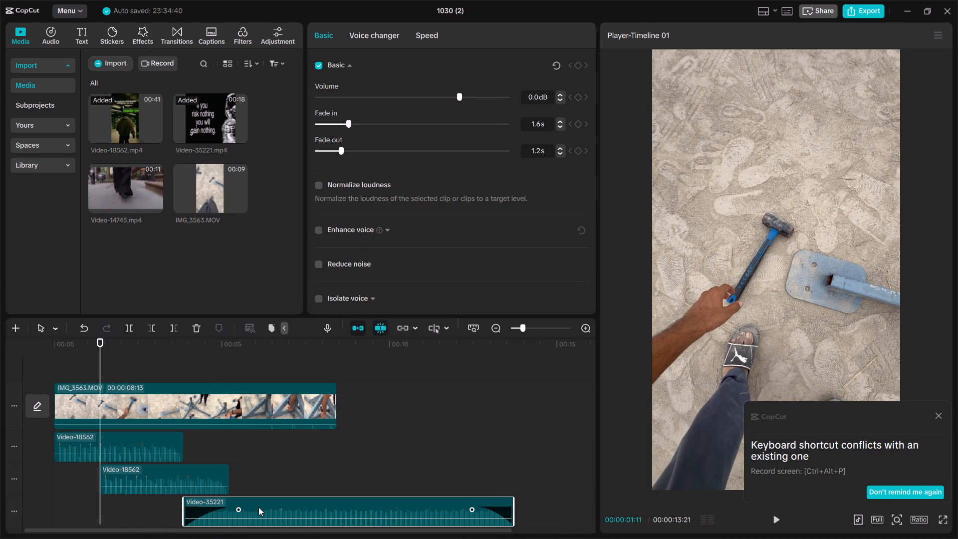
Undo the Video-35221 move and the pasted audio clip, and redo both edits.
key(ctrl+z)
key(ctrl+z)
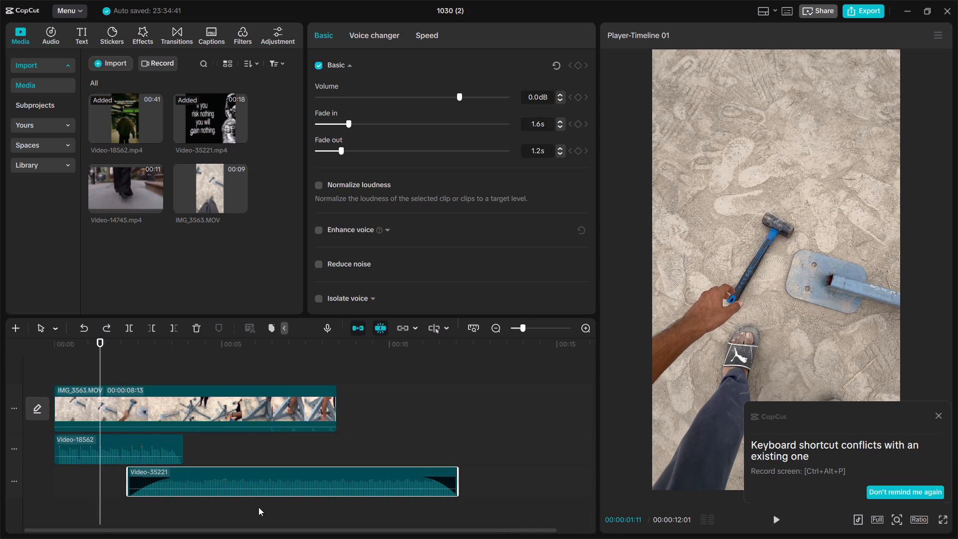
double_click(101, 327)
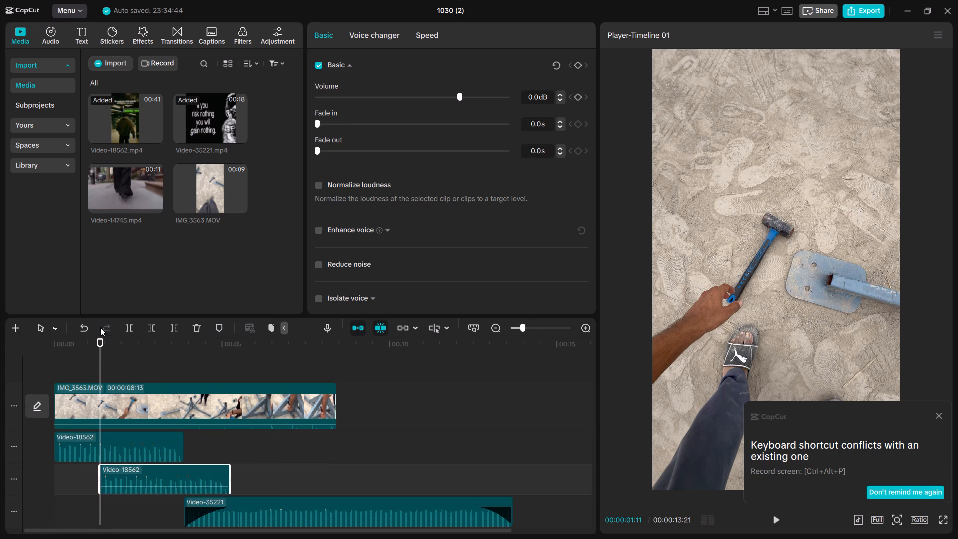
Trim the start of the copied Video-18562 audio slightly and place it just before the first Video-18562 clip ends.
drag(185, 477, 186, 475)
drag(186, 475, 260, 477)
drag(173, 468, 180, 469)
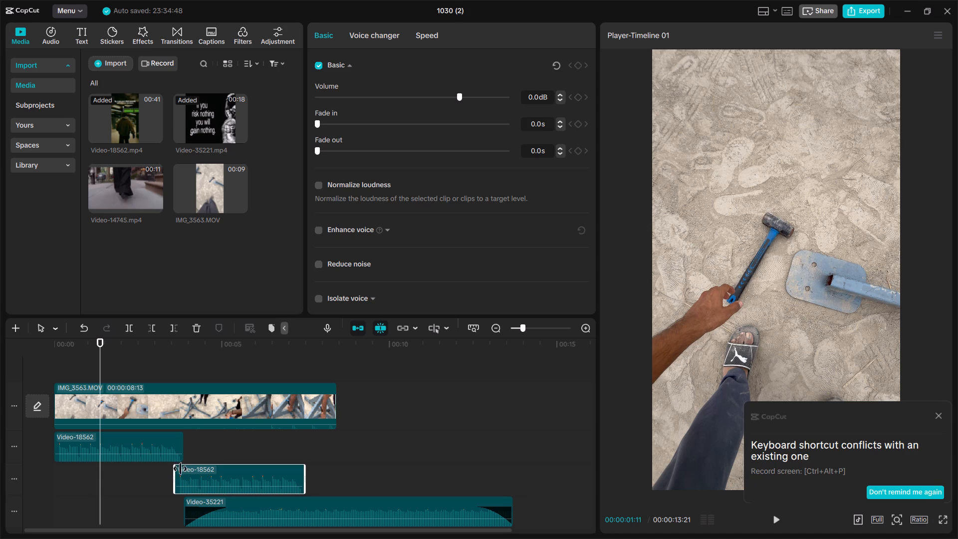
drag(180, 469, 182, 469)
double_click(171, 467)
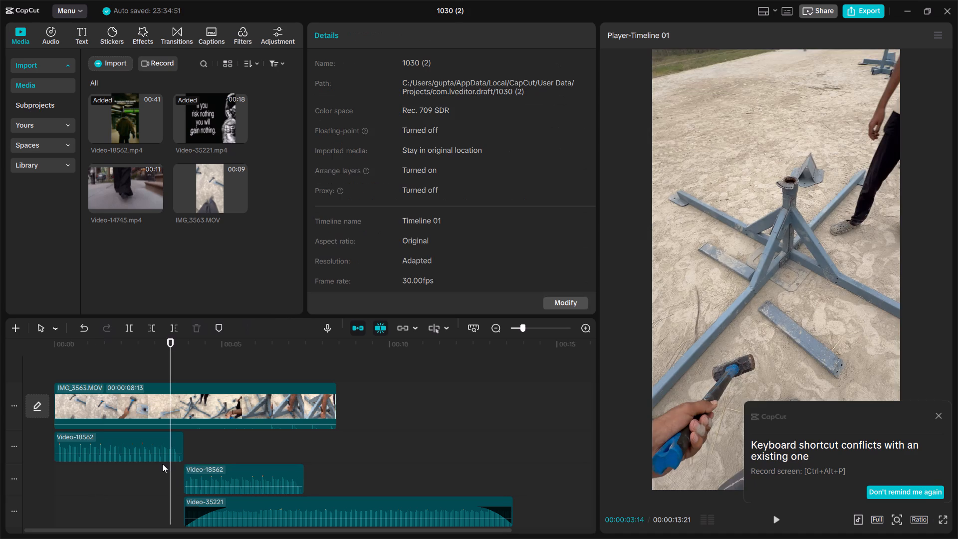
click(209, 467)
drag(207, 471, 200, 469)
Move the Video-35221 audio later so its fade-in overlaps the end of the second Video-18562 clip.
click(255, 501)
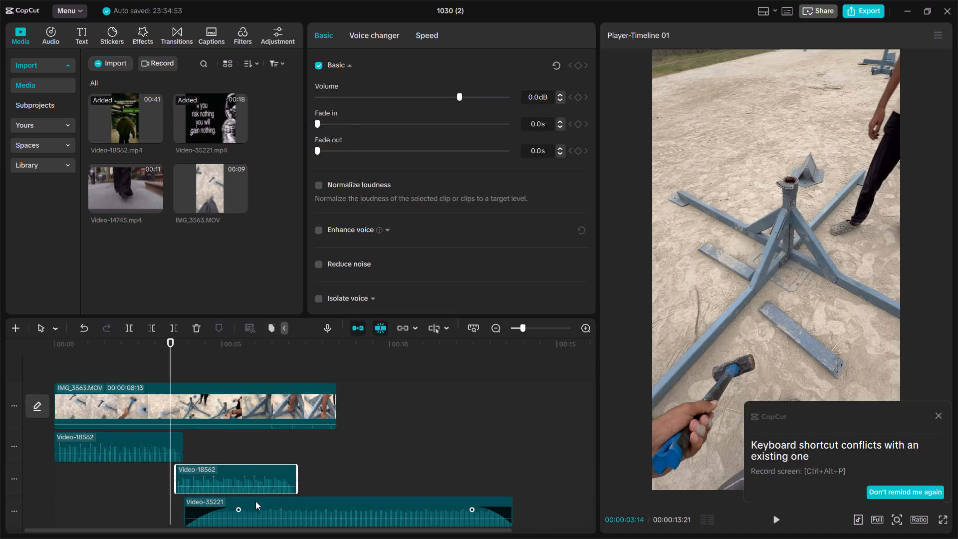
drag(255, 501, 318, 501)
drag(307, 504, 301, 503)
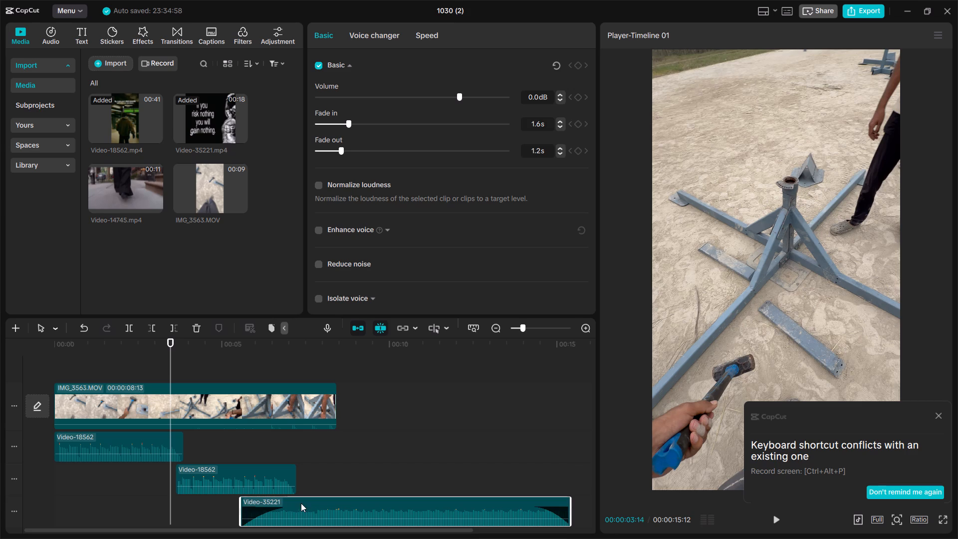
Trim the end of the IMG_3563 video clip to a duration of 00:00:06:14.
key(space)
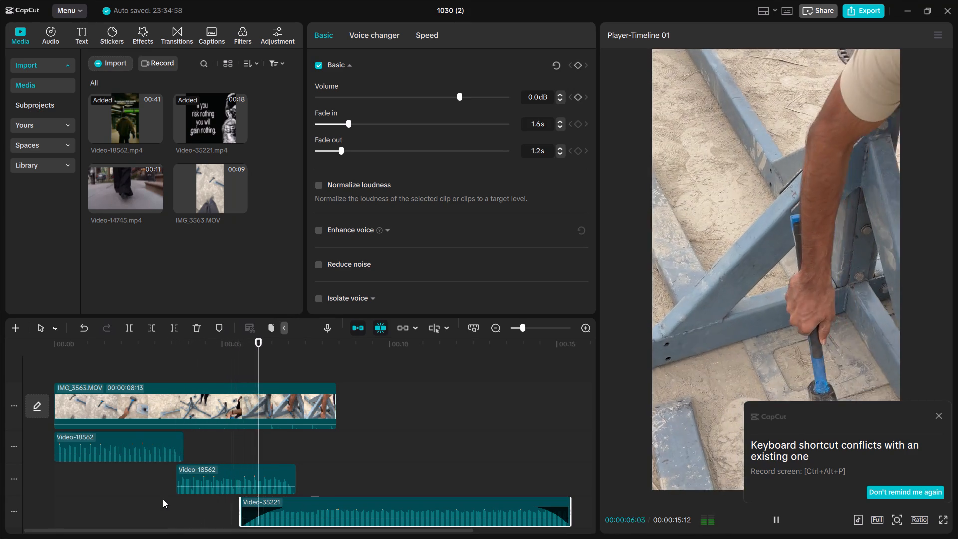
key(space)
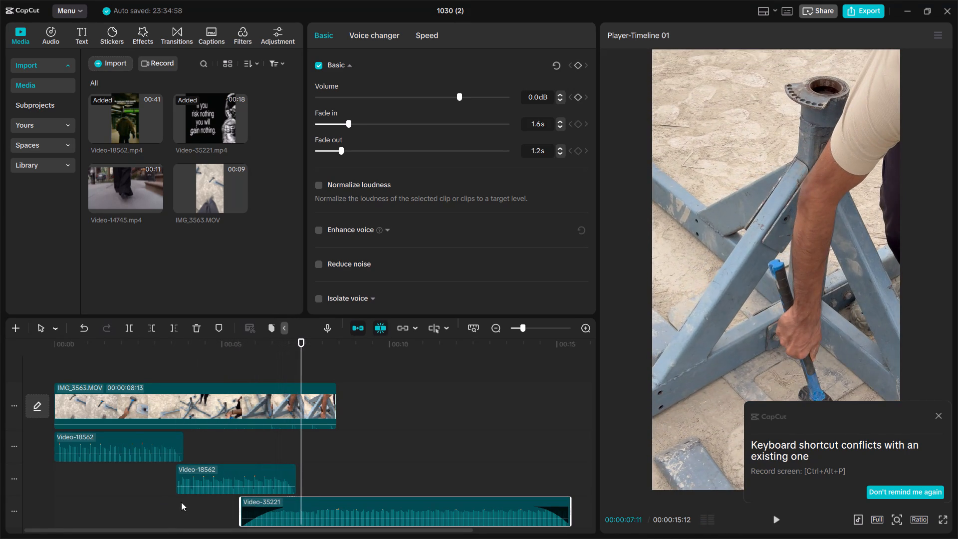
click(282, 403)
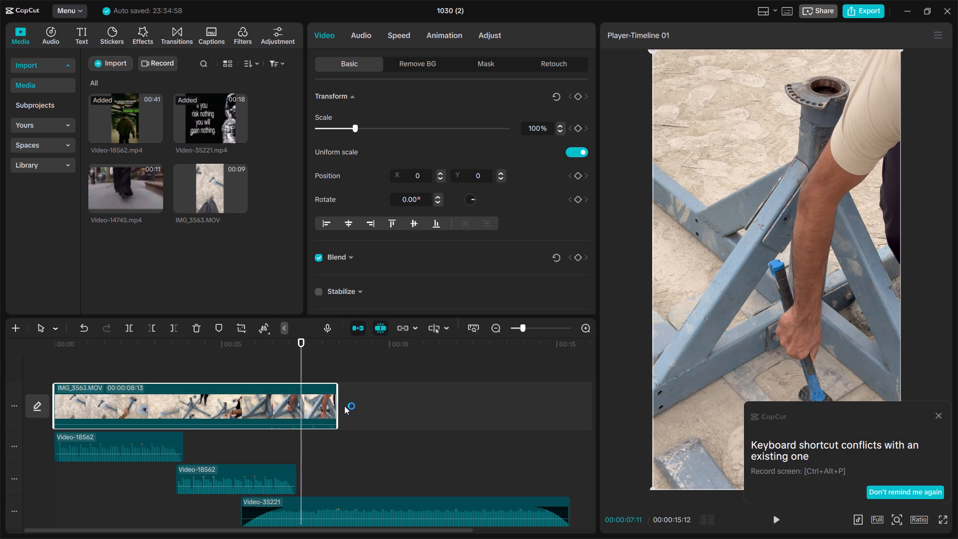
drag(338, 404, 306, 401)
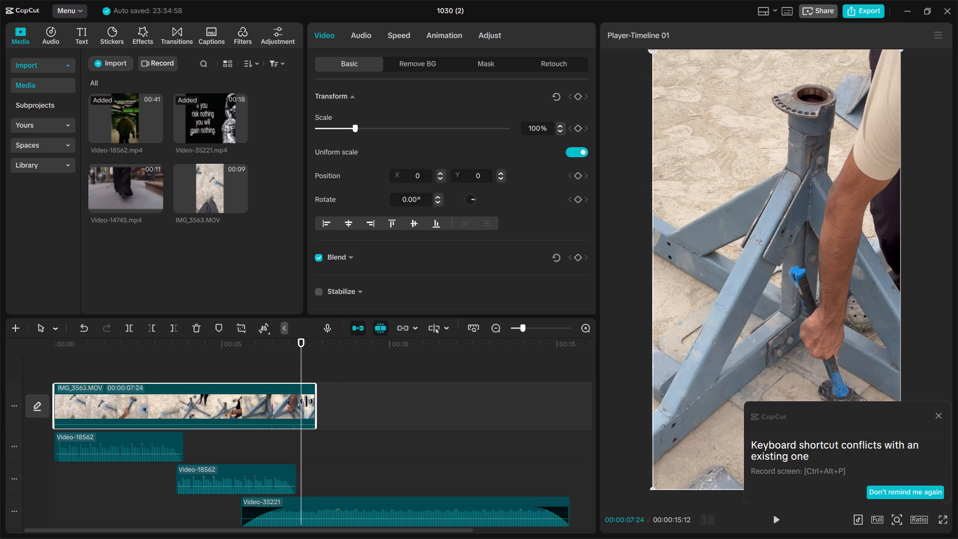
drag(306, 401, 285, 399)
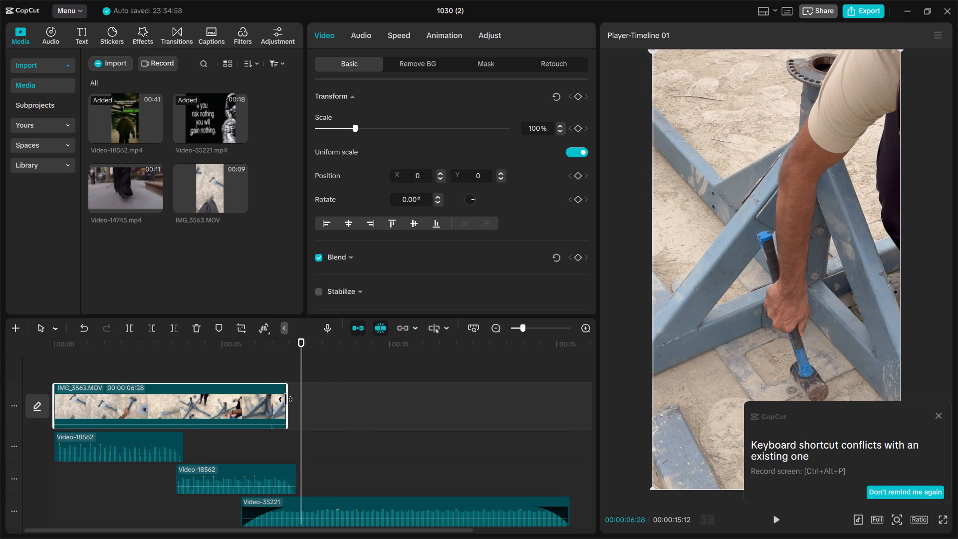
drag(285, 399, 273, 396)
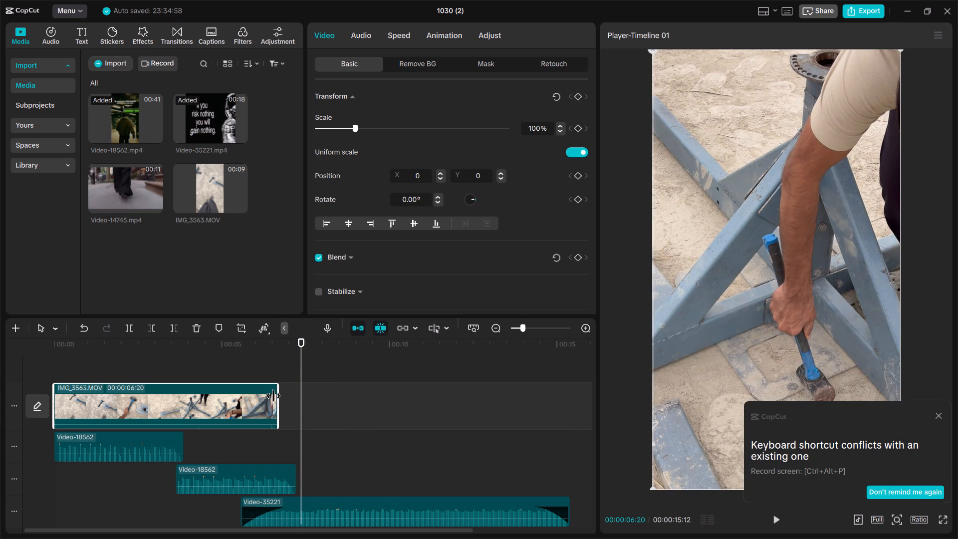
drag(273, 396, 275, 396)
click(277, 396)
click(268, 396)
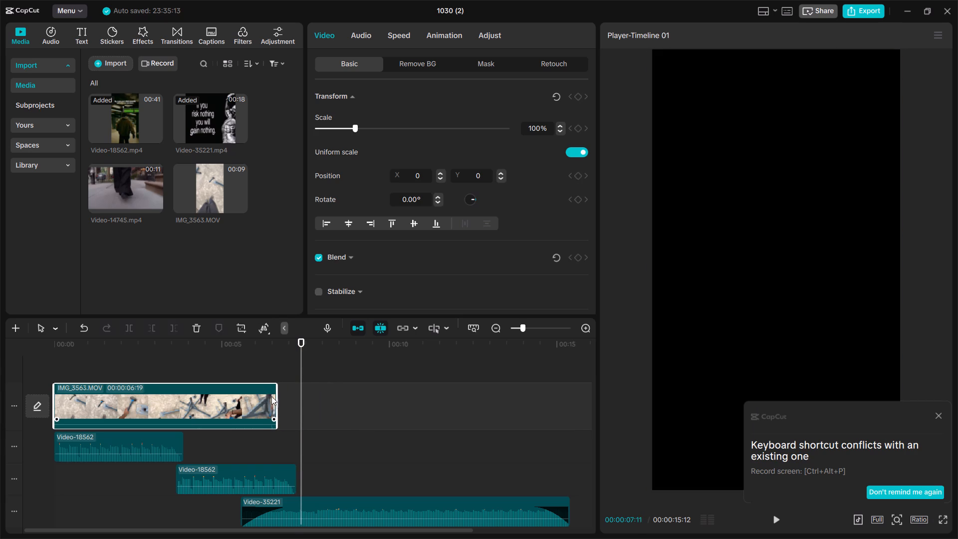
drag(277, 398, 268, 398)
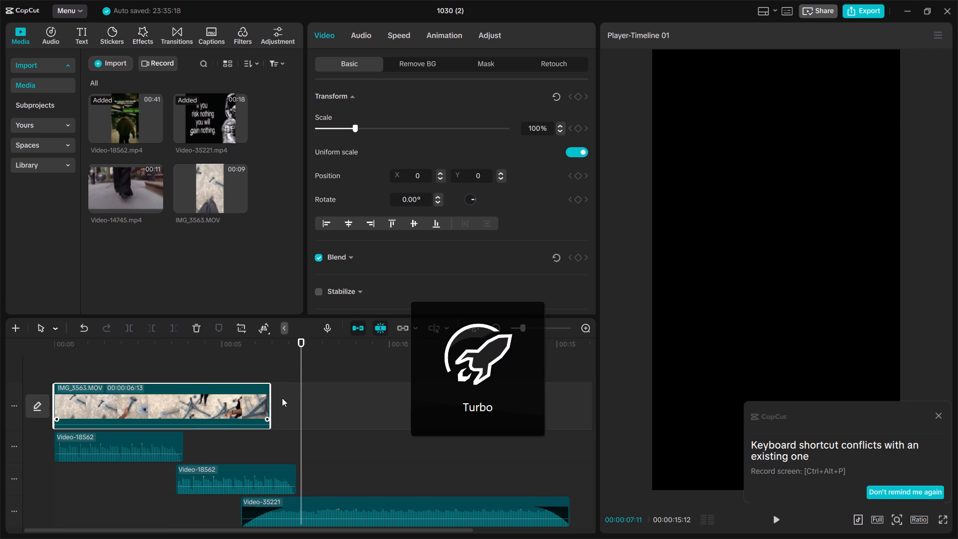
drag(270, 409, 267, 410)
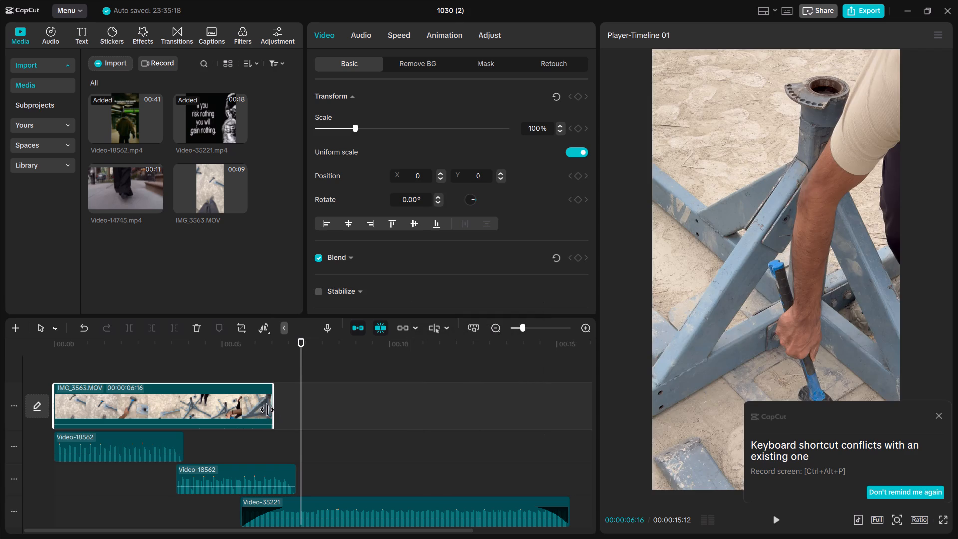
drag(267, 410, 262, 406)
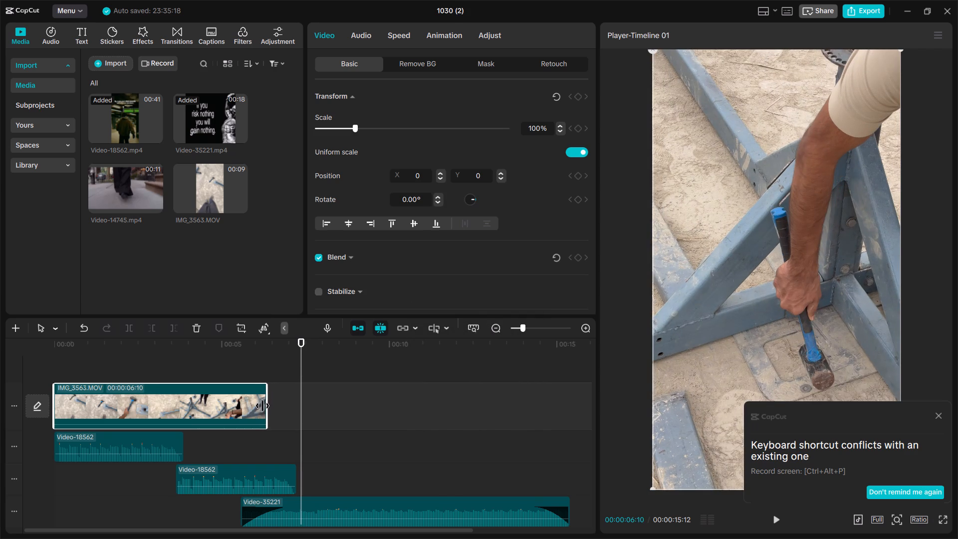
drag(262, 406, 253, 406)
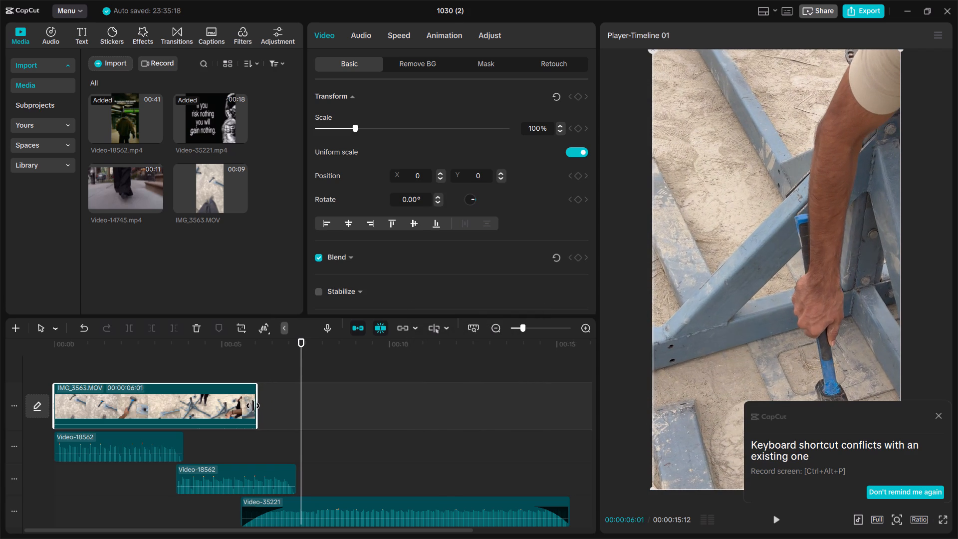
drag(253, 406, 266, 402)
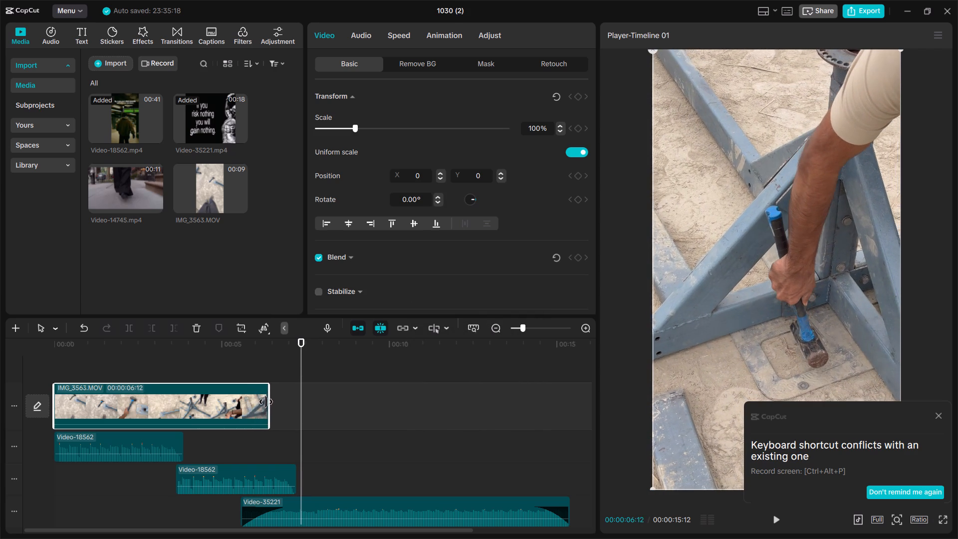
drag(266, 402, 268, 401)
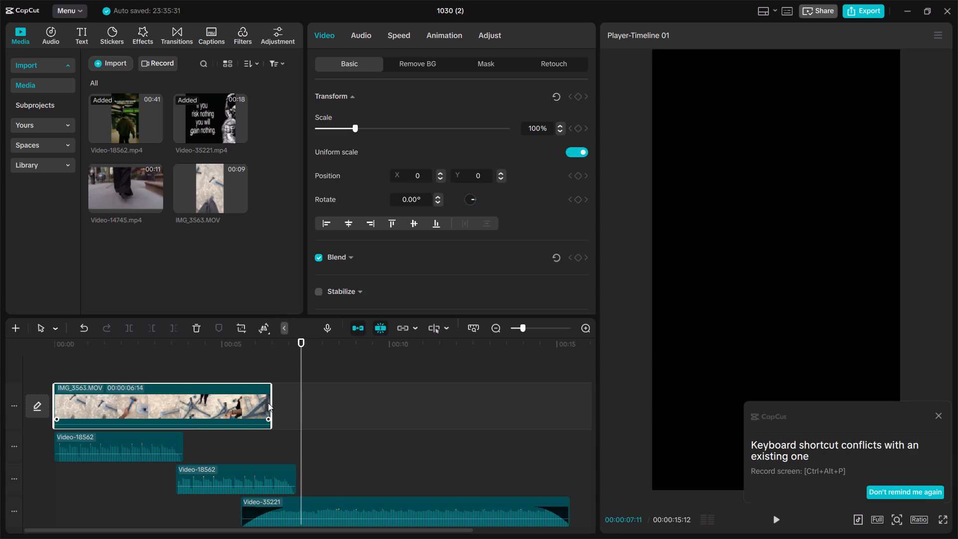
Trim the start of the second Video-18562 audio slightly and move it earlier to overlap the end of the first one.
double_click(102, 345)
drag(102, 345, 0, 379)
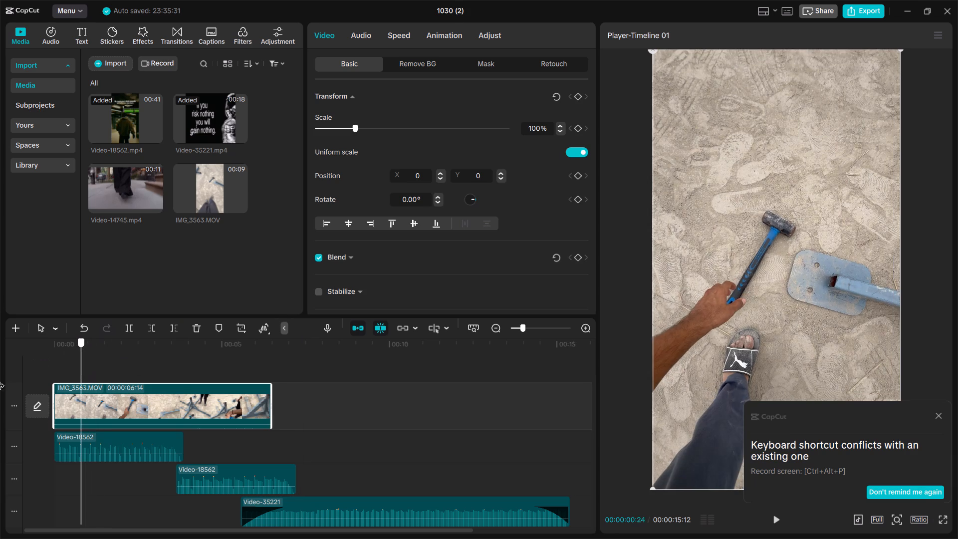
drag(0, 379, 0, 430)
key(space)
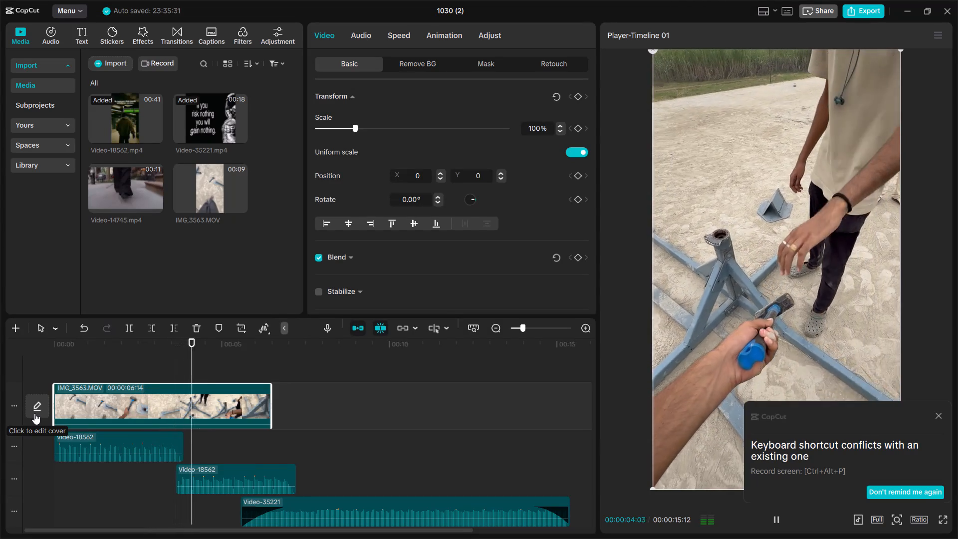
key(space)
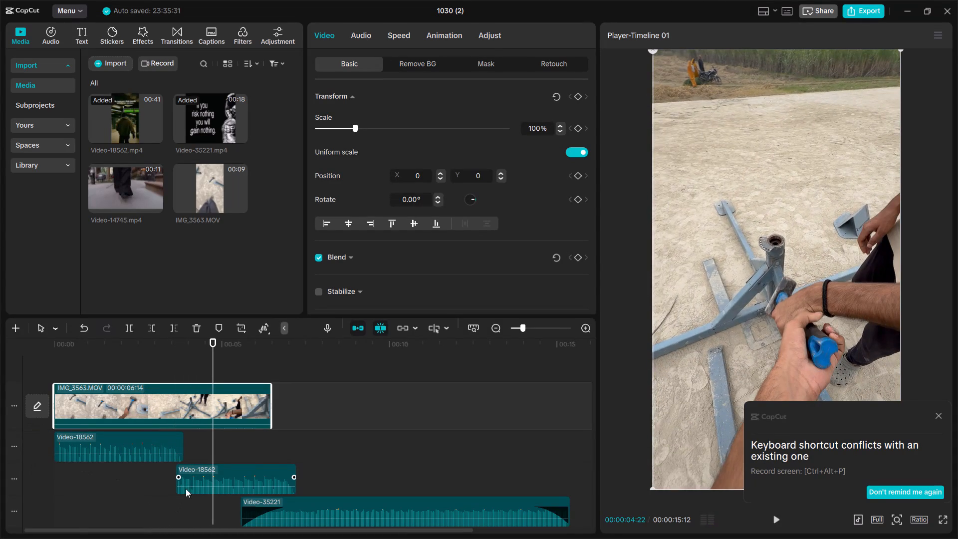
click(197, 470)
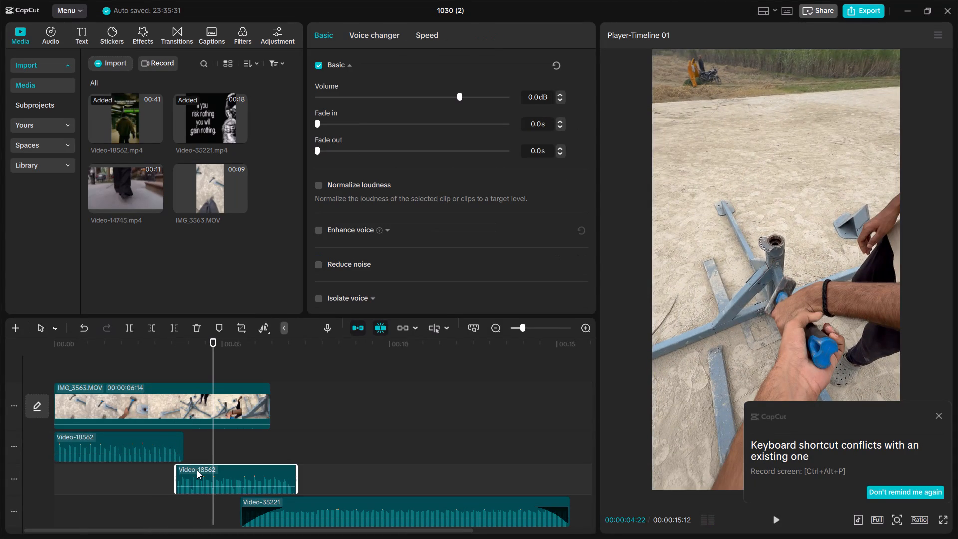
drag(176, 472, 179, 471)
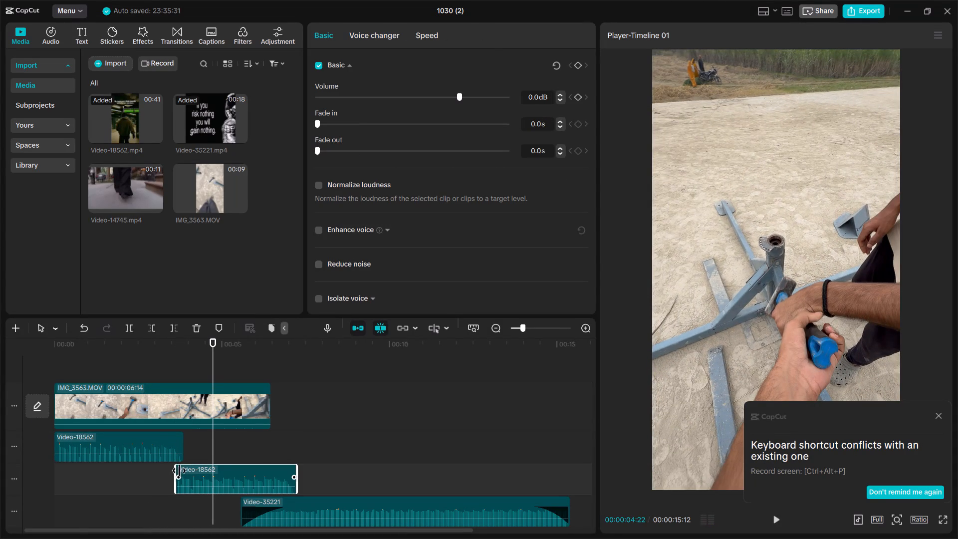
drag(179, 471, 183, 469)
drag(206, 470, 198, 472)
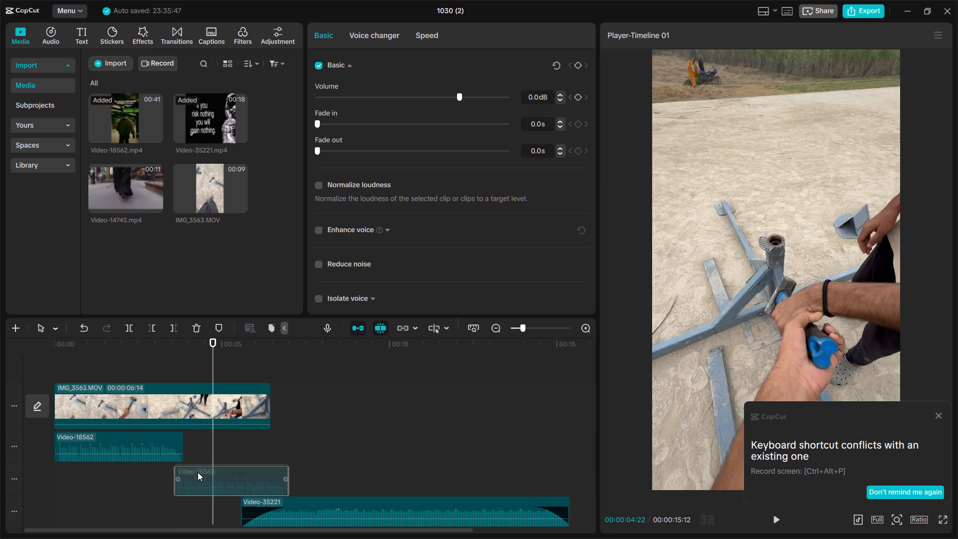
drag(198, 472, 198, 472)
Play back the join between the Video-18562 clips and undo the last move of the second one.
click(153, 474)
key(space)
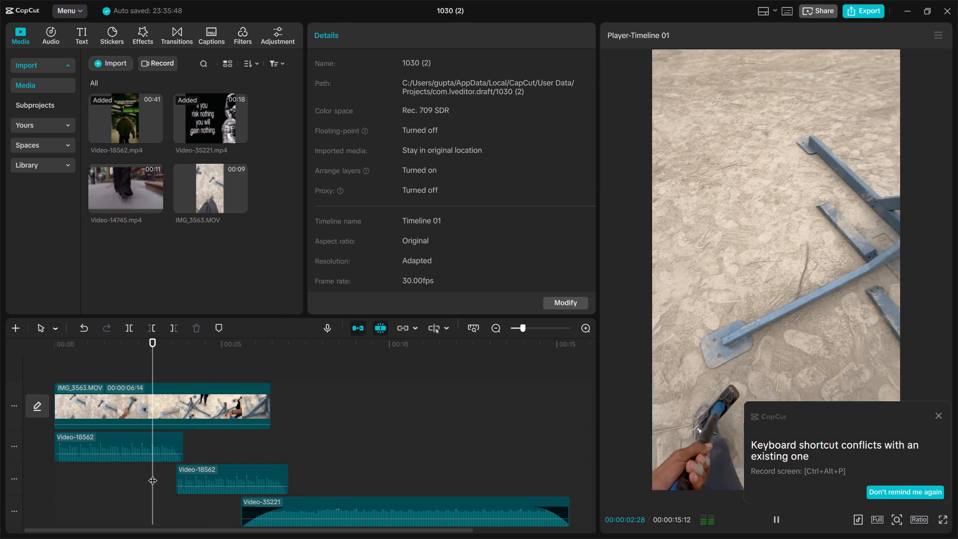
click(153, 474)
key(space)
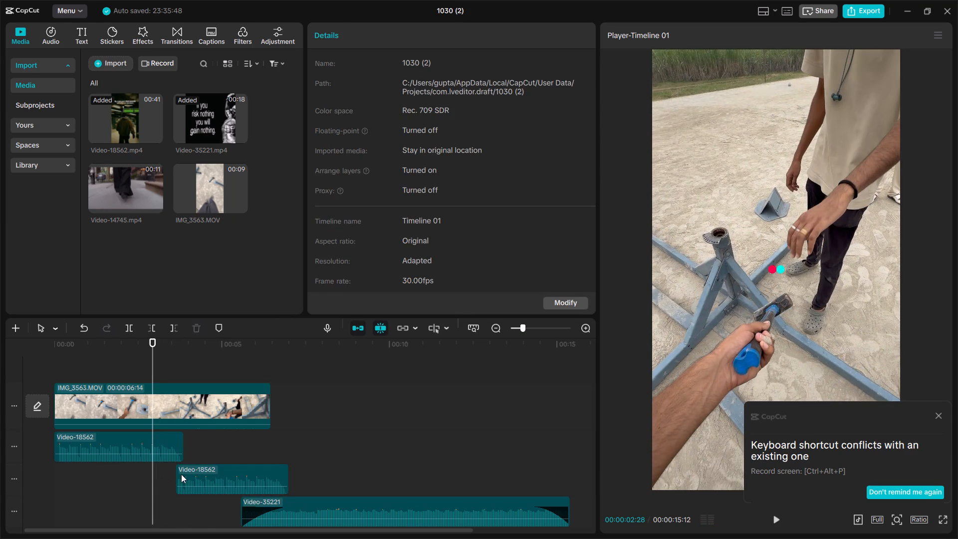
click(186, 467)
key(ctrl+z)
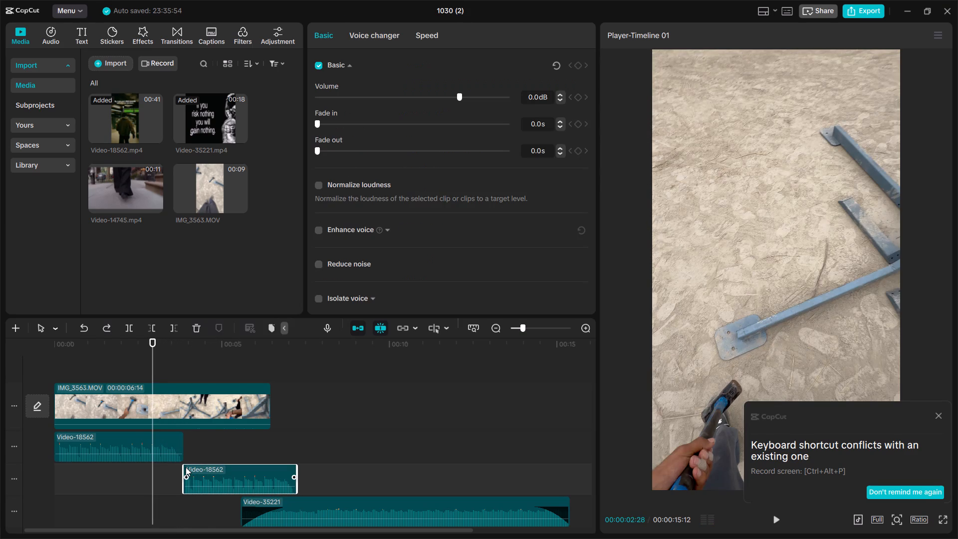
Extend the start of the second Video-18562 audio and place it so it begins just before the first one ends.
drag(181, 467, 120, 469)
drag(179, 473, 199, 473)
click(175, 475)
key(space)
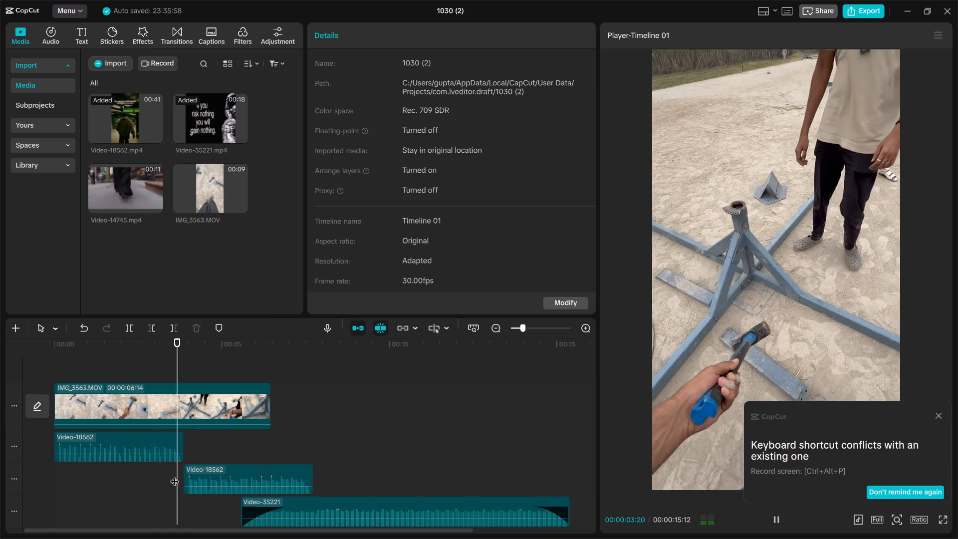
click(175, 475)
click(216, 469)
click(216, 469)
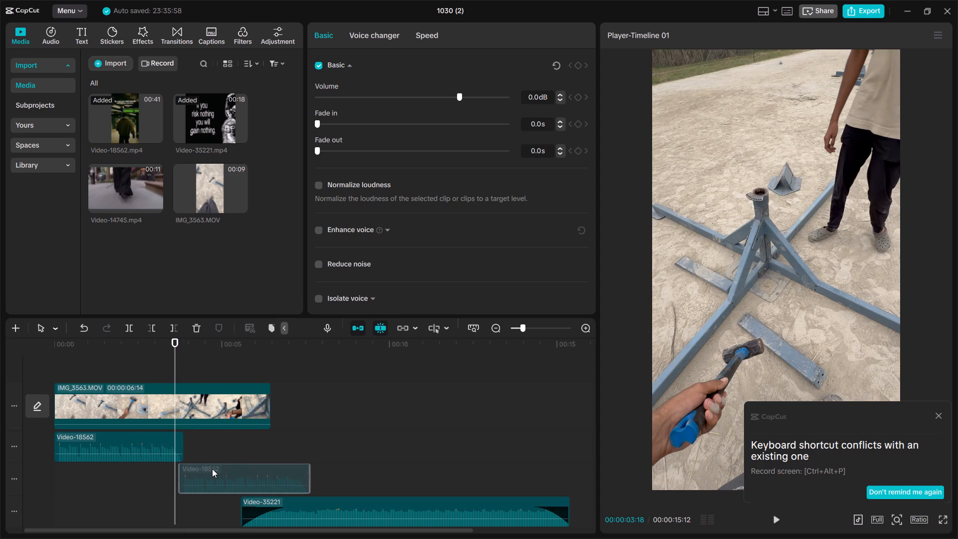
click(164, 475)
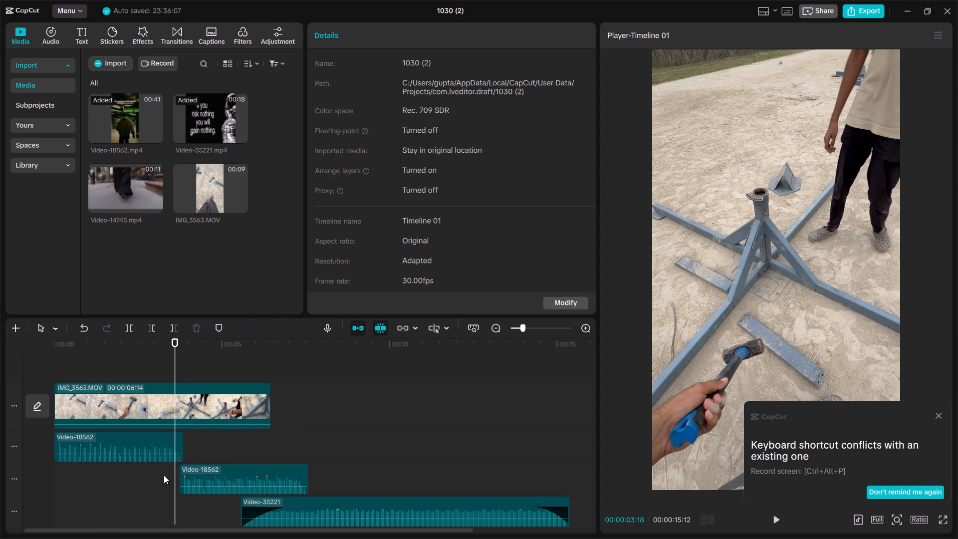
Play back the join between the two Video-18562 audio clips, both from just before it and from the timeline's beginning.
key(space)
key(space)
click(164, 475)
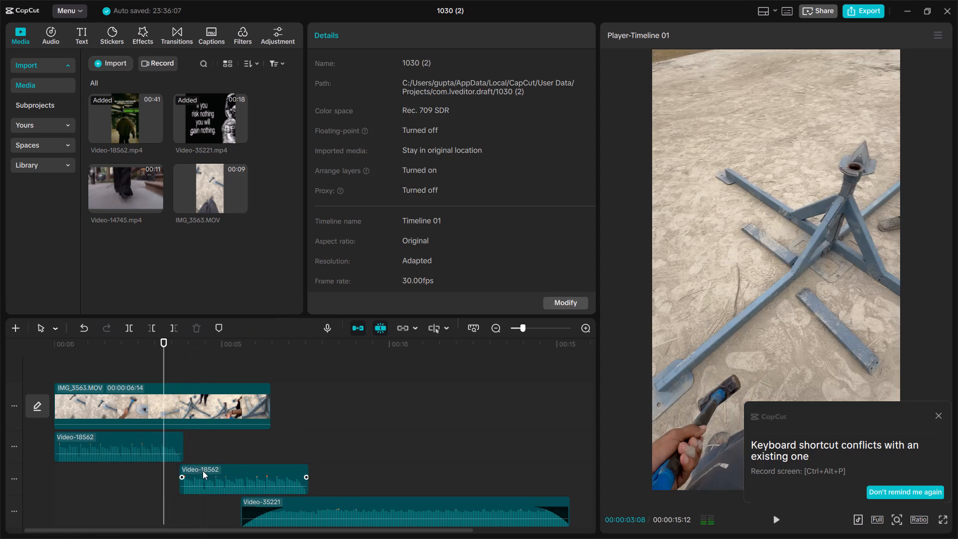
click(206, 470)
click(168, 476)
key(space)
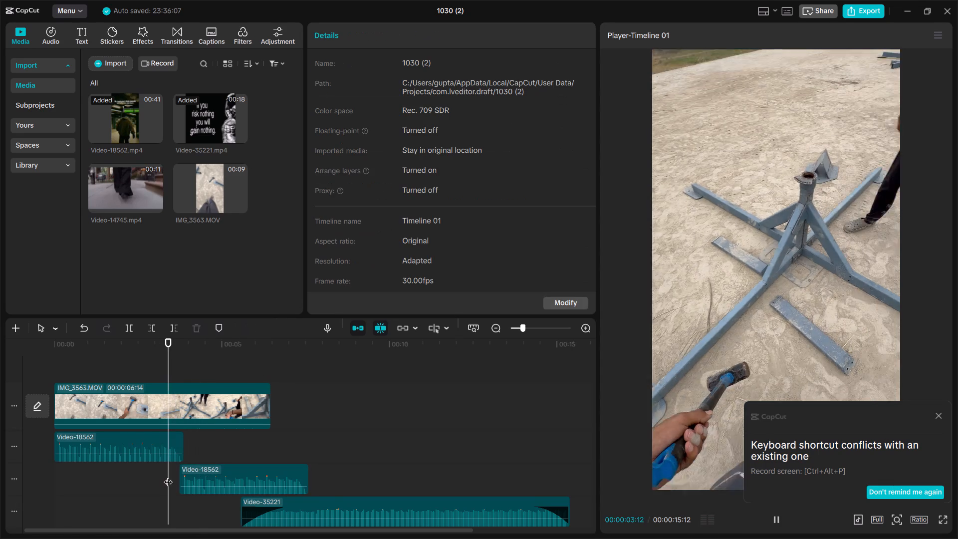
click(168, 476)
click(191, 471)
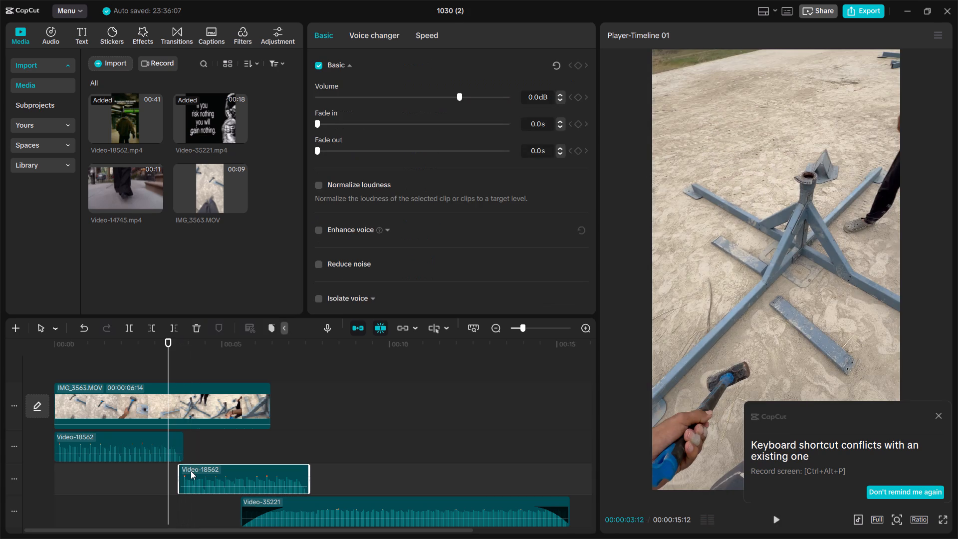
double_click(67, 472)
key(space)
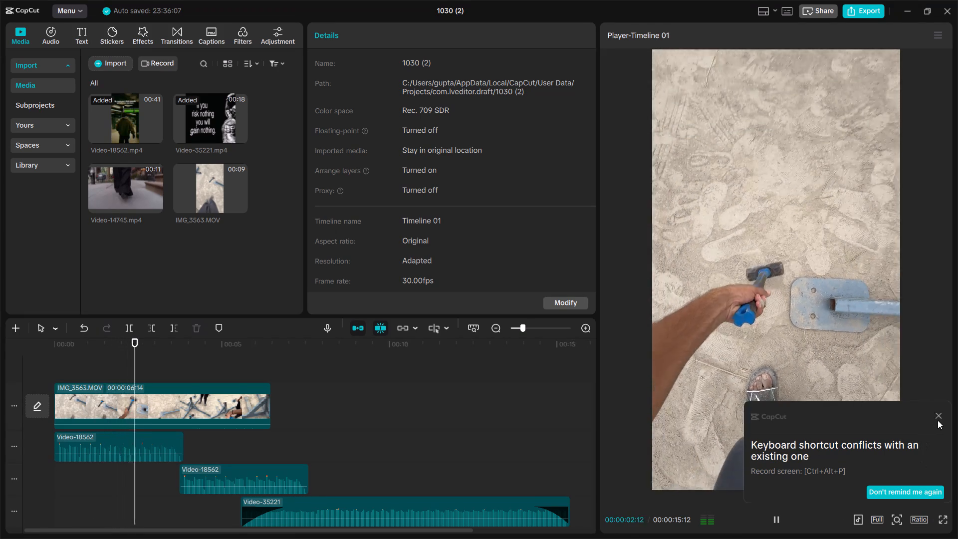
Dismiss the keyboard shortcut conflict notification.
click(938, 420)
click(939, 418)
drag(939, 418, 803, 501)
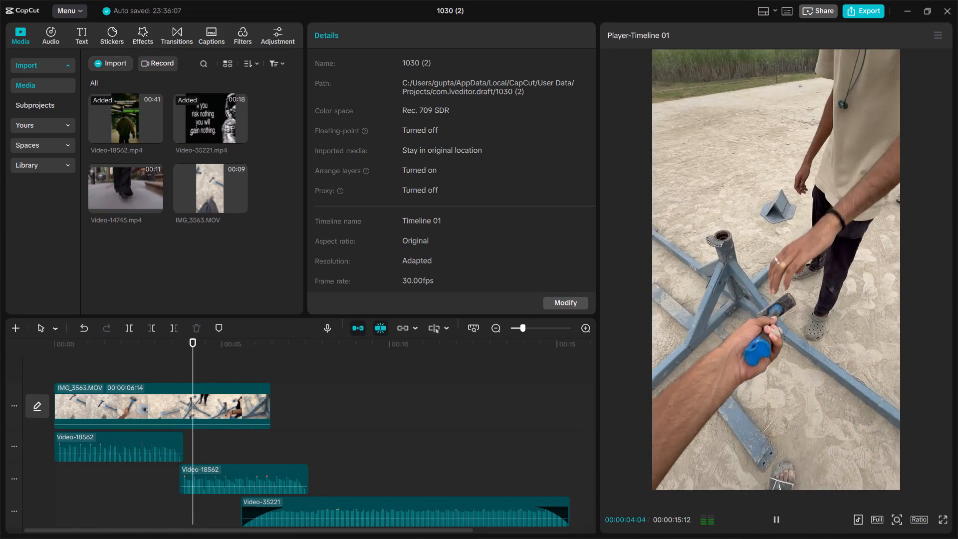
Split the second Video-18562 audio at 00:00:06:09, near the end of the IMG_3563 clip, and delete the remainder.
click(201, 473)
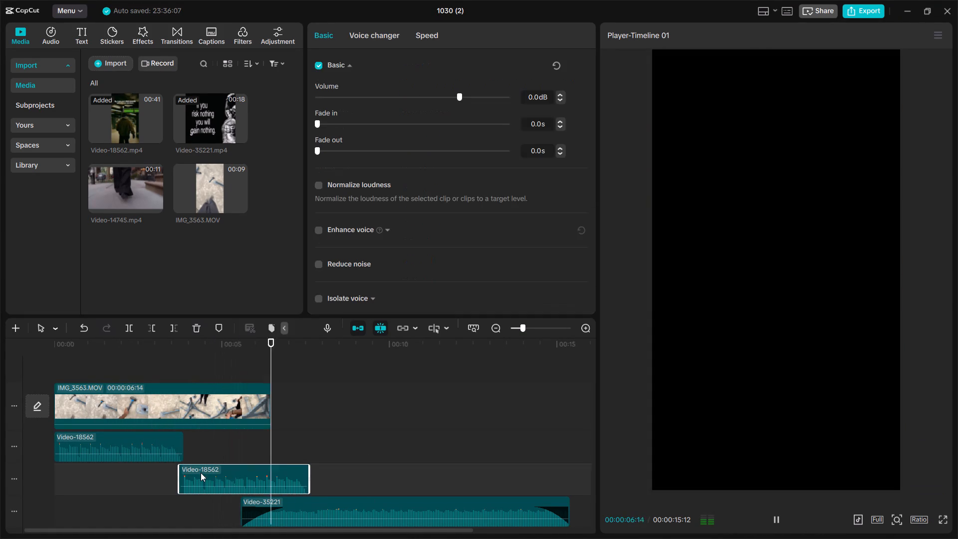
click(305, 446)
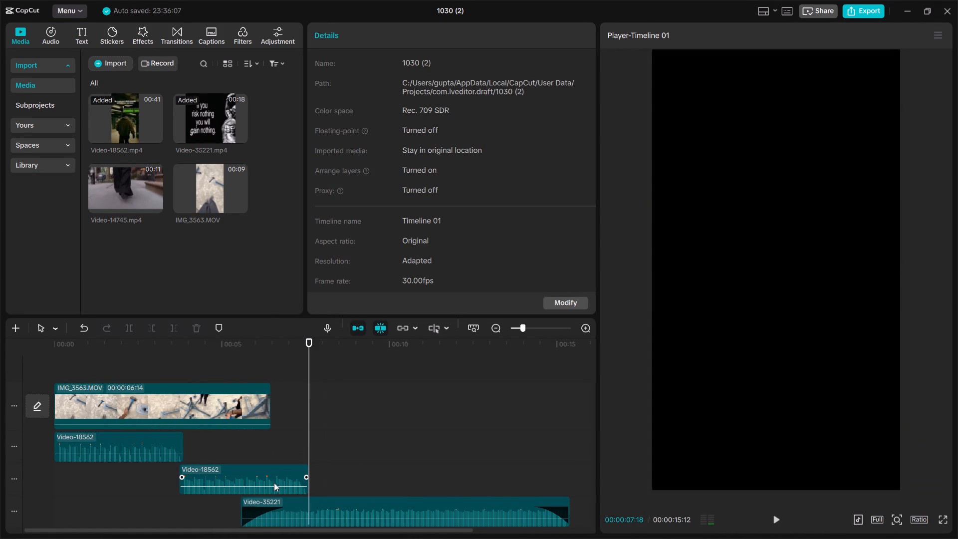
click(249, 478)
click(265, 466)
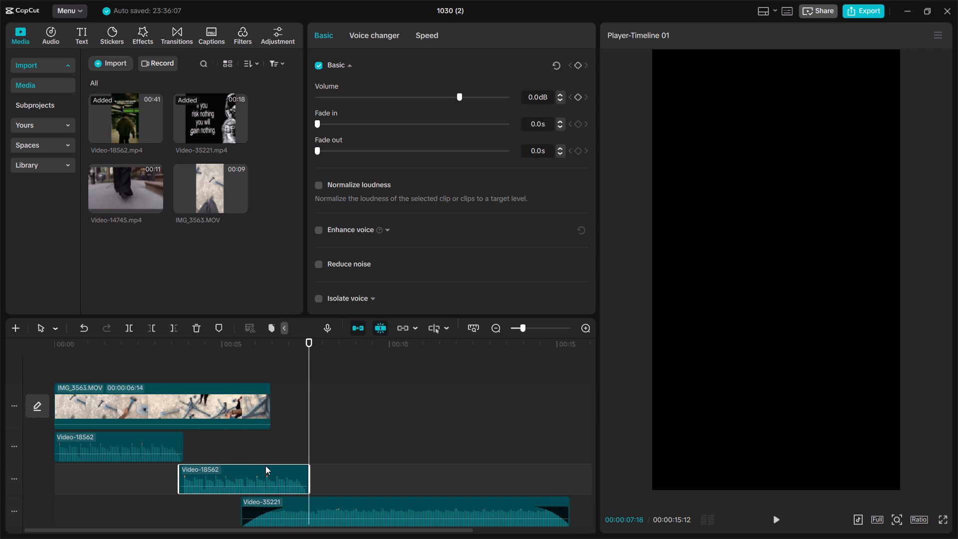
double_click(269, 436)
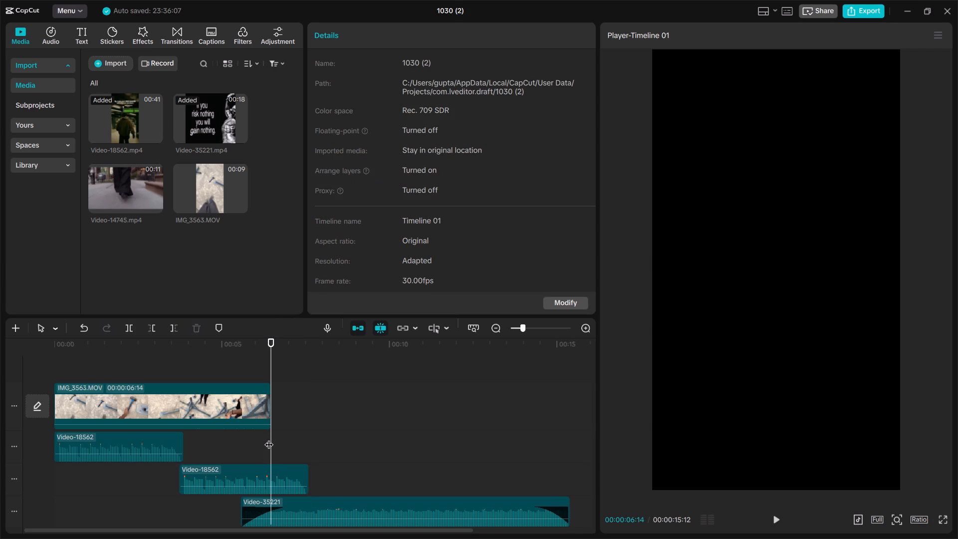
click(273, 471)
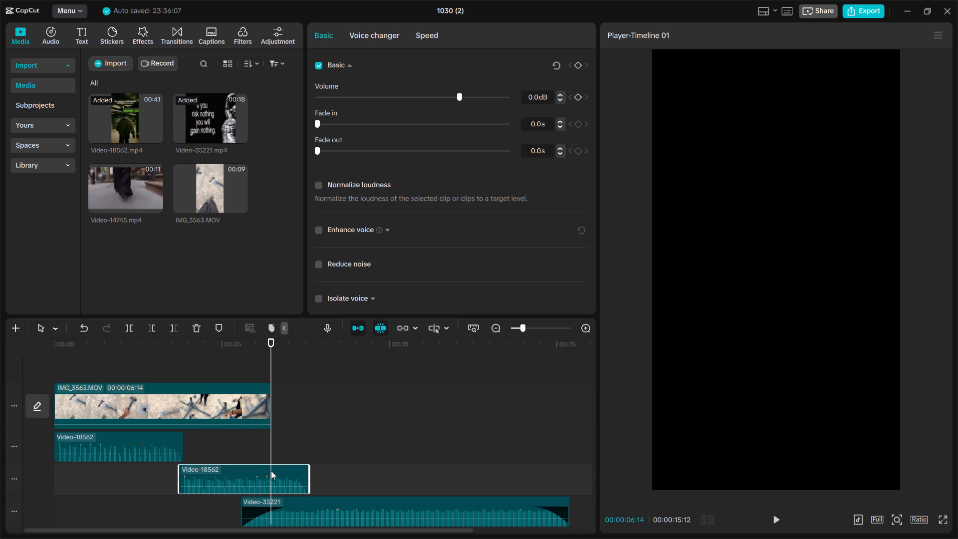
click(269, 451)
key(ctrl+b)
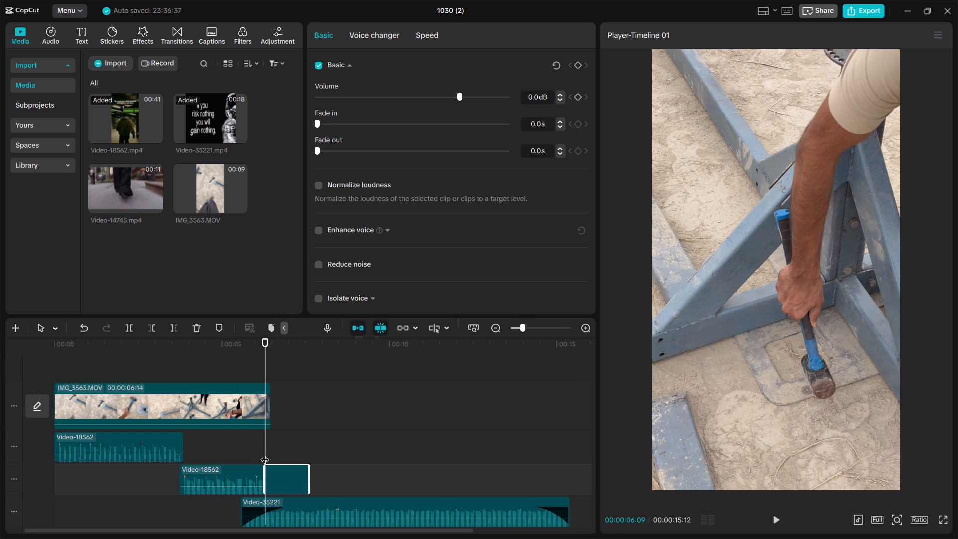
key(BackSpace)
Move the Video-35221 audio earlier so its fade-in overlaps the end of the shortened second Video-18562 clip, and play back the result.
click(295, 503)
drag(317, 501, 288, 504)
double_click(80, 482)
key(space)
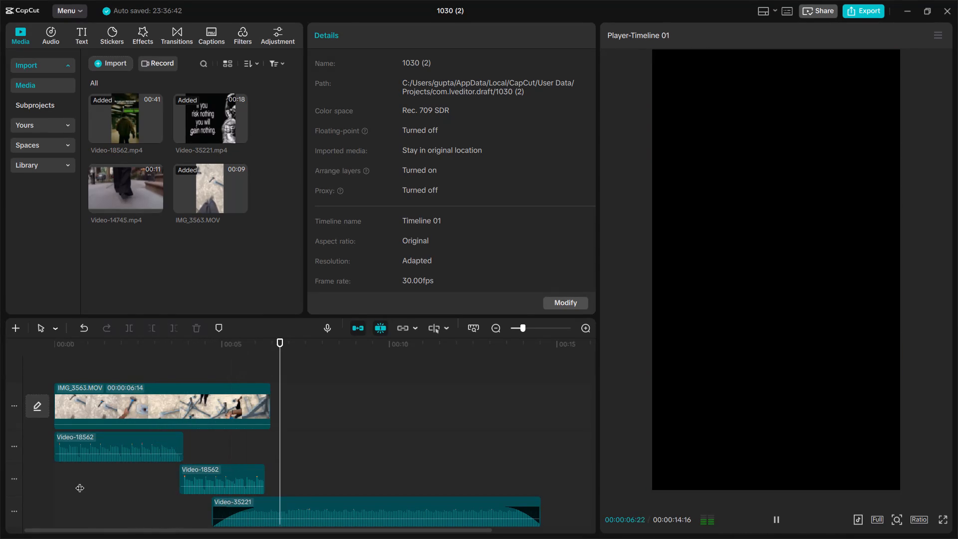
click(179, 375)
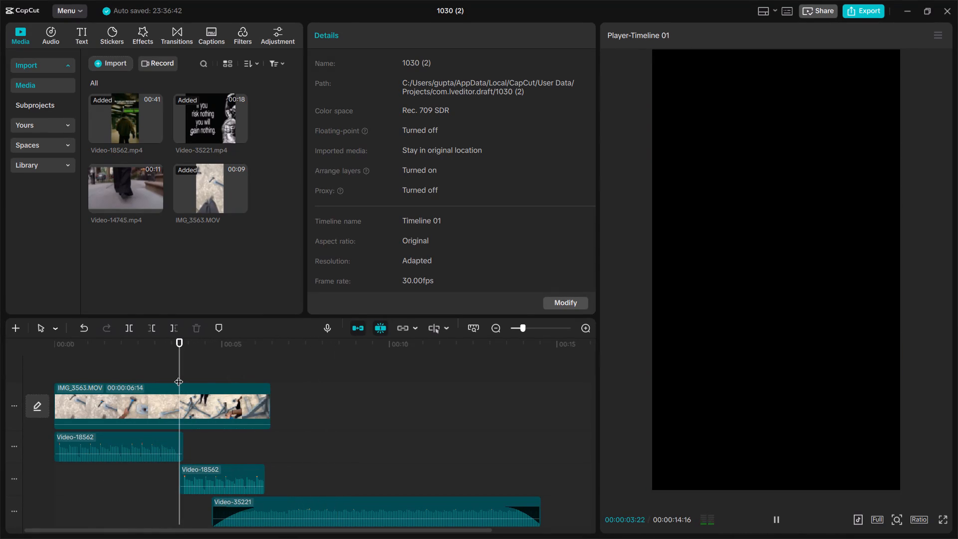
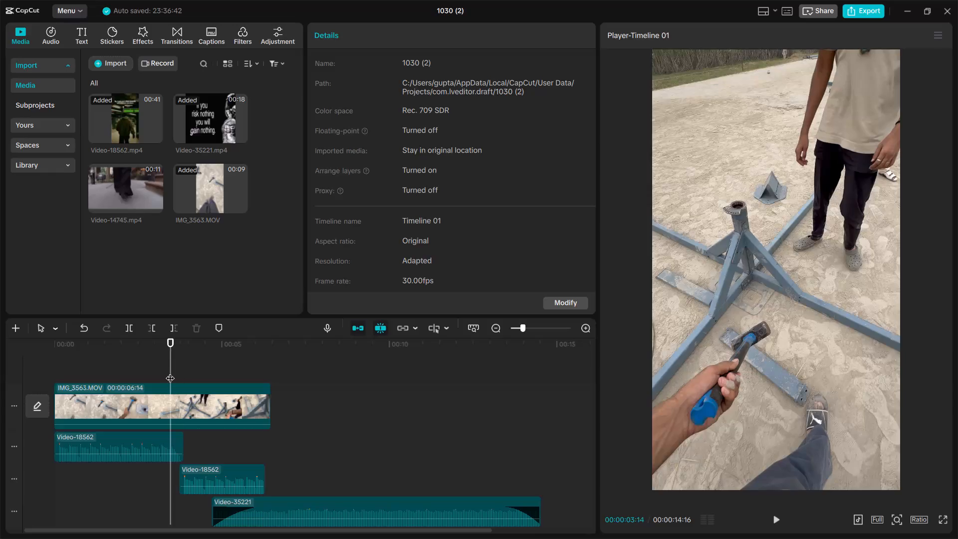
Play back the timeline from its beginning, from just before the Video-18562 join, and through the Video-35221 overlap past the end of IMG_3563.
drag(170, 372, 1, 365)
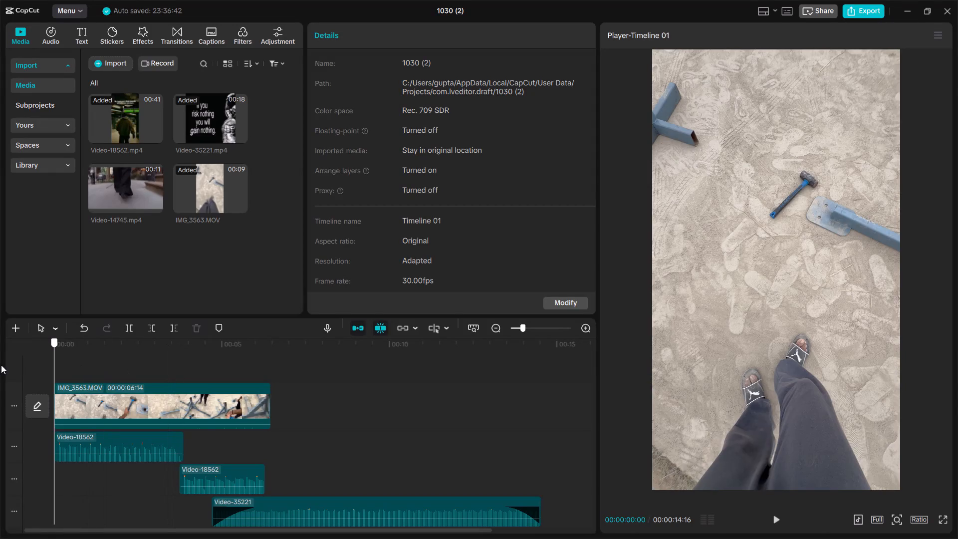
drag(1, 365, 62, 383)
triple_click(63, 358)
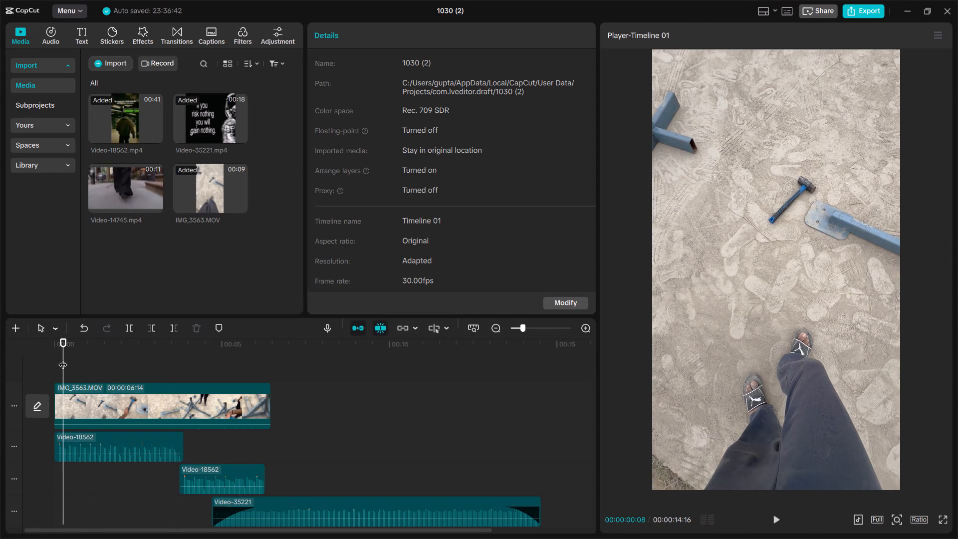
drag(63, 358, 167, 355)
key(space)
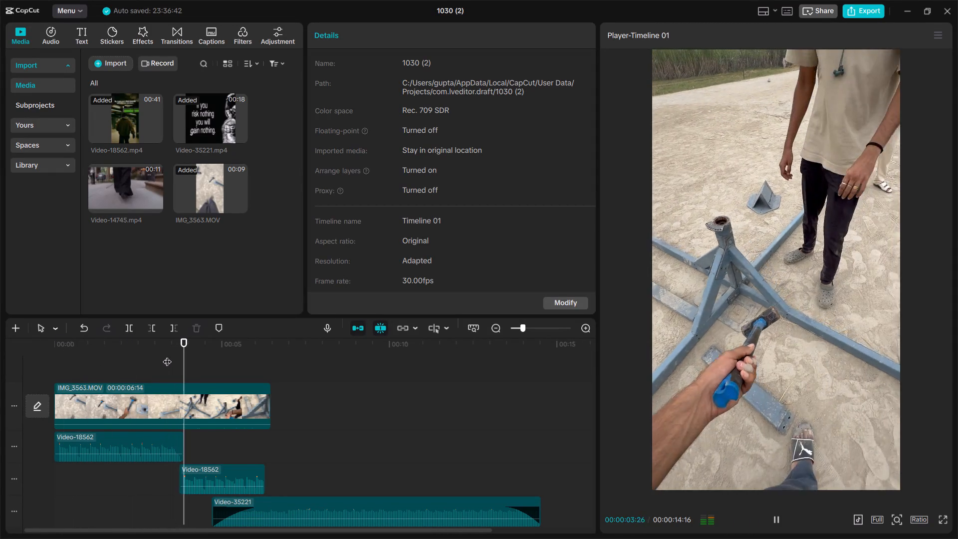
key(space)
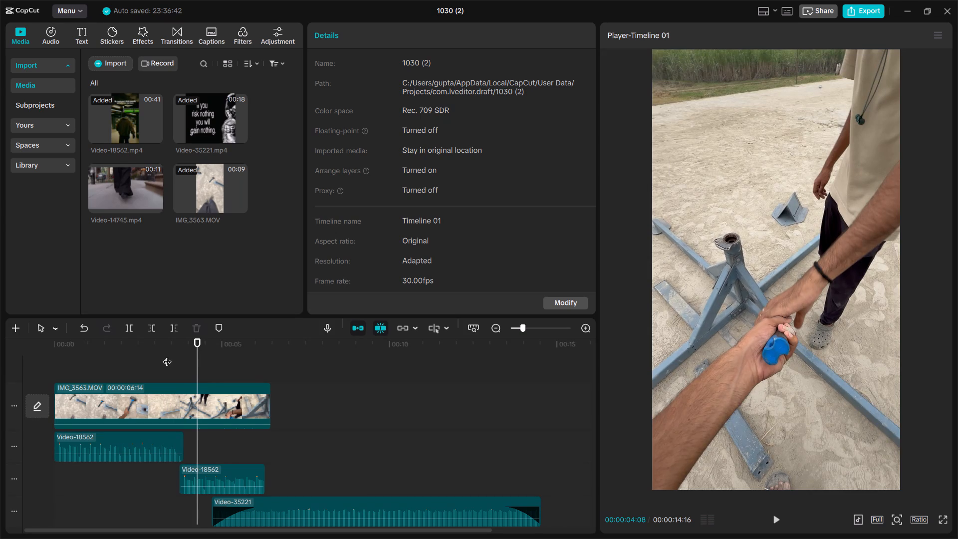
triple_click(163, 350)
drag(163, 350, 36, 354)
key(space)
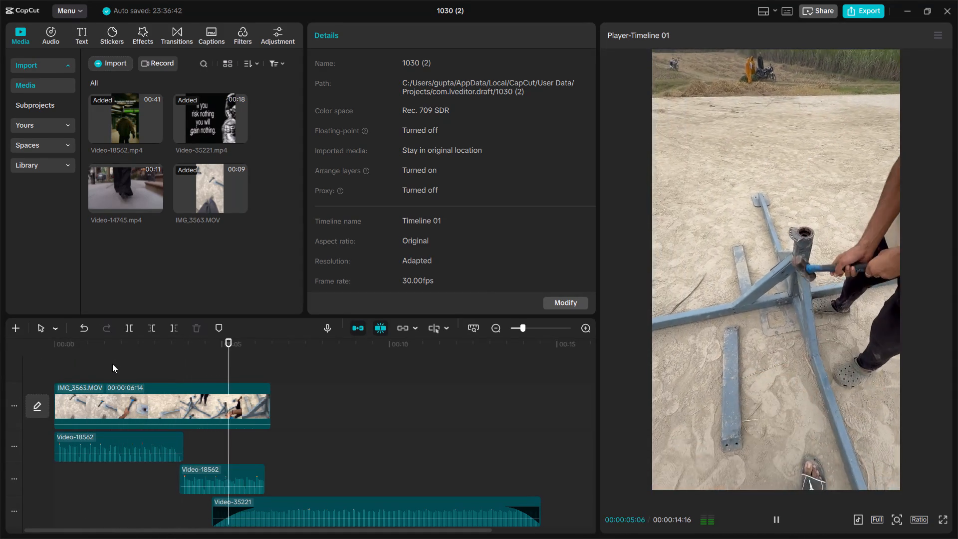
click(112, 364)
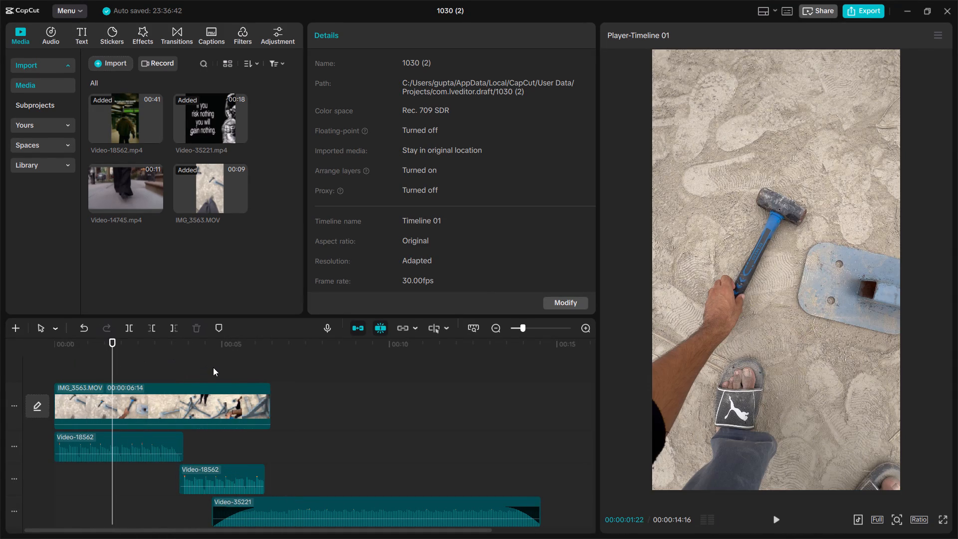
triple_click(213, 367)
key(space)
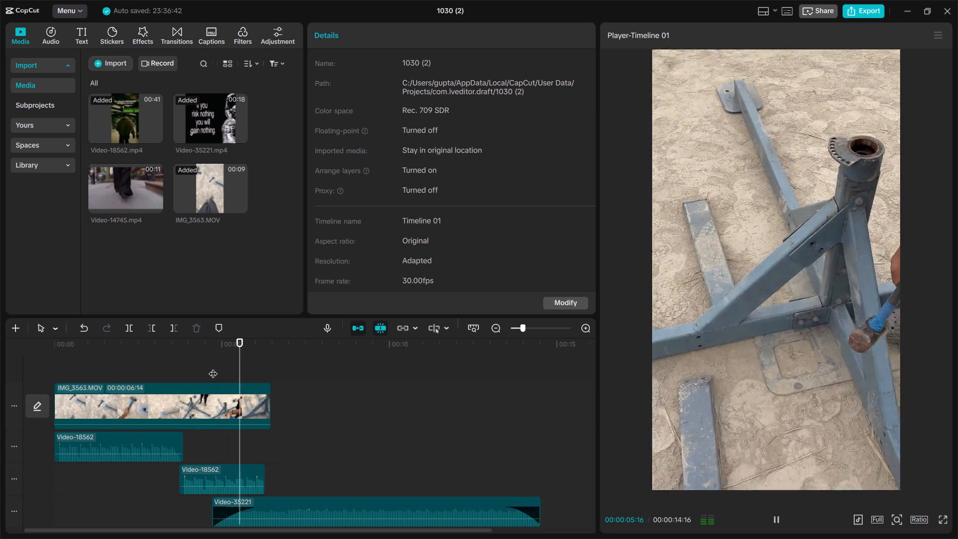
key(space)
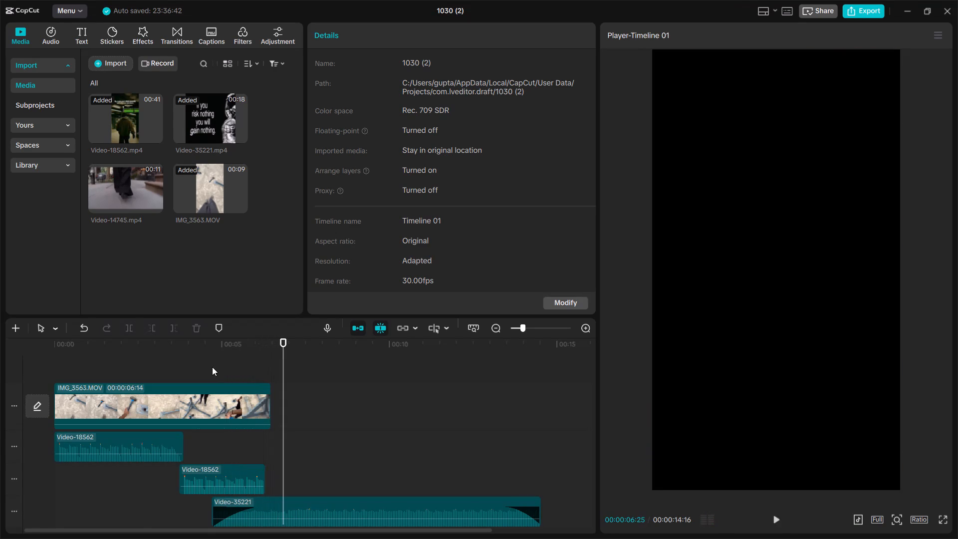
Examine the end of IMG_3563 and the second Video-18562 audio frame by frame with short playbacks, and return to the timeline's beginning.
double_click(254, 440)
key(space)
key(space)
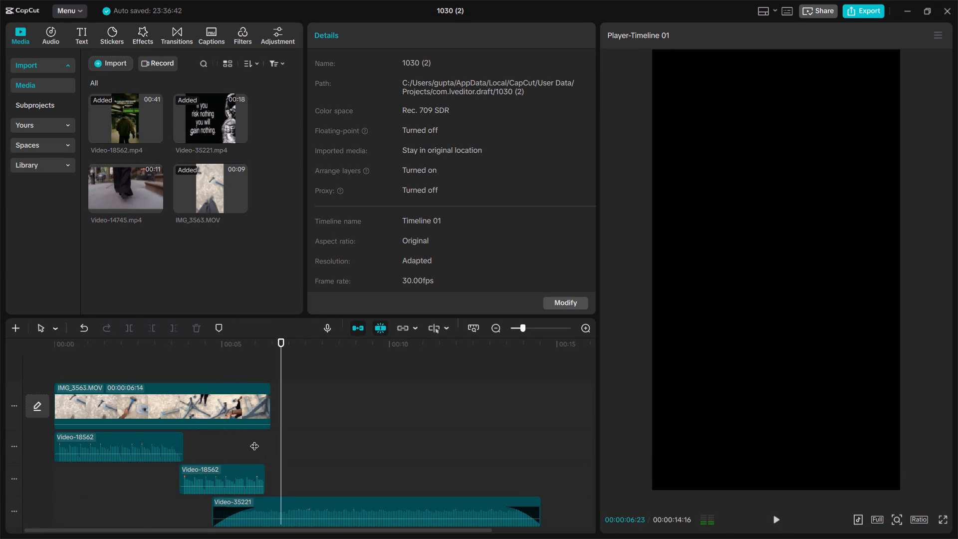
key(Left)
key(Left)
key(Left)
key(Left)
key(Left)
key(Left)
key(Left)
key(Left)
key(Left)
key(Left)
key(Left)
key(Left)
key(Left)
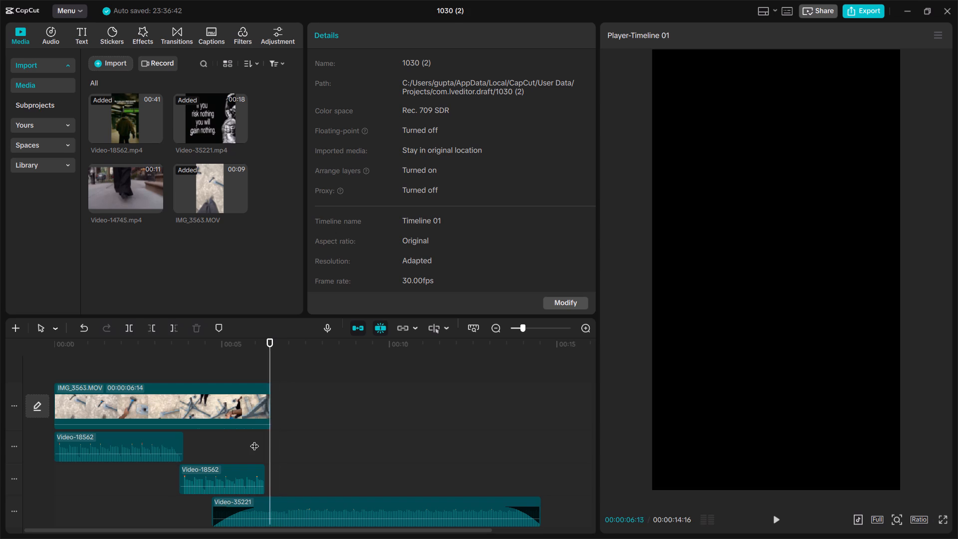
key(space)
key(space)
key(Left)
key(Left)
key(Left)
key(Left)
key(Left)
key(Left)
key(Left)
key(Left)
key(Left)
key(Left)
key(Left)
key(Left)
key(Left)
key(Left)
key(Left)
key(Left)
key(Left)
key(Left)
key(Left)
key(Left)
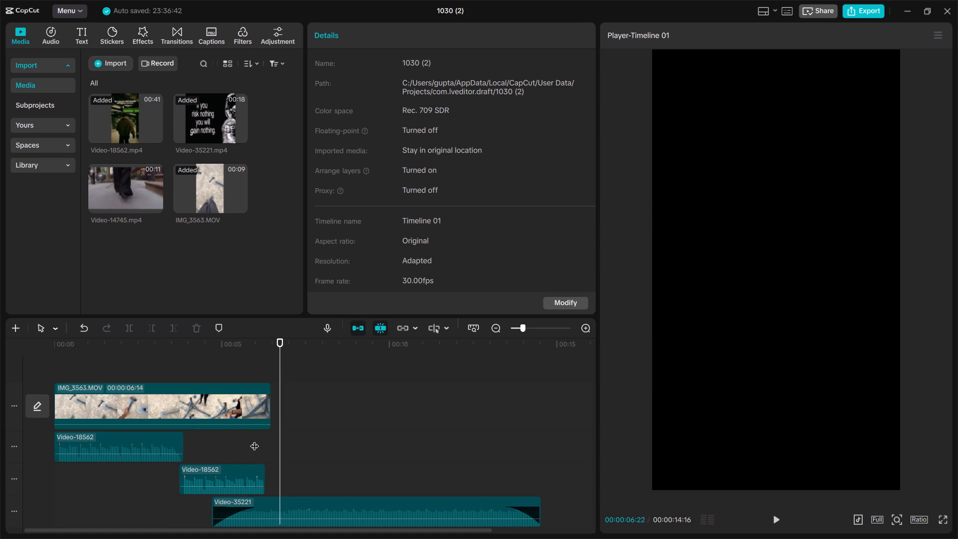
key(space)
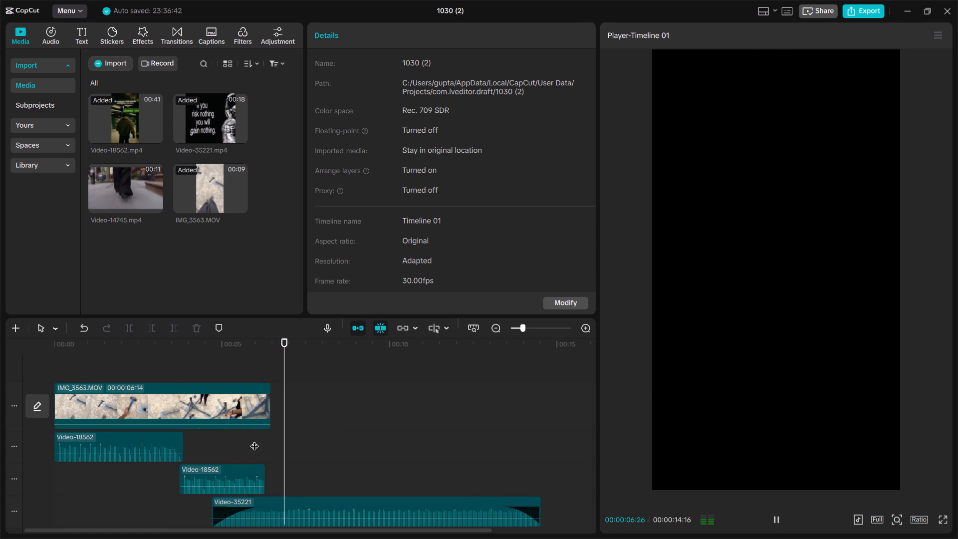
key(space)
click(178, 371)
drag(178, 371, 42, 360)
key(space)
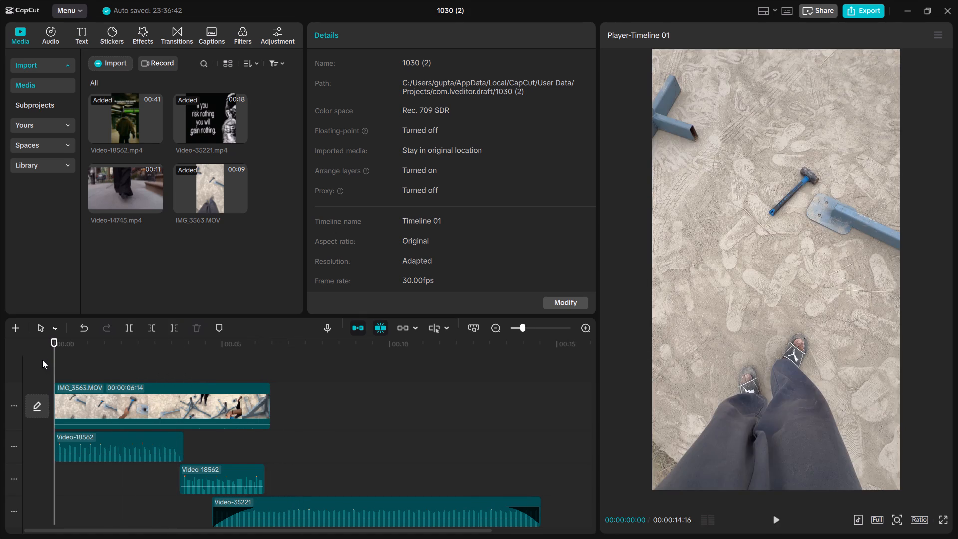
click(42, 360)
Trim the end of the second Video-18562 audio back to 00:00:06:05.
click(255, 473)
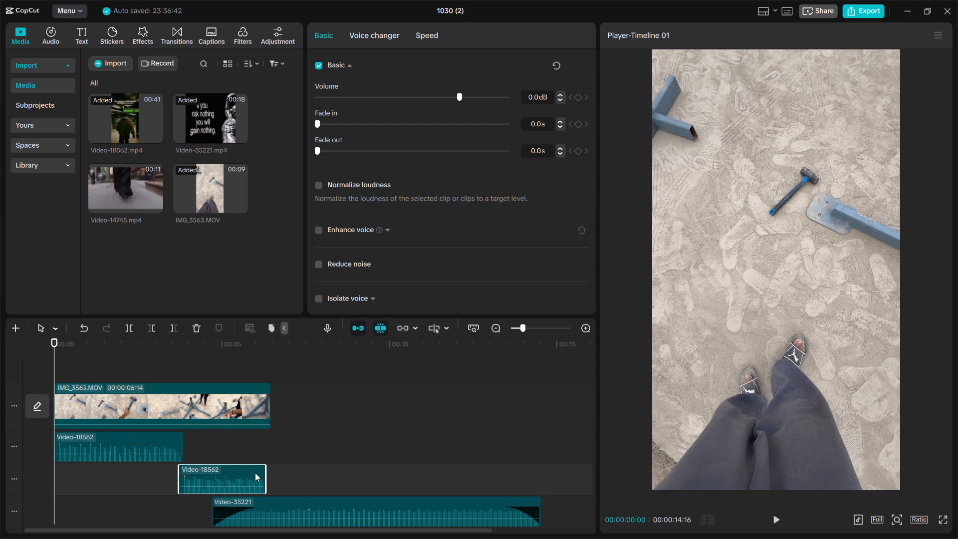
drag(264, 470, 260, 468)
Give the second Video-18562 audio a 0.5 s fade-out and leave its fade-in at 0.0 s.
click(338, 130)
drag(338, 136, 337, 147)
drag(337, 148, 340, 143)
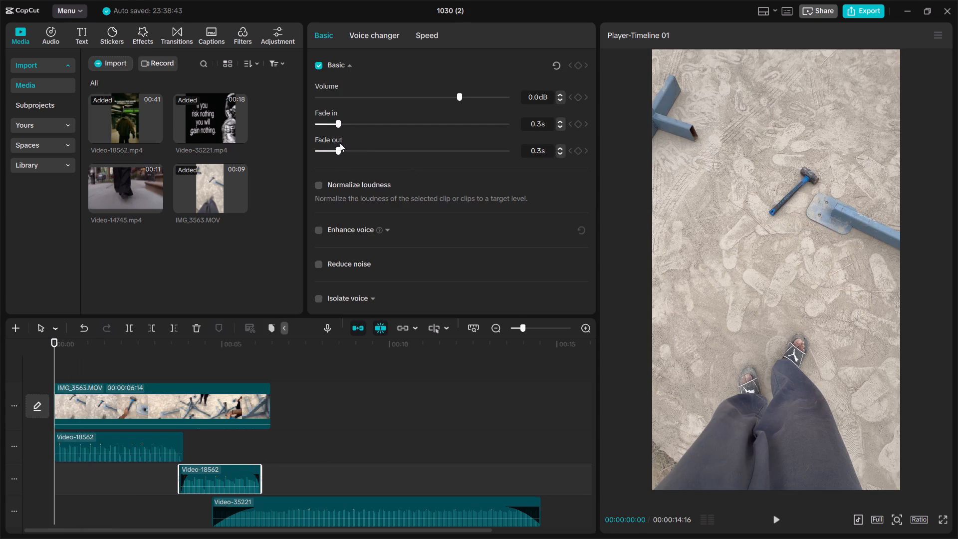
drag(340, 143, 352, 146)
drag(338, 123, 317, 121)
drag(317, 121, 262, 112)
Play back the faded second Video-18562 audio from its opening section through its overlap with Video-35221.
key(space)
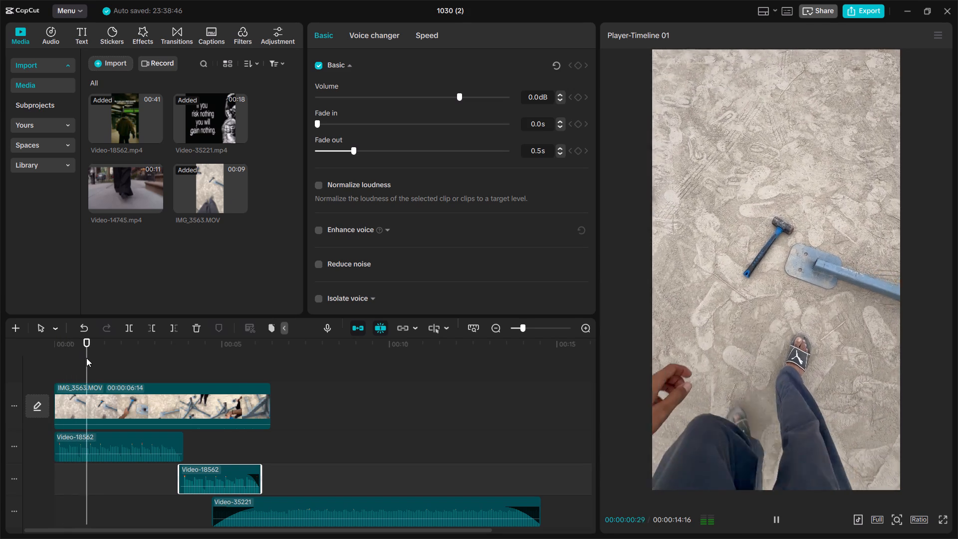
click(86, 358)
drag(86, 358, 189, 359)
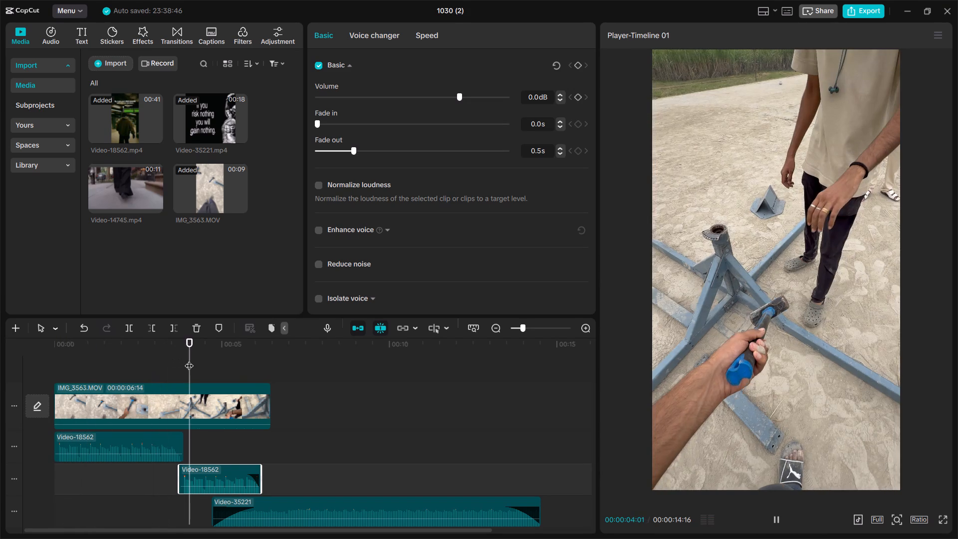
key(space)
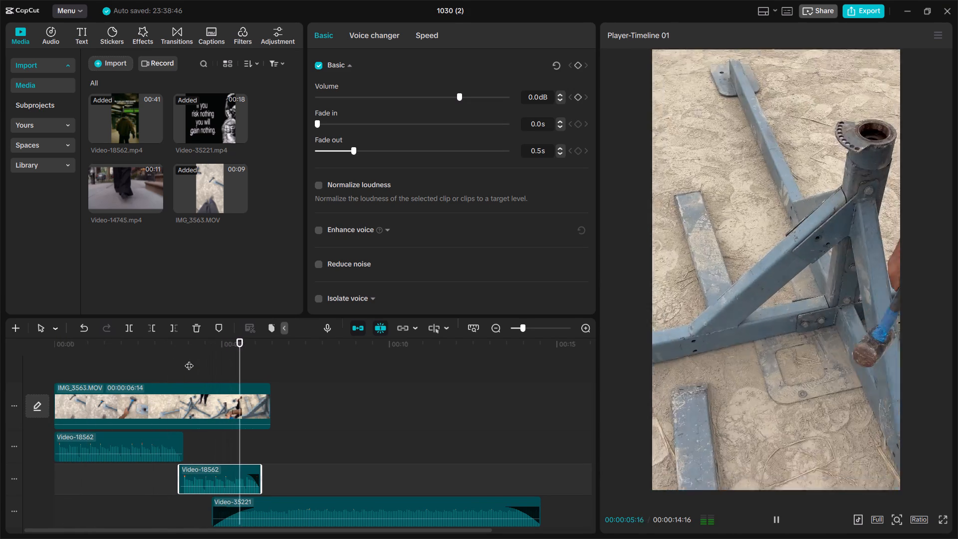
key(space)
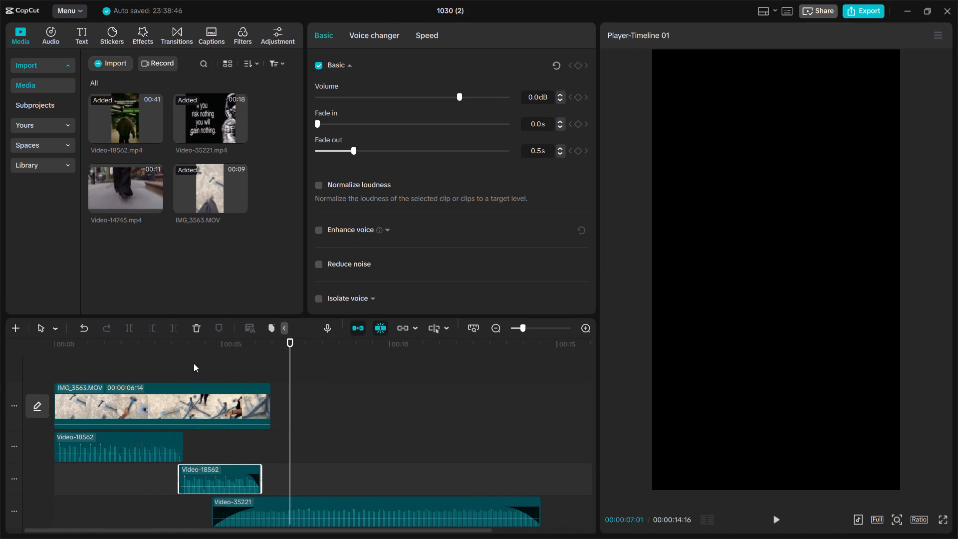
Fine-tune the end of the IMG_3563 clip by comparing its final frames, trimming it to 00:00:06:13.
click(242, 398)
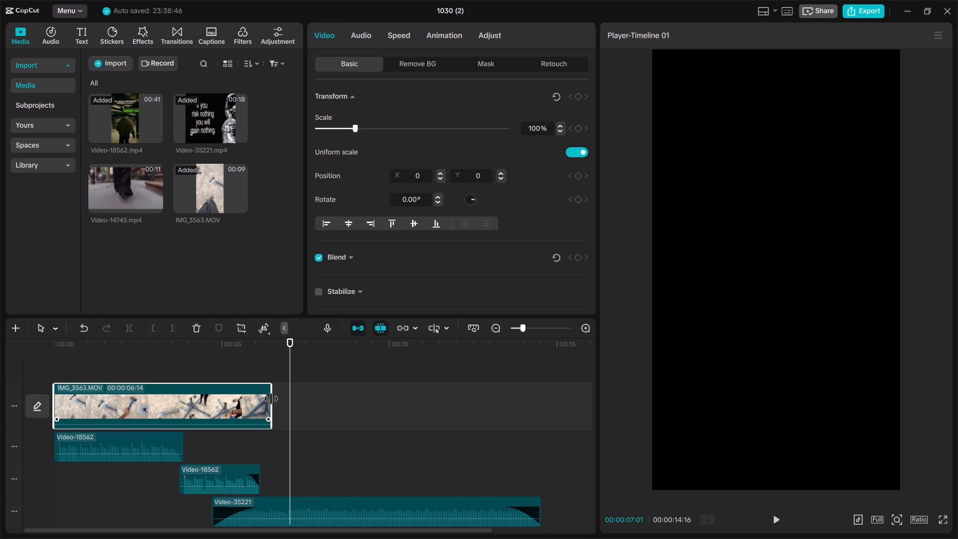
key(ctrl+plus)
key(ctrl+plus)
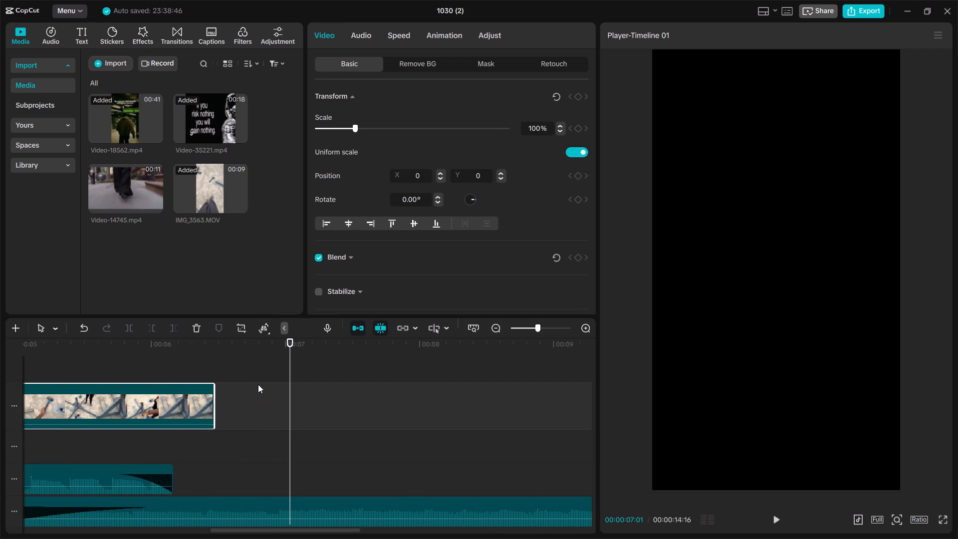
key(ctrl+plus)
key(ctrl+plus)
click(0, 403)
click(162, 377)
drag(162, 377, 317, 398)
click(317, 398)
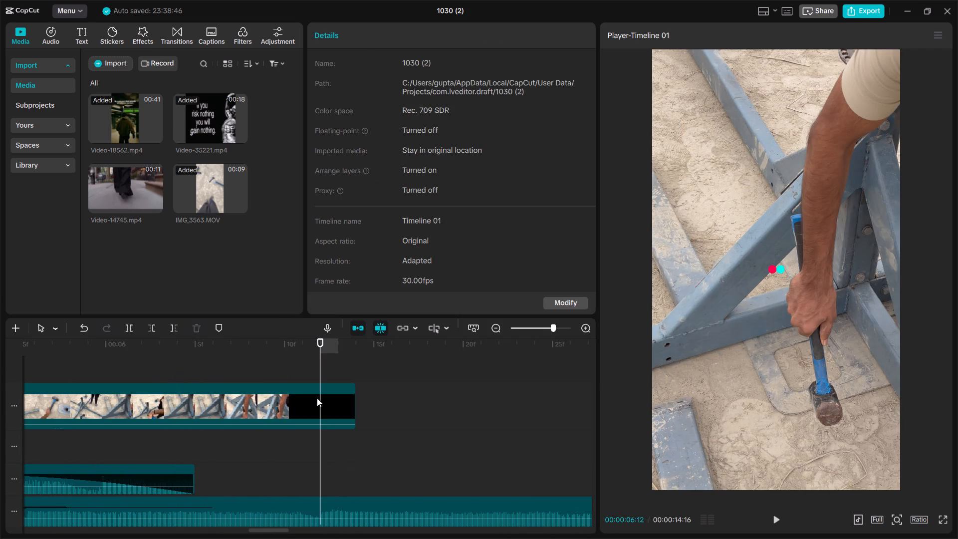
drag(357, 401, 396, 404)
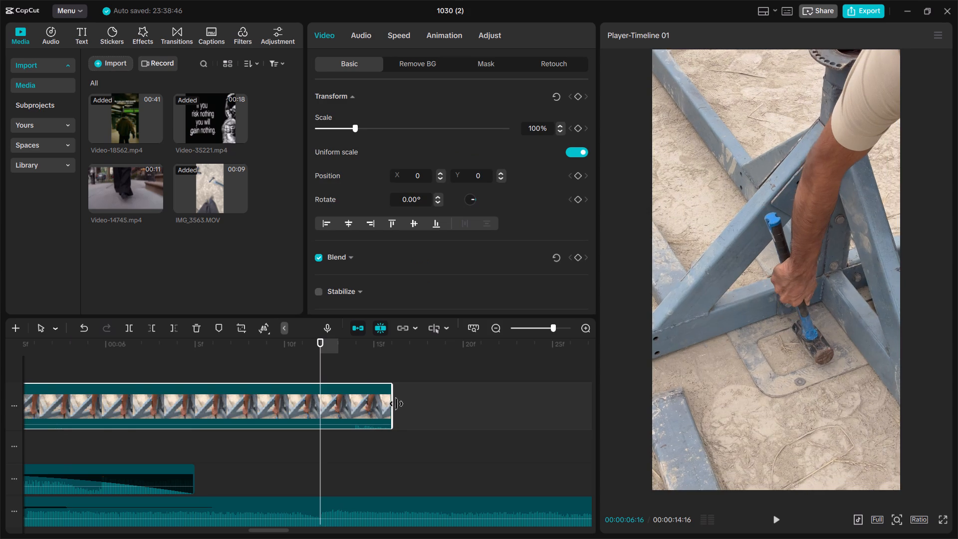
drag(396, 404, 430, 407)
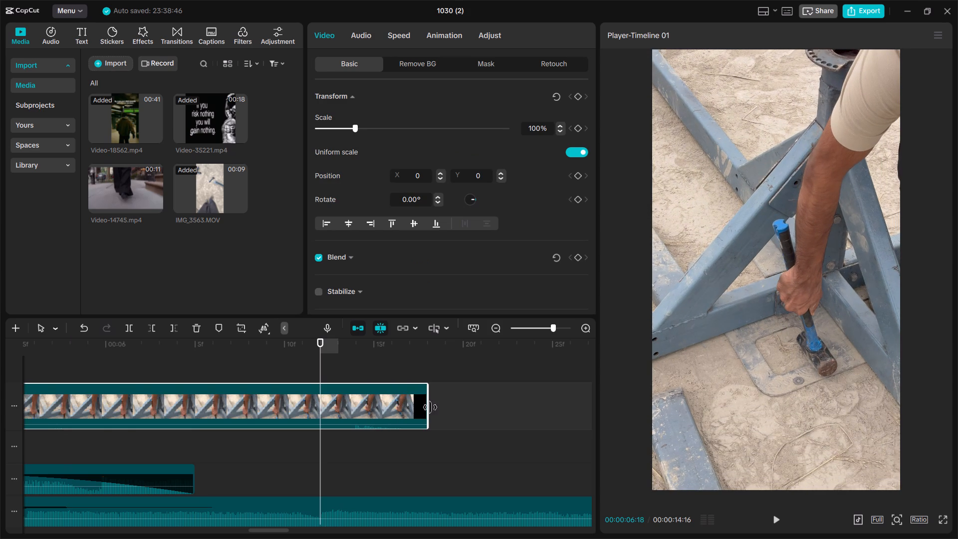
drag(430, 407, 349, 410)
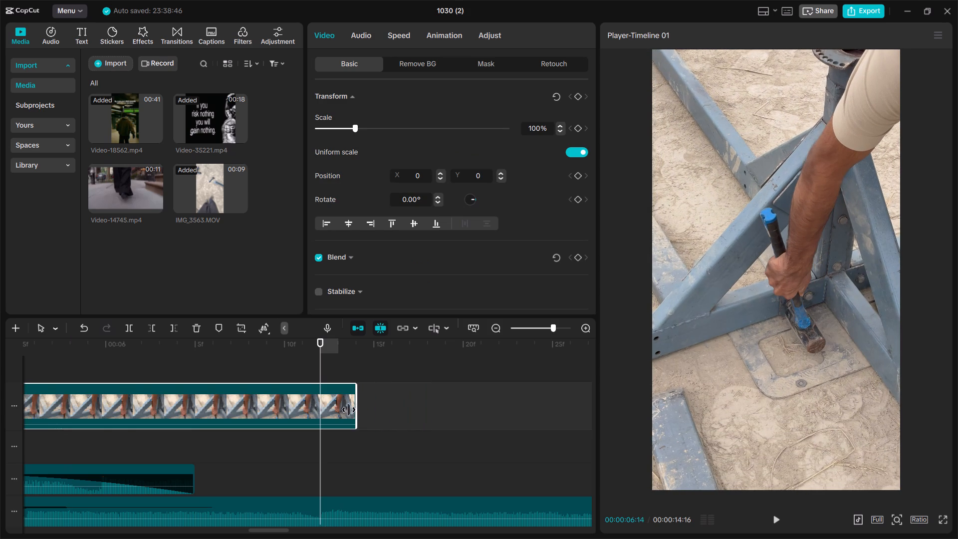
drag(349, 410, 321, 407)
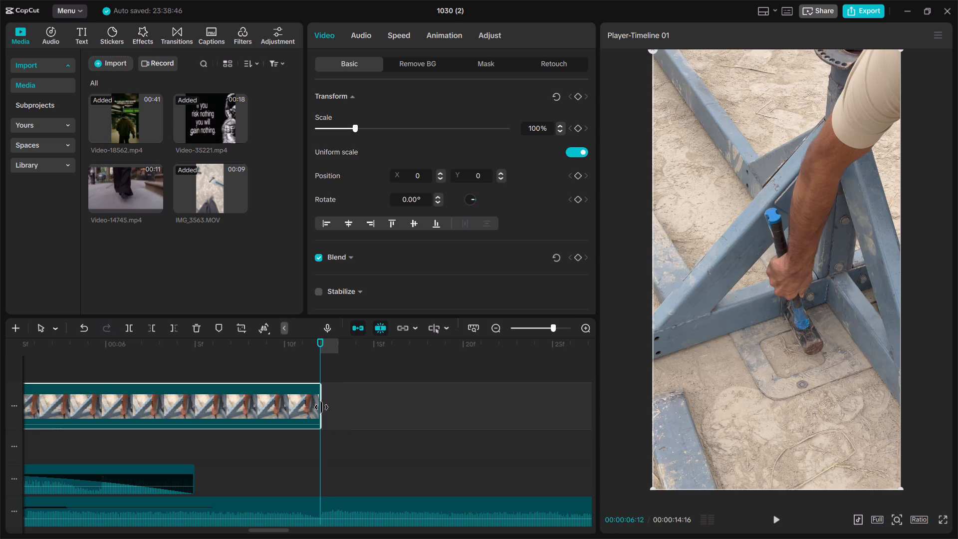
drag(321, 407, 291, 403)
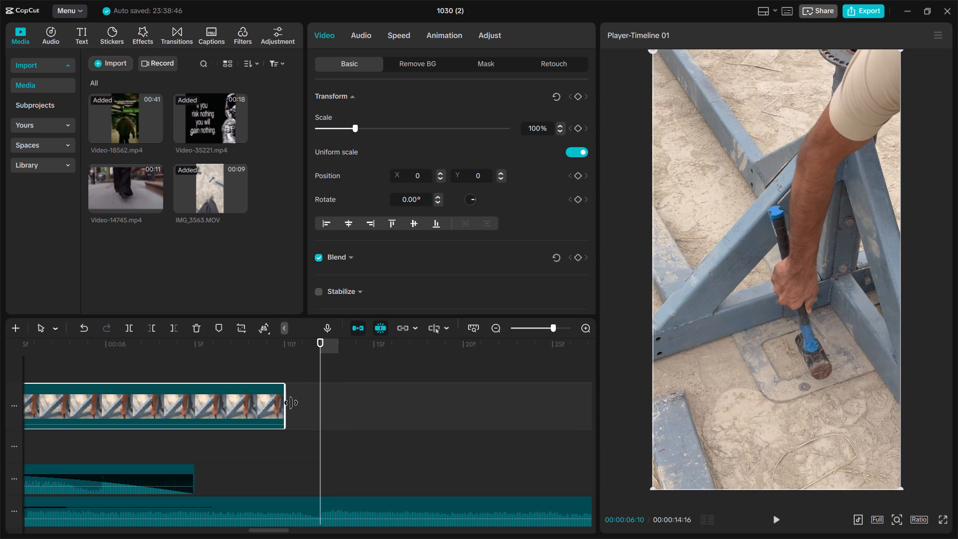
drag(291, 403, 319, 401)
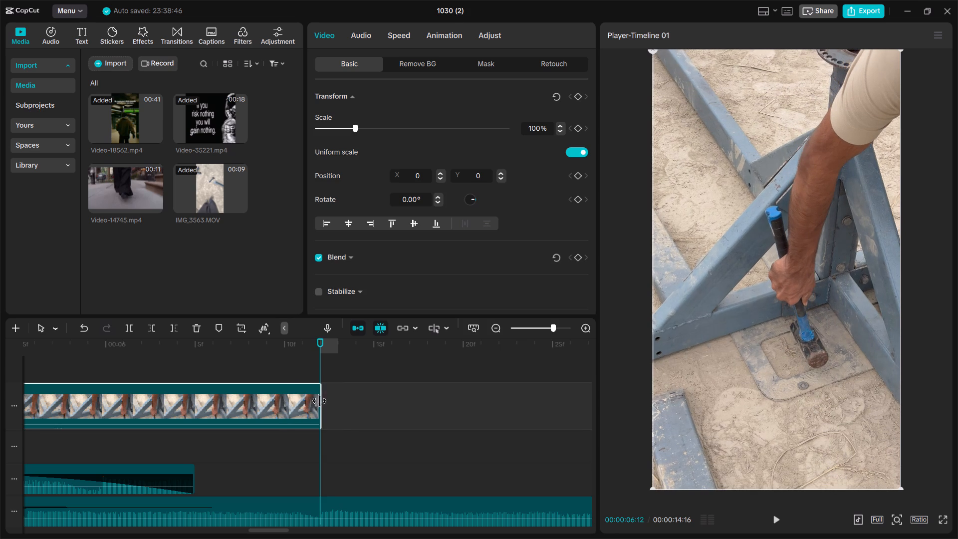
drag(319, 401, 342, 400)
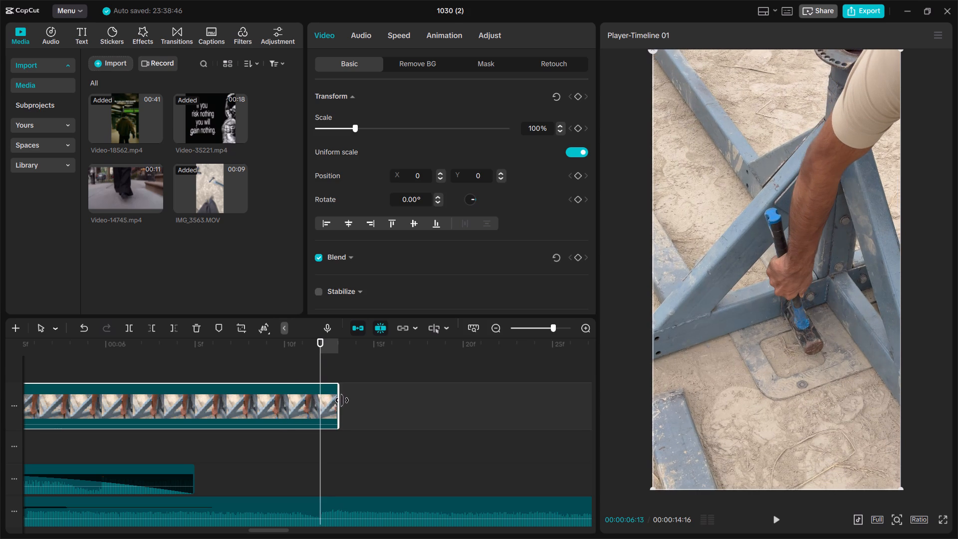
drag(342, 400, 355, 400)
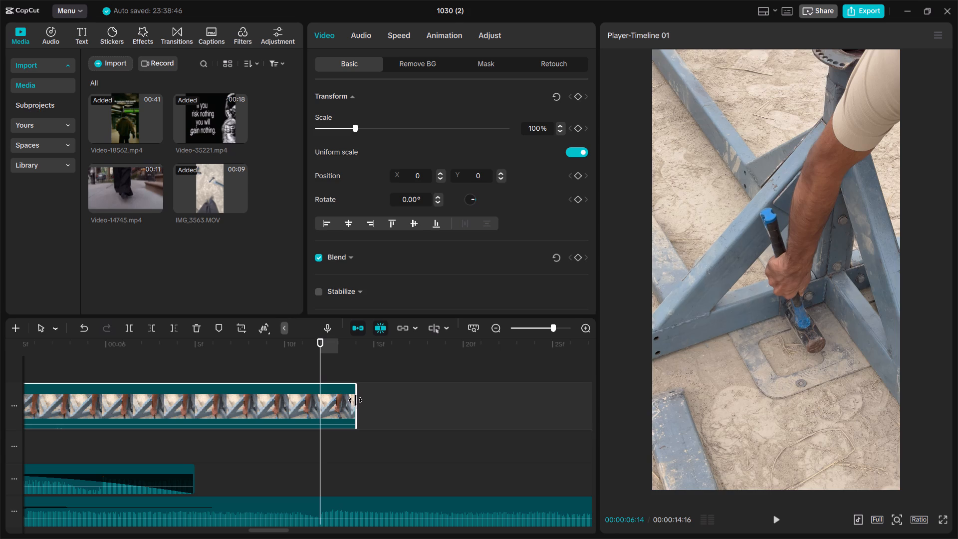
drag(355, 400, 368, 402)
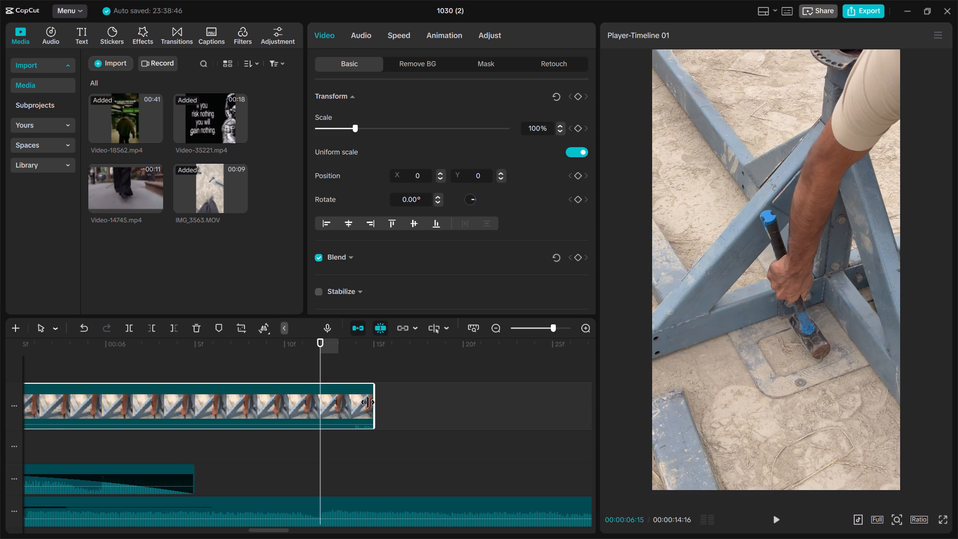
drag(368, 402, 350, 402)
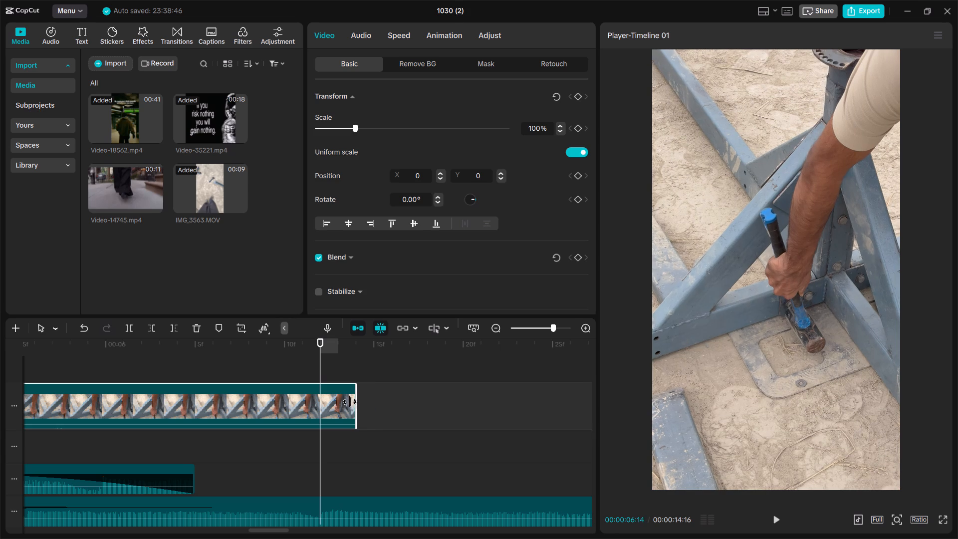
drag(350, 402, 342, 402)
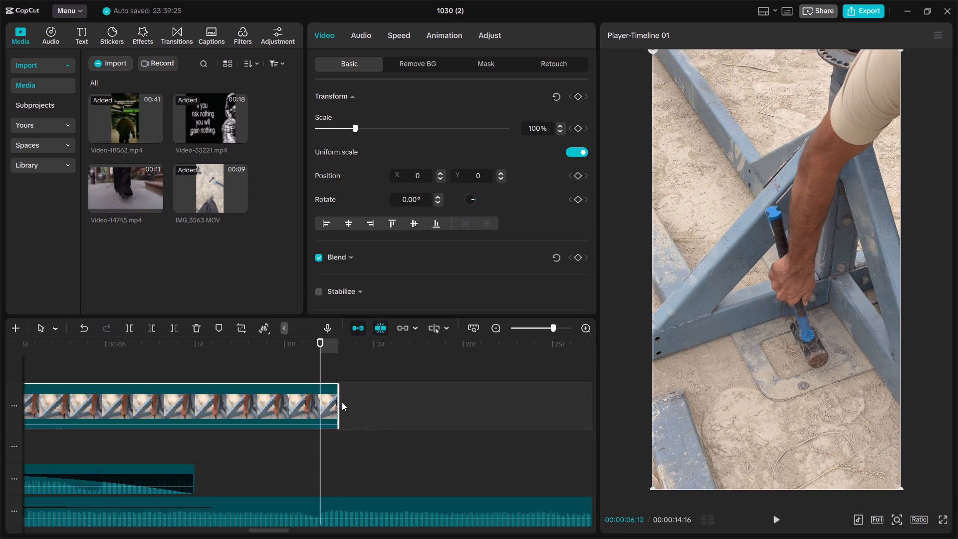
Play back the end of the IMG_3563 clip and its transition into the Video-35221 audio.
double_click(302, 371)
key(space)
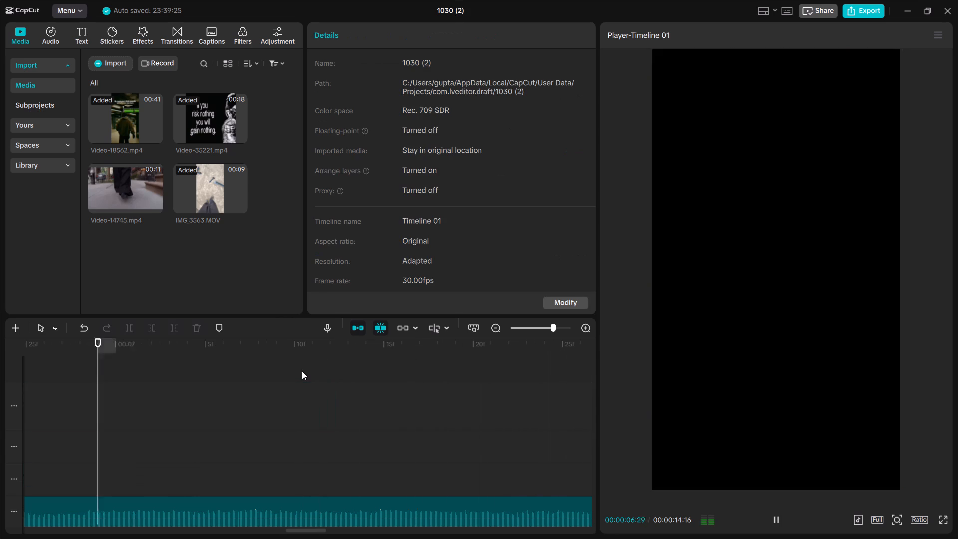
key(space)
click(194, 361)
double_click(195, 361)
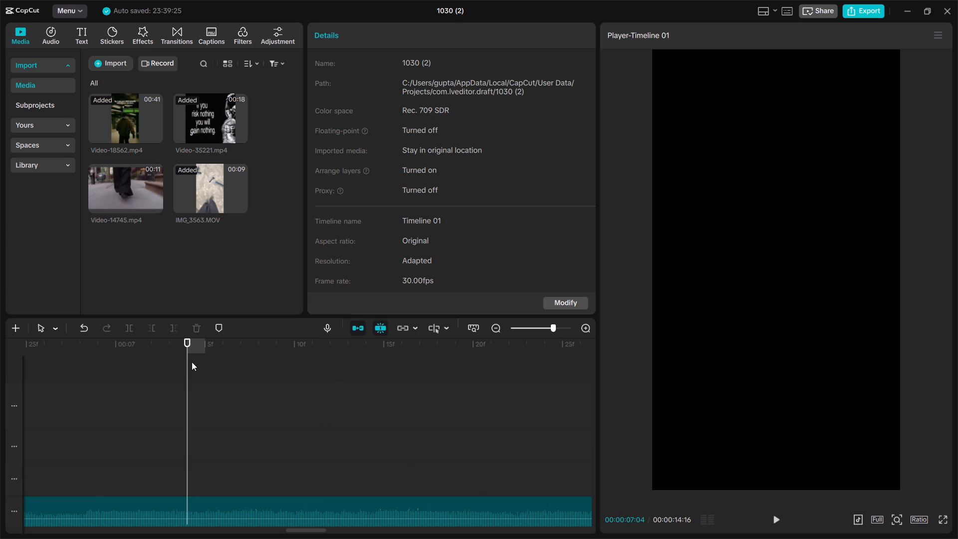
click(187, 363)
drag(187, 363, 130, 376)
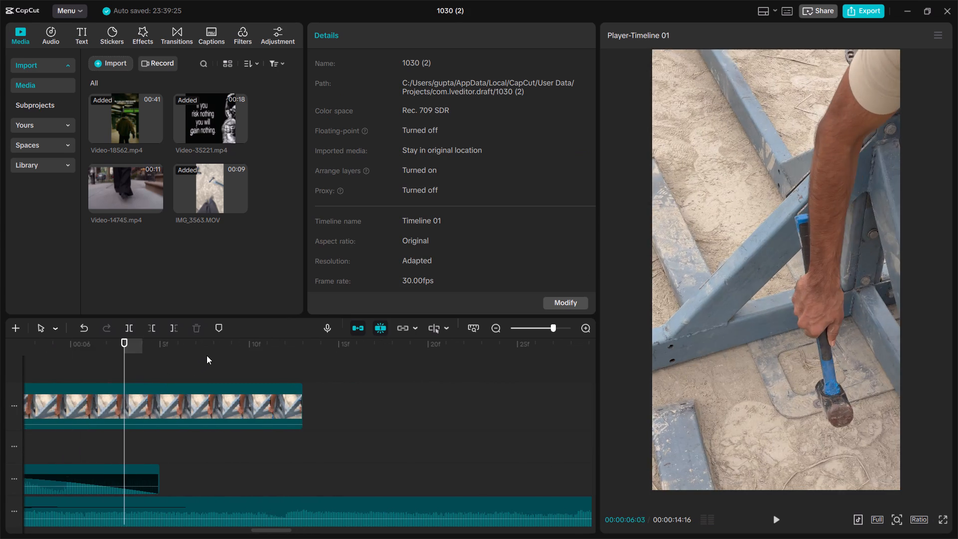
double_click(207, 355)
key(space)
key(space)
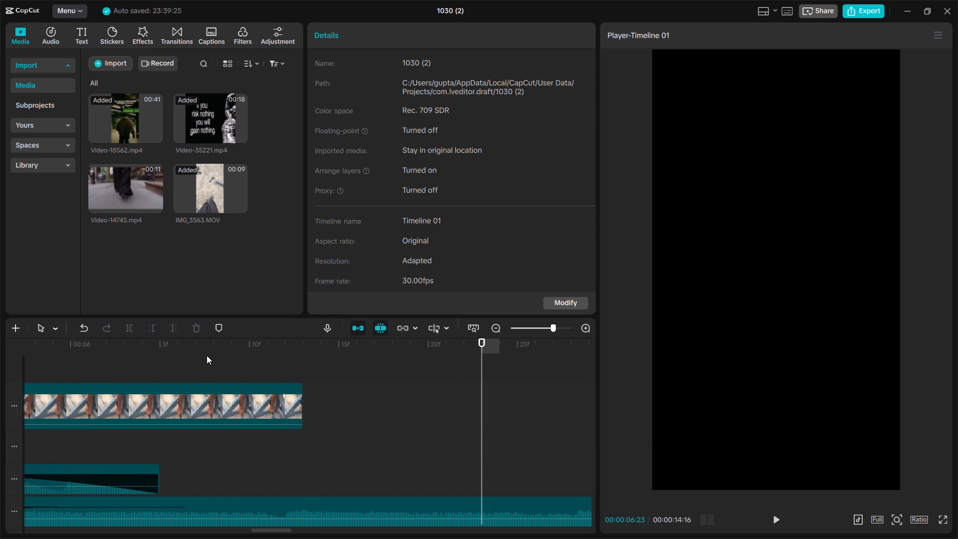
double_click(209, 354)
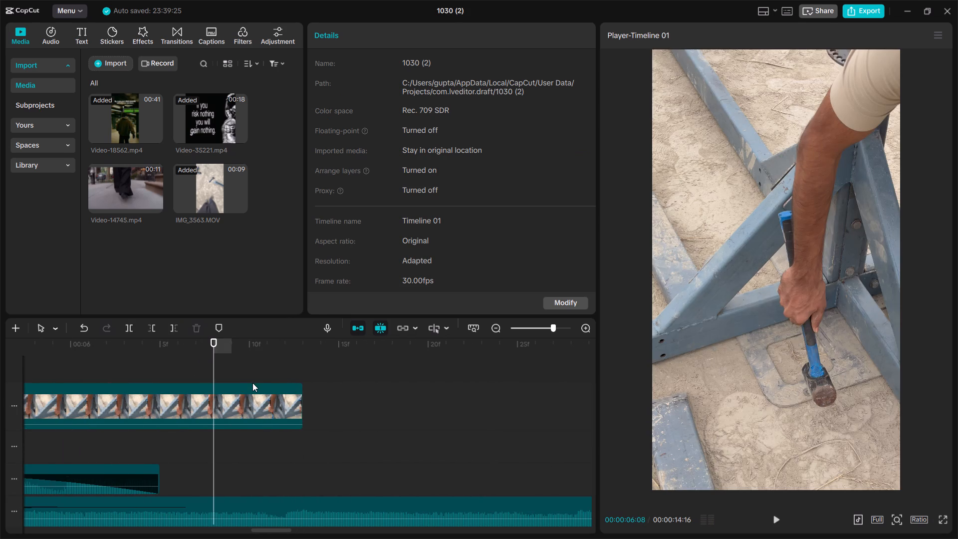
Add a Transform keyframe to the IMG_3563 clip at 00:00:00:00.
click(252, 383)
click(253, 397)
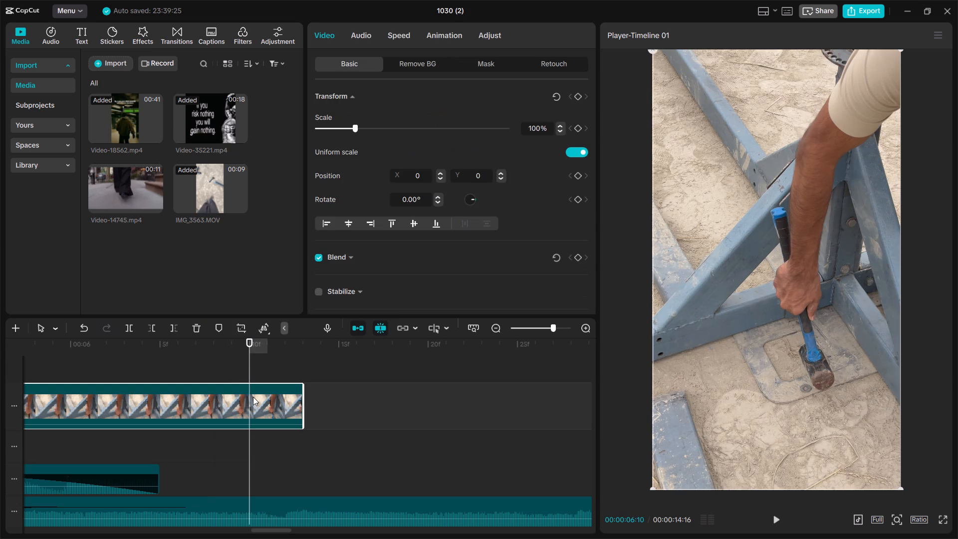
drag(248, 368, 3, 382)
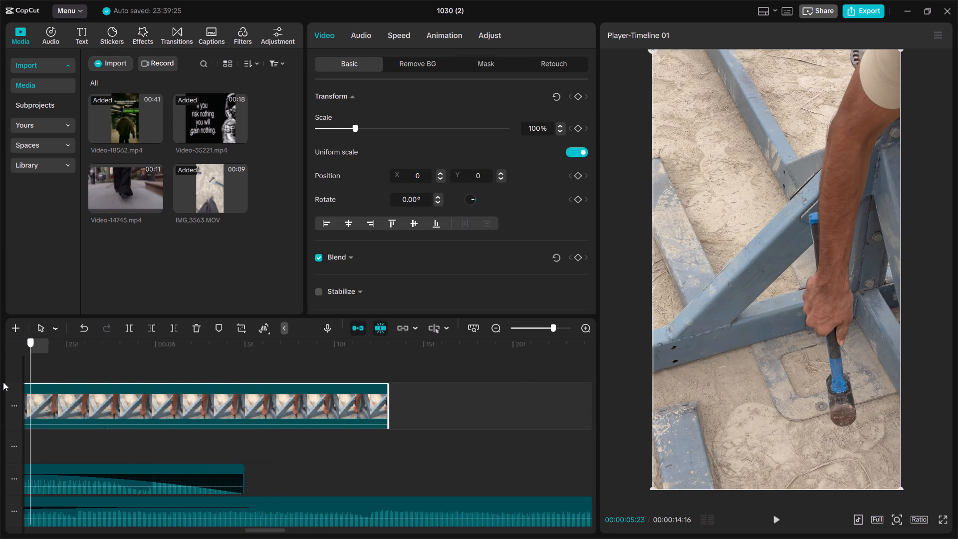
drag(3, 382, 0, 387)
click(578, 97)
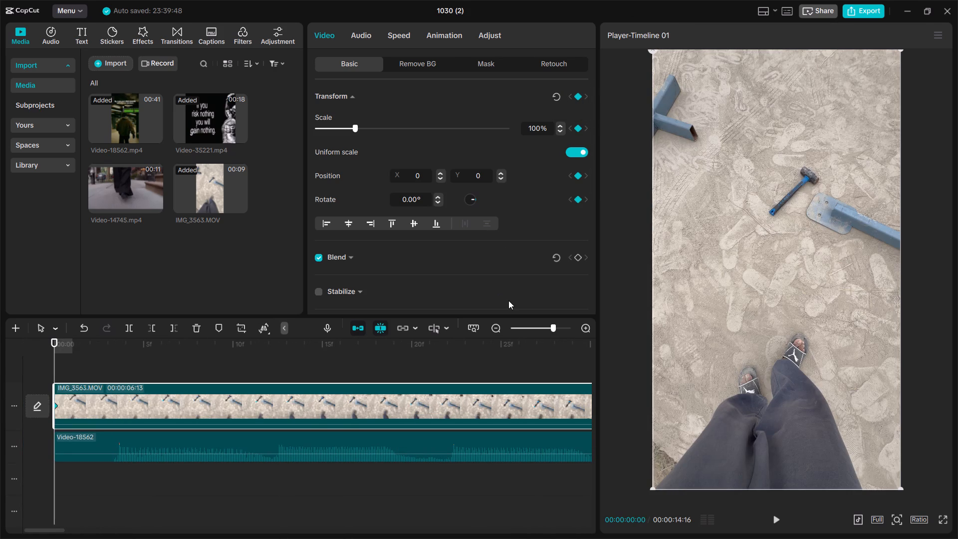
Add a second Transform keyframe to the IMG_3563 clip at its last frame, 00:00:06:12.
key(ctrl+minus)
key(ctrl+minus)
key(ctrl+minus)
key(ctrl+minus)
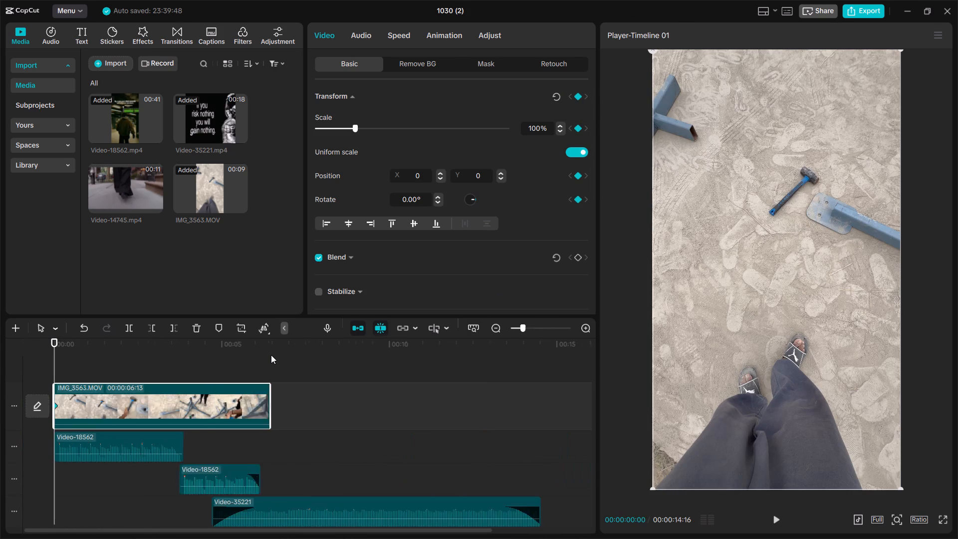
key(ctrl+minus)
click(150, 362)
click(152, 362)
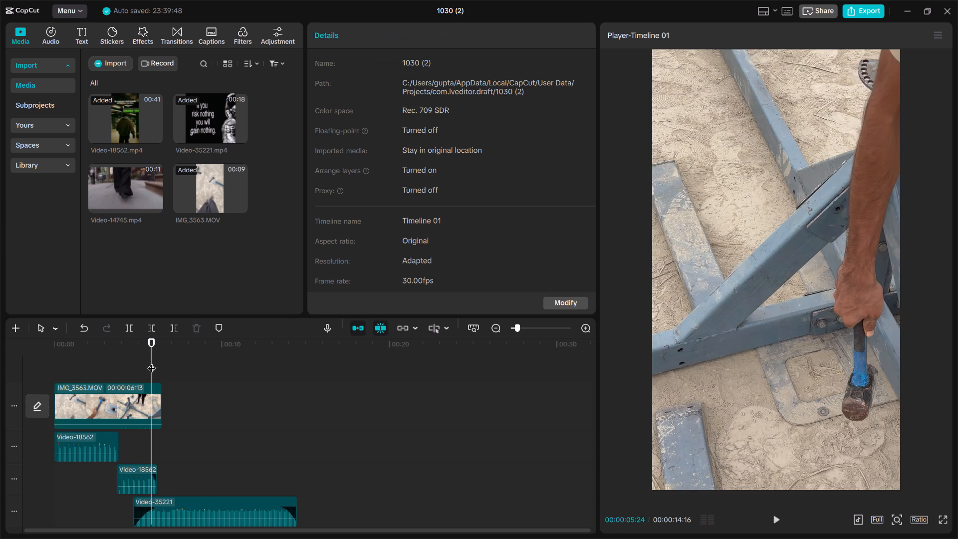
click(155, 384)
key(Right)
key(Right)
key(Right)
key(Right)
key(Right)
key(Right)
key(Right)
key(Right)
key(Right)
key(Right)
key(Right)
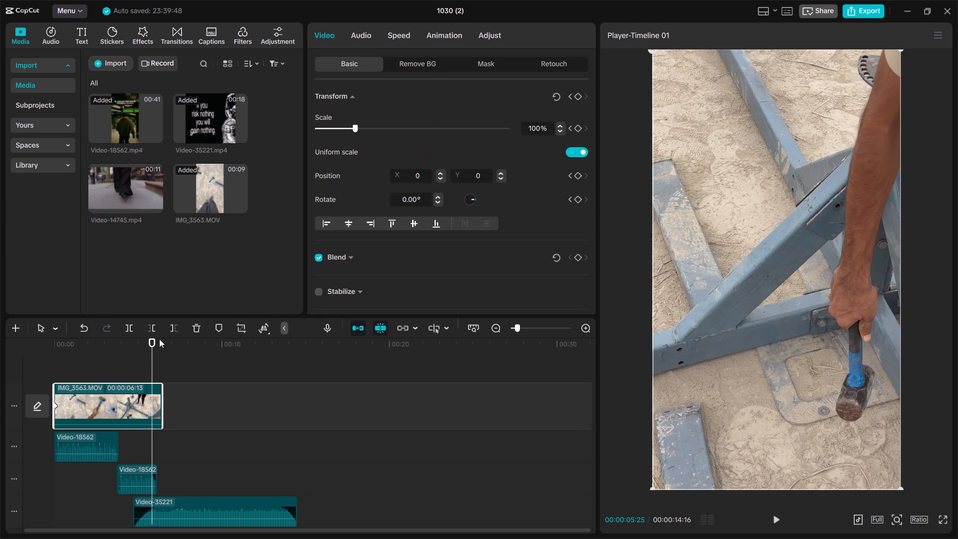
key(Right)
key(Right)
key(Right)
key(Right)
key(Right)
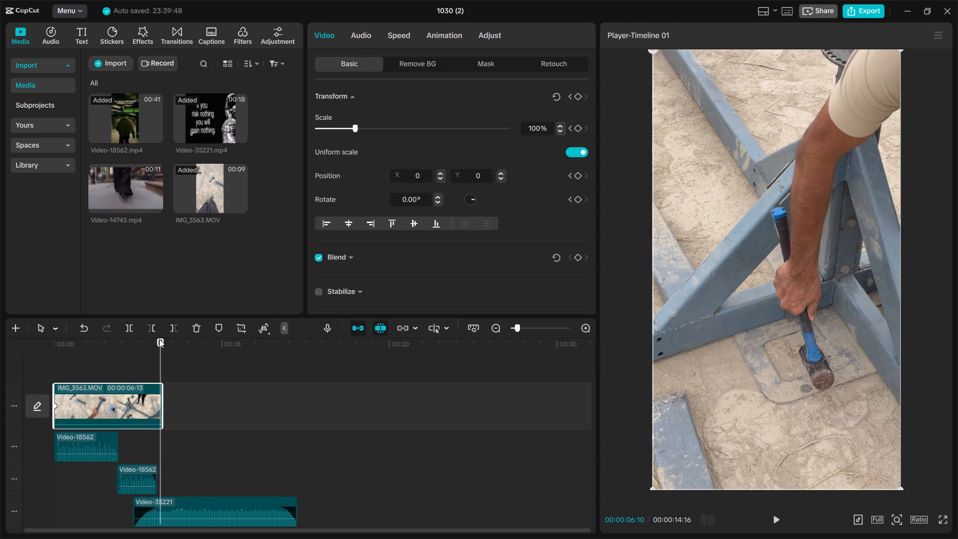
key(Right)
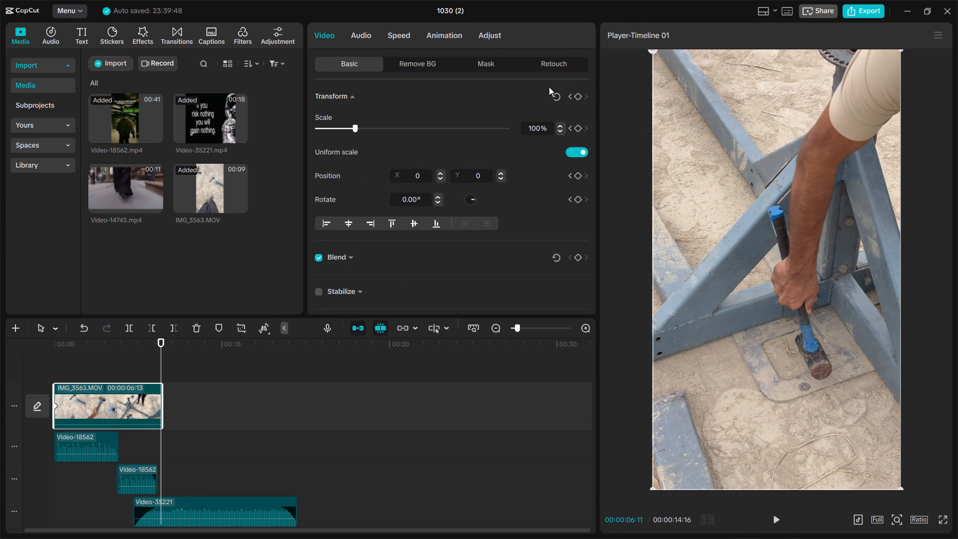
key(Right)
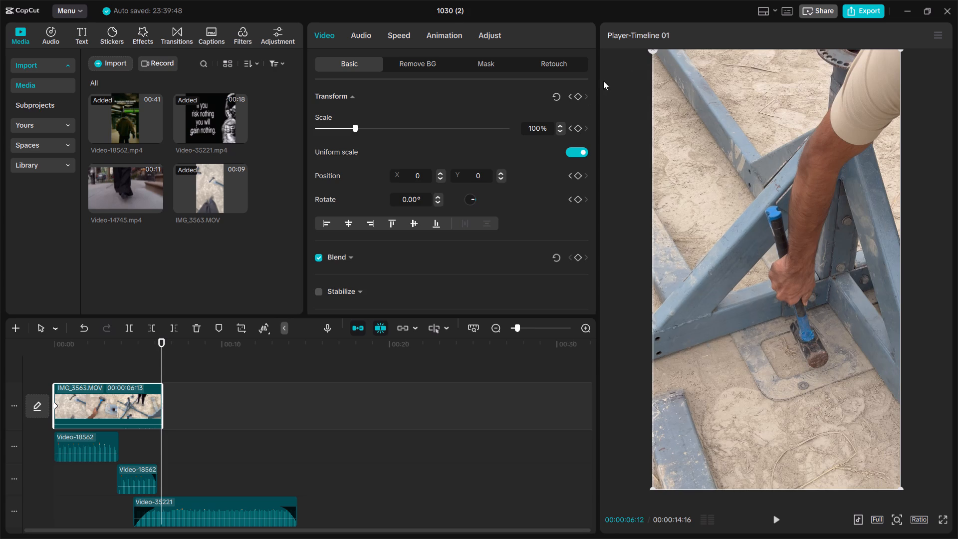
click(576, 94)
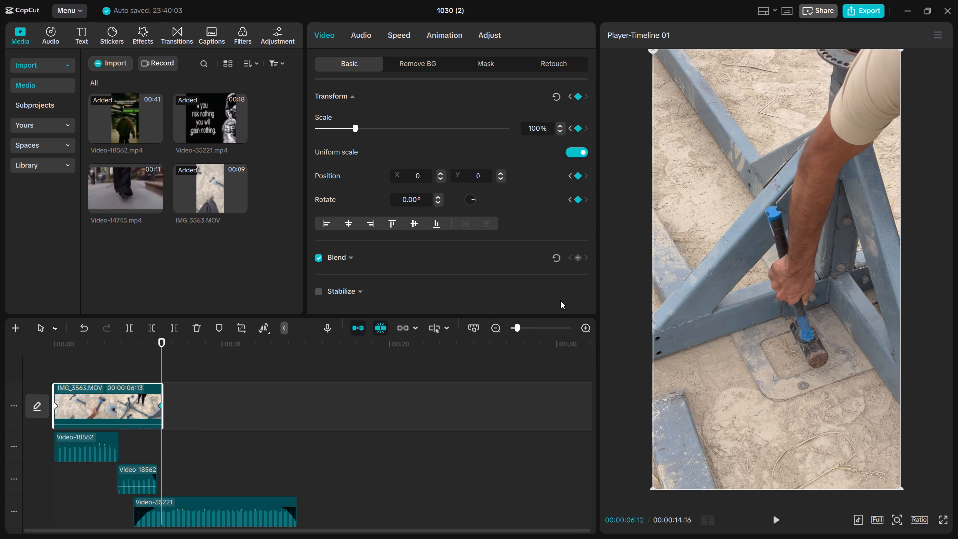
At the ending keyframe, scale IMG_3563 to 156% and reposition it to X -204, Y 435 to frame the hammer.
drag(357, 127, 359, 127)
drag(359, 127, 379, 134)
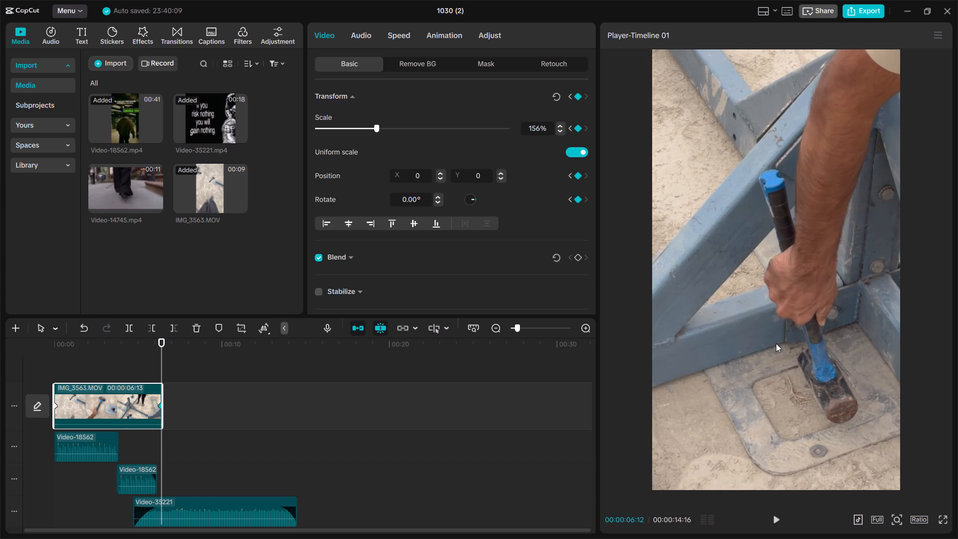
drag(776, 343, 776, 280)
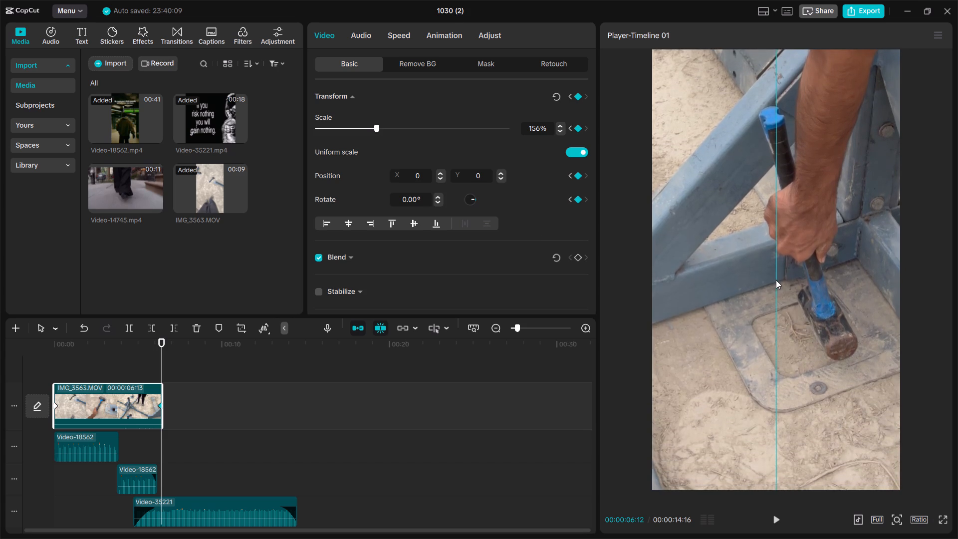
drag(776, 280, 752, 294)
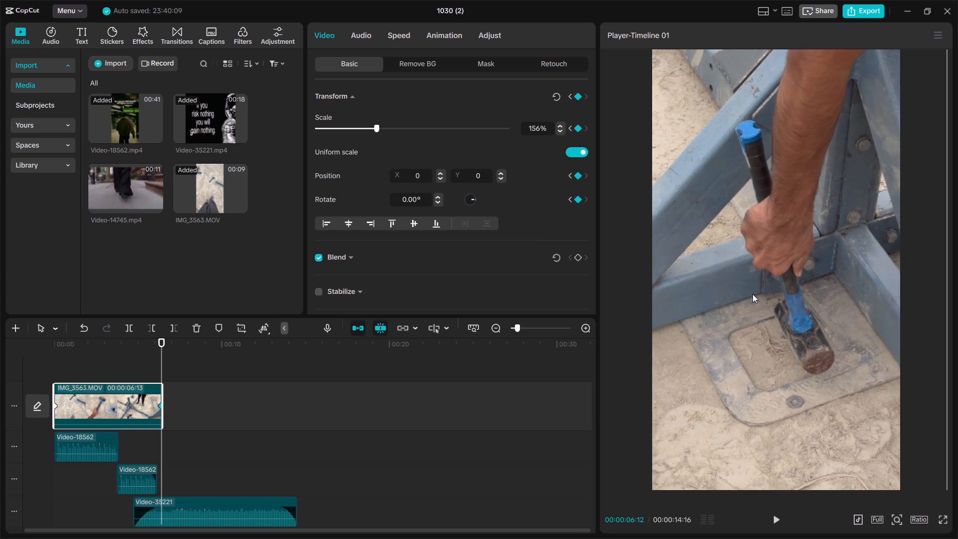
drag(752, 294, 752, 293)
Play back the IMG_3563 clip from the start to review its keyframed zoom with the audio.
triple_click(54, 358)
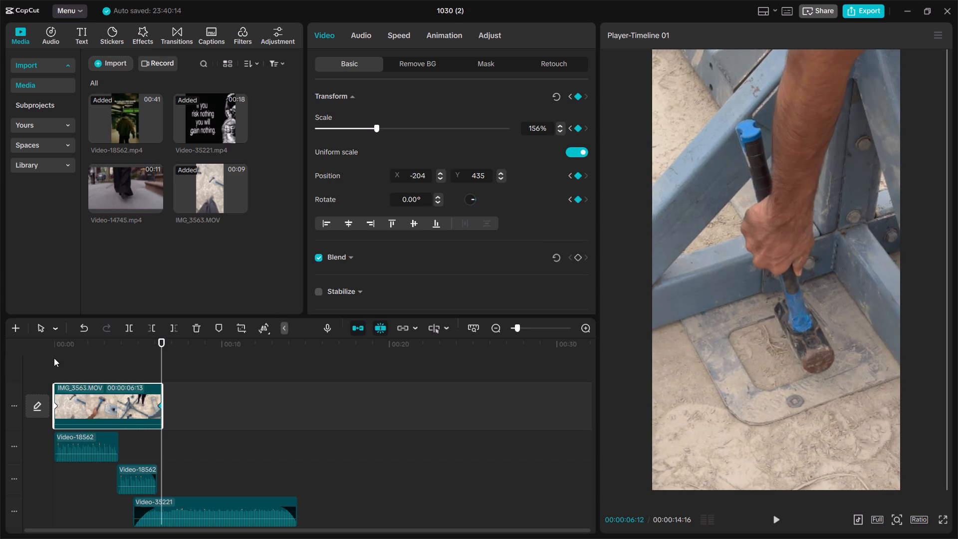
click(57, 362)
drag(57, 362, 49, 364)
key(space)
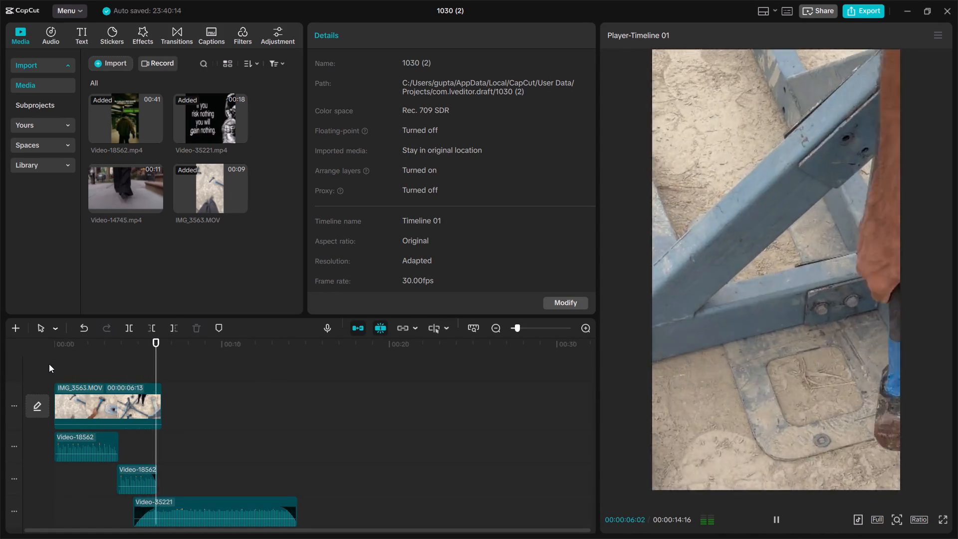
drag(108, 352, 115, 353)
click(133, 357)
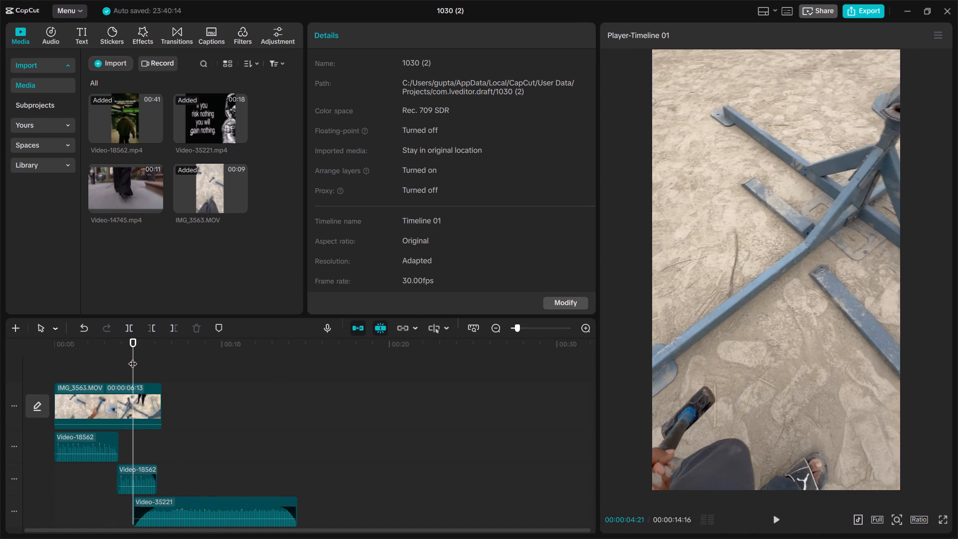
drag(133, 357, 37, 358)
key(space)
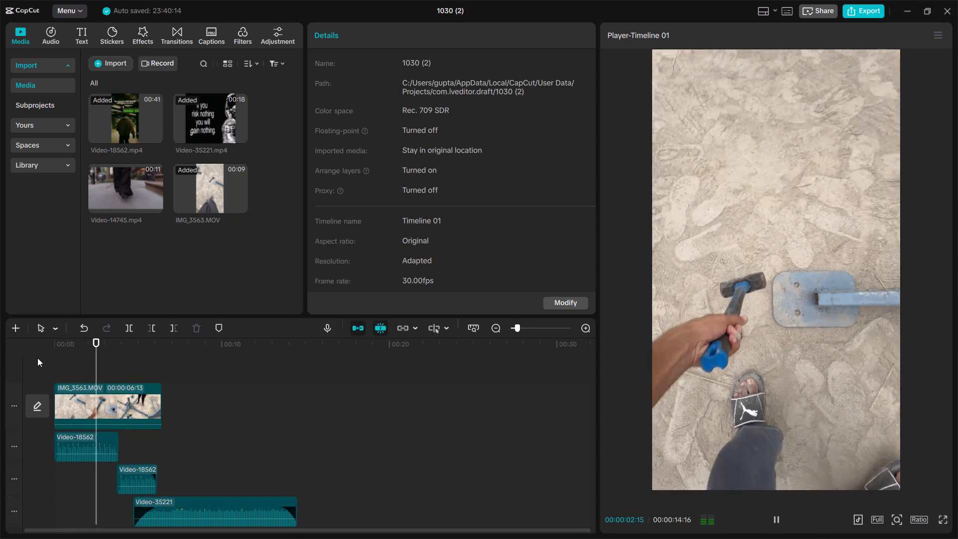
click(37, 358)
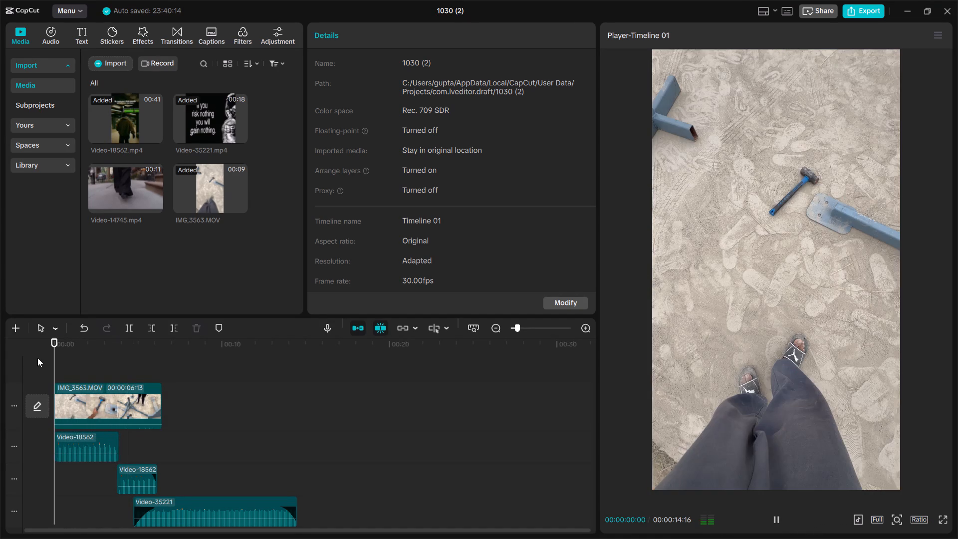
click(104, 348)
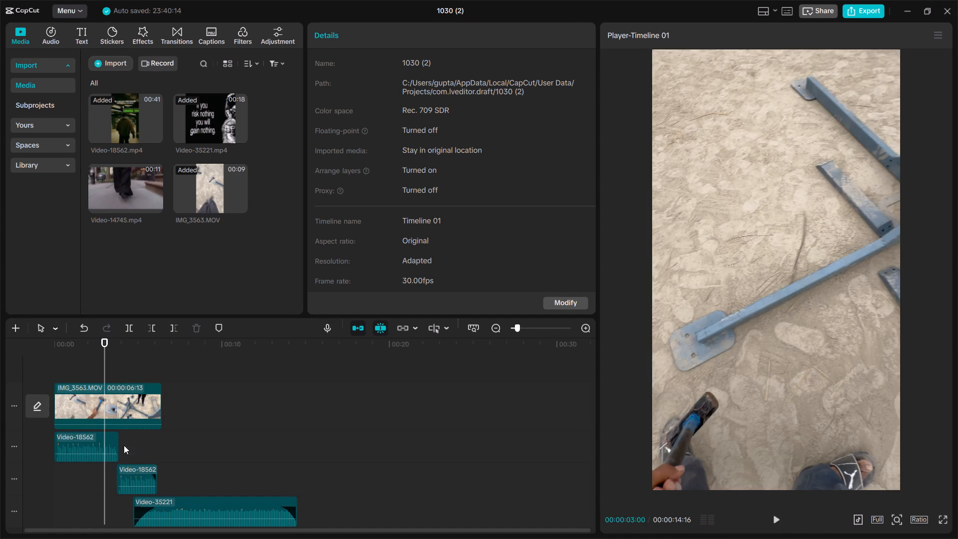
Shift the second Video-18562 audio slightly later so that it starts at about 00:00:03:24.
click(124, 472)
key(ctrl+plus)
key(ctrl+plus)
key(ctrl+plus)
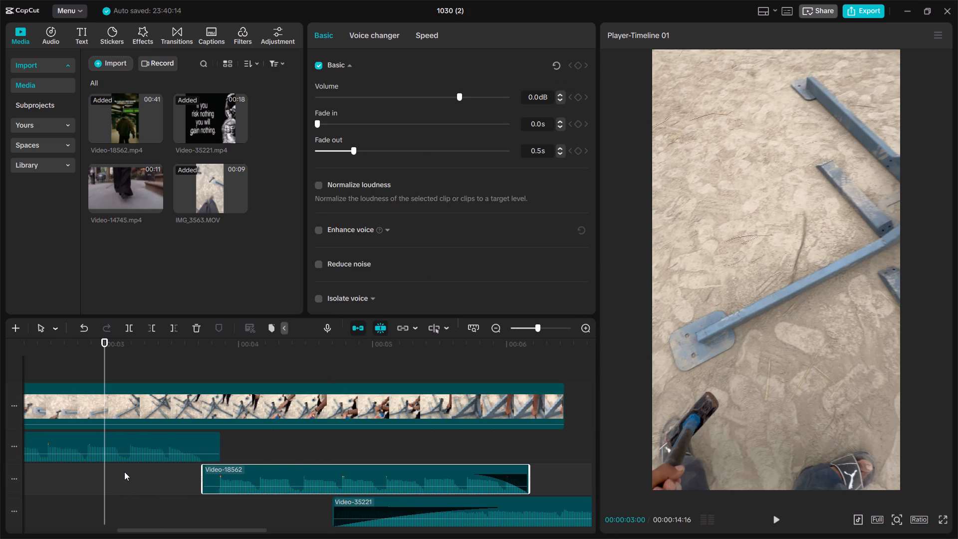
drag(245, 474, 254, 473)
Play back the overlap between the first and second Video-18562 audio clips to check the beat timing.
click(193, 480)
key(space)
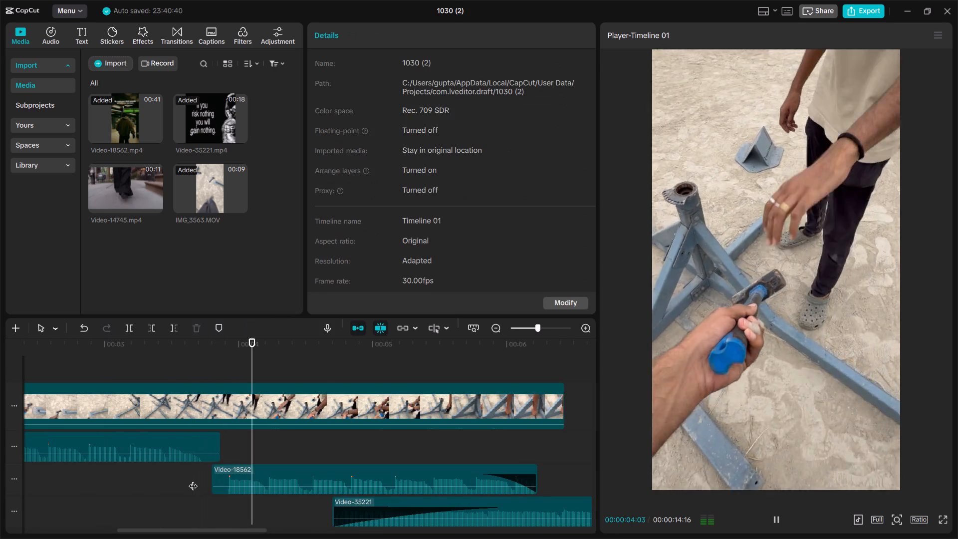
triple_click(145, 474)
key(space)
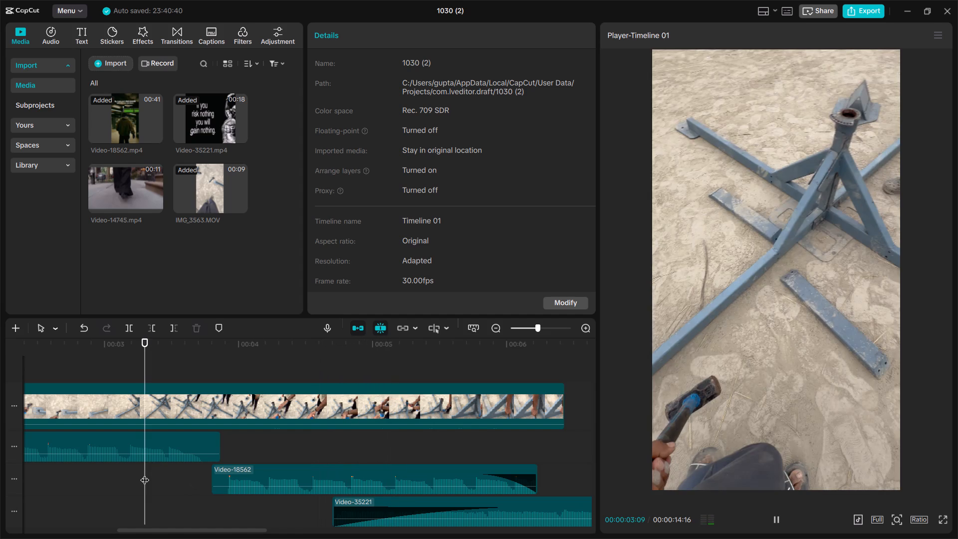
key(space)
key(space)
key(space)
key(space)
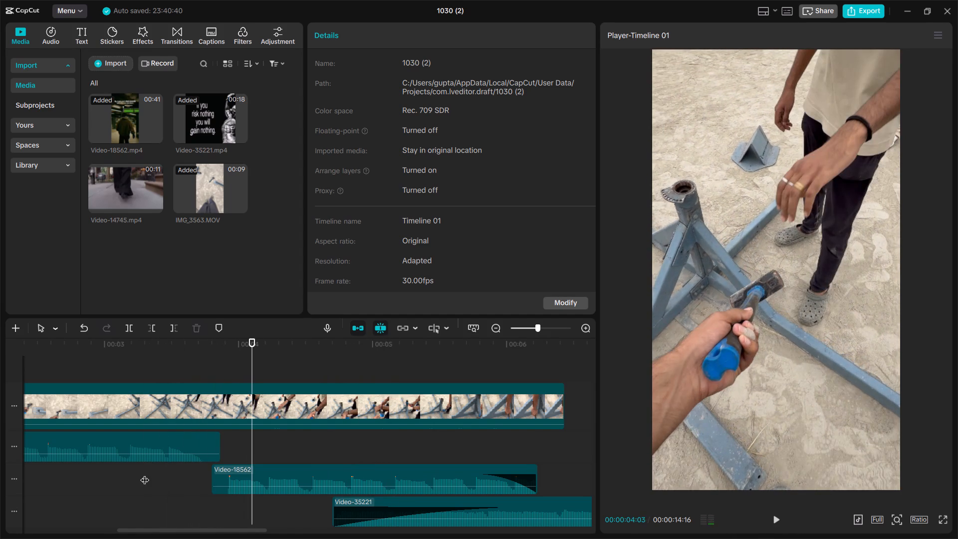
Trim the start of the second Video-18562 audio forward to 00:00:04:06, cutting off its first beat.
click(229, 475)
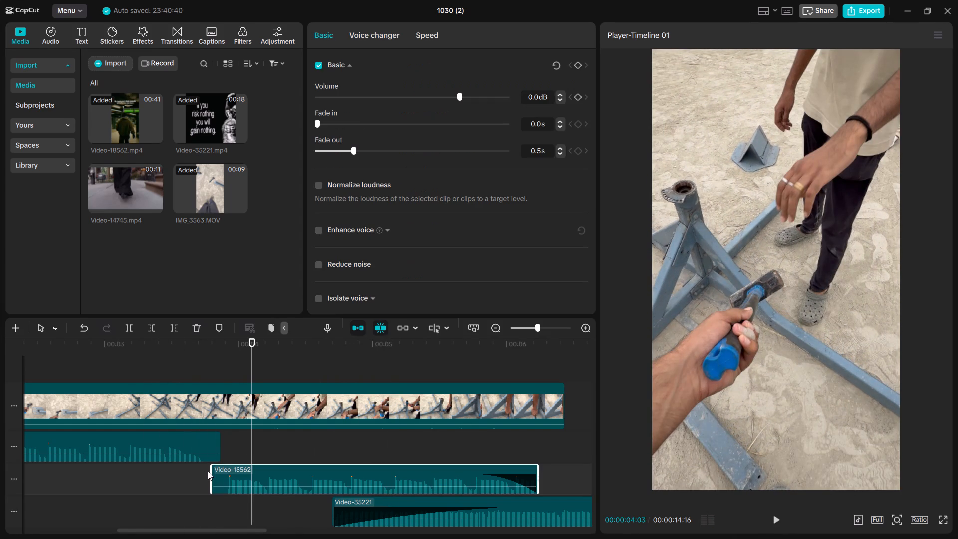
drag(211, 470, 249, 472)
drag(249, 472, 262, 473)
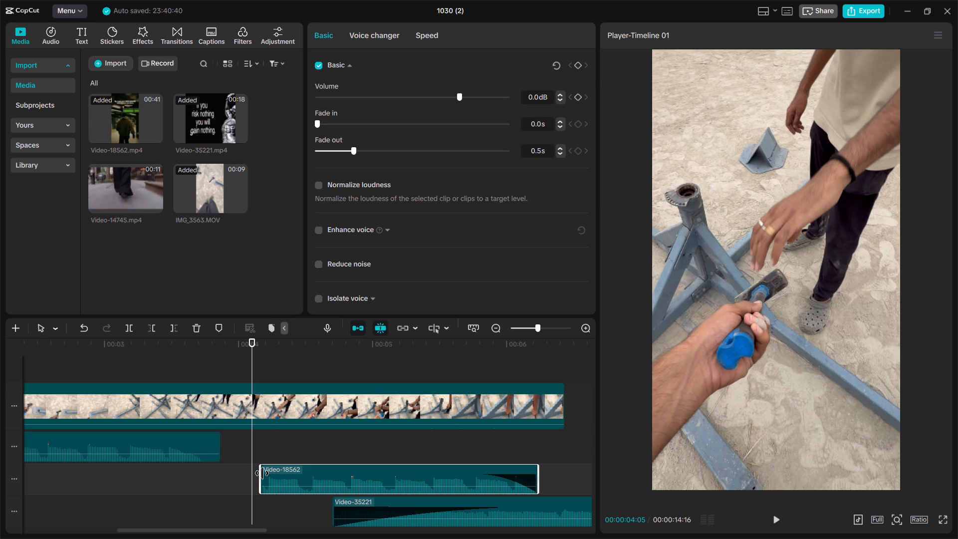
drag(262, 473, 266, 473)
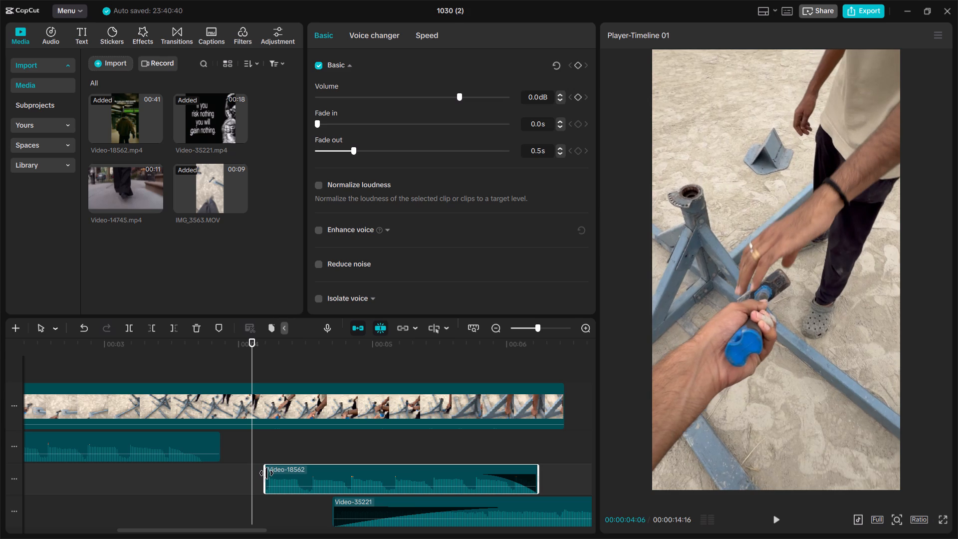
drag(266, 473, 268, 474)
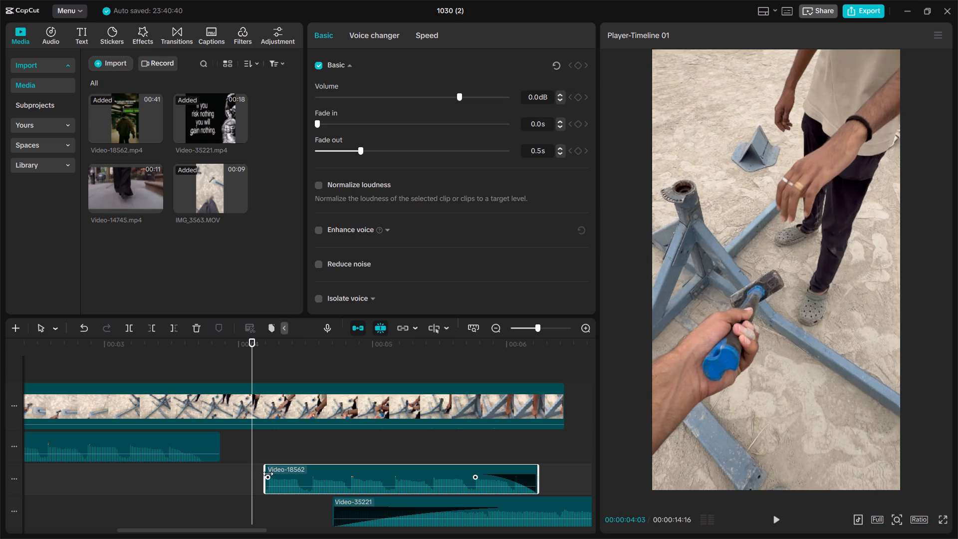
Move the trimmed second Video-18562 audio earlier to start at about 00:00:03:24, overlapping the end of the first.
drag(312, 468, 257, 469)
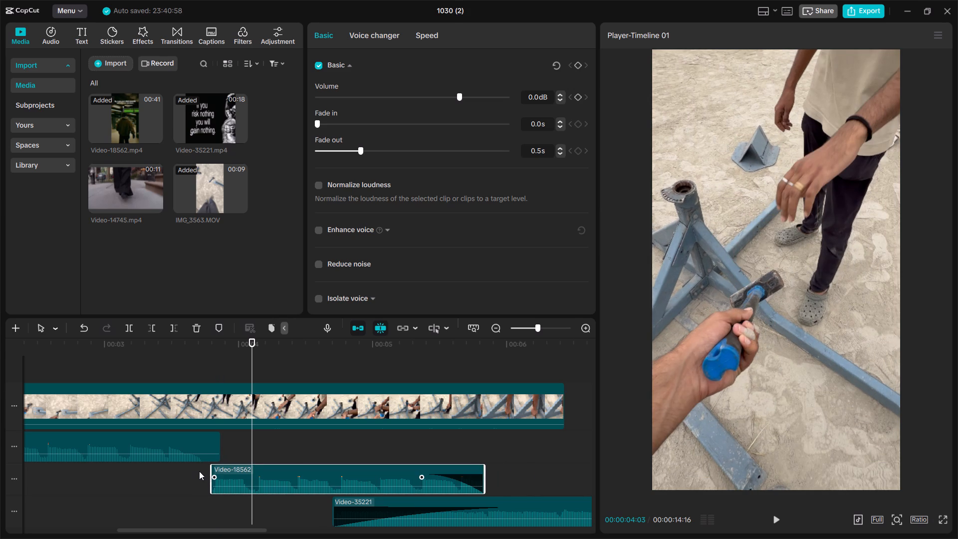
Play back the overlap of the two Video-18562 audio clips, including a full run from the beginning, to check beat timing.
click(180, 475)
key(space)
key(space)
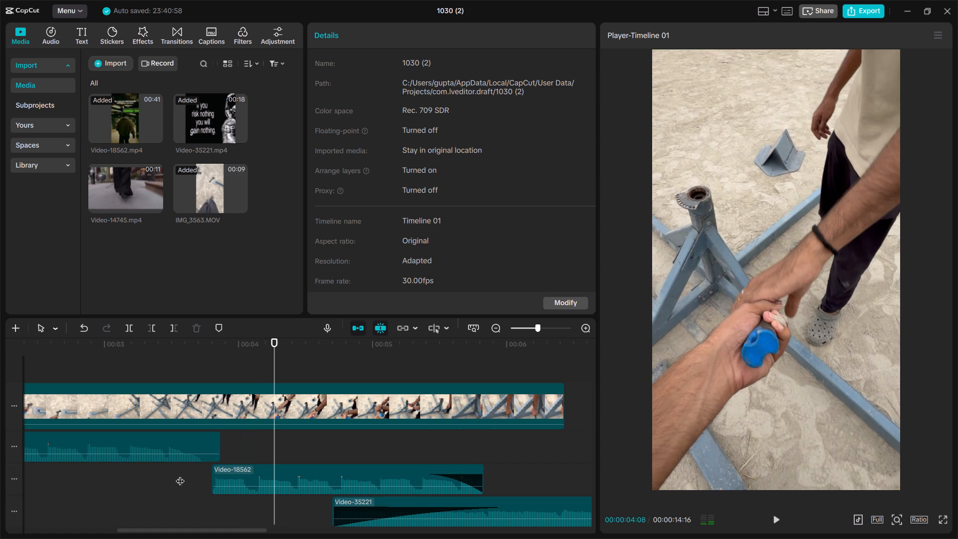
double_click(180, 475)
right_click(180, 475)
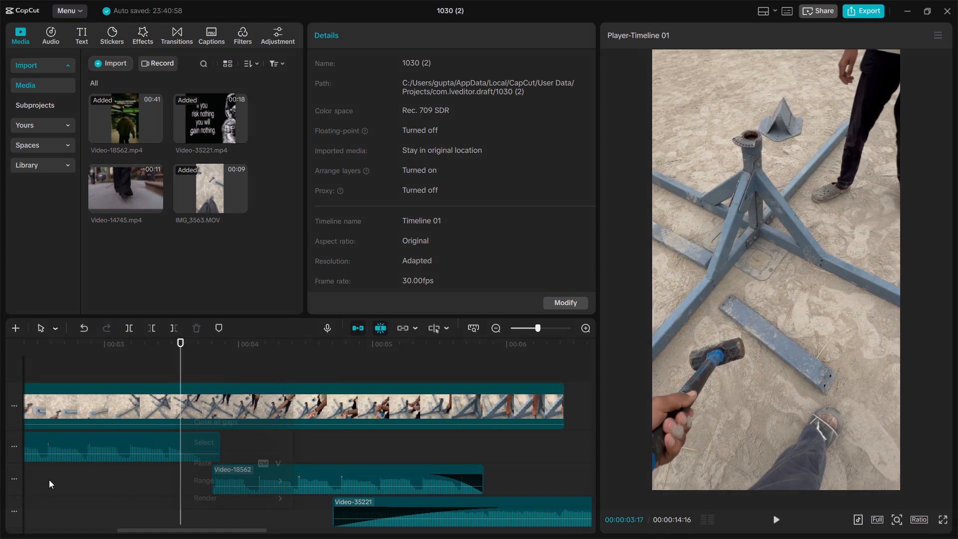
double_click(49, 480)
drag(49, 480, 0, 478)
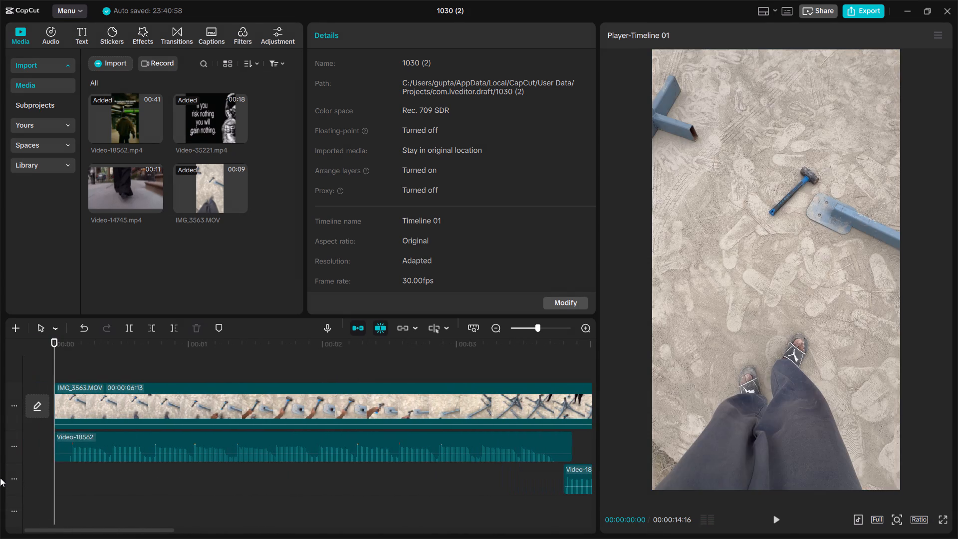
key(space)
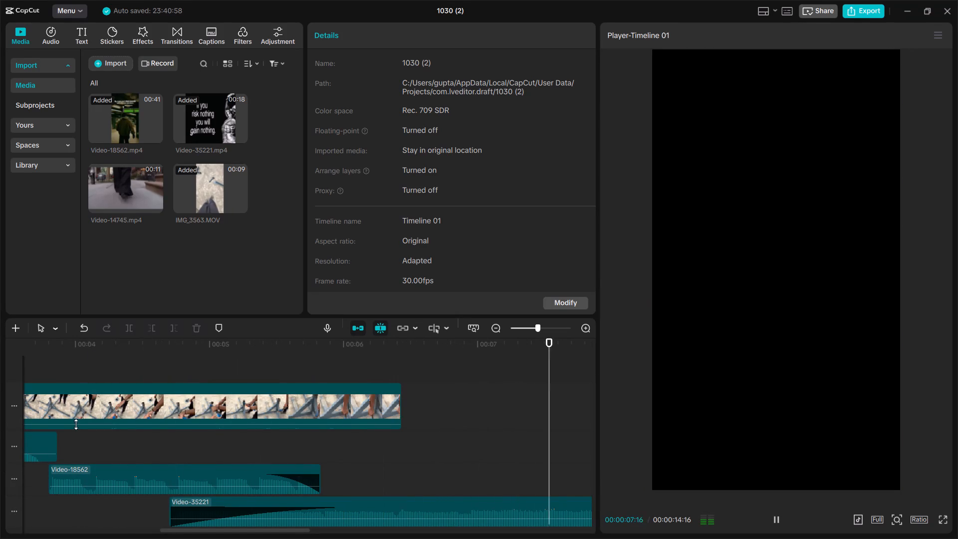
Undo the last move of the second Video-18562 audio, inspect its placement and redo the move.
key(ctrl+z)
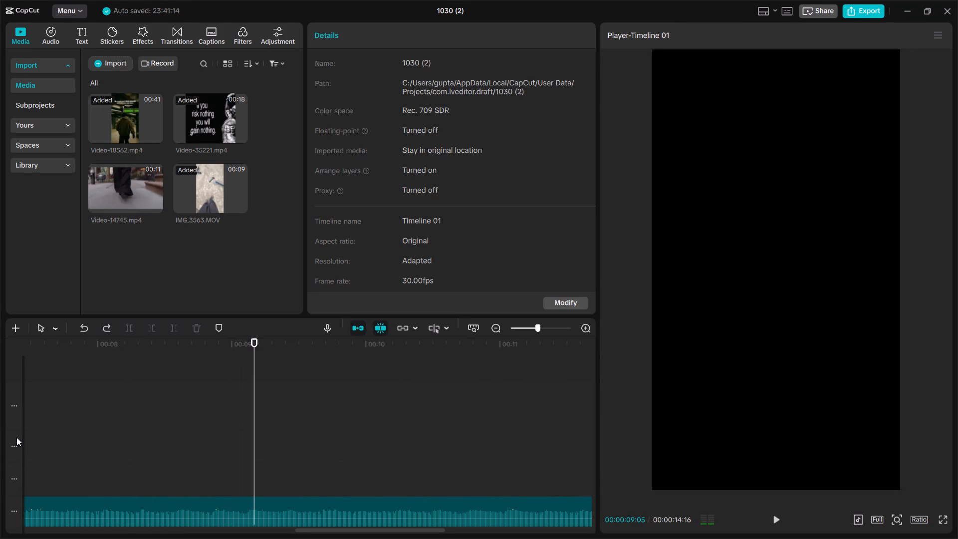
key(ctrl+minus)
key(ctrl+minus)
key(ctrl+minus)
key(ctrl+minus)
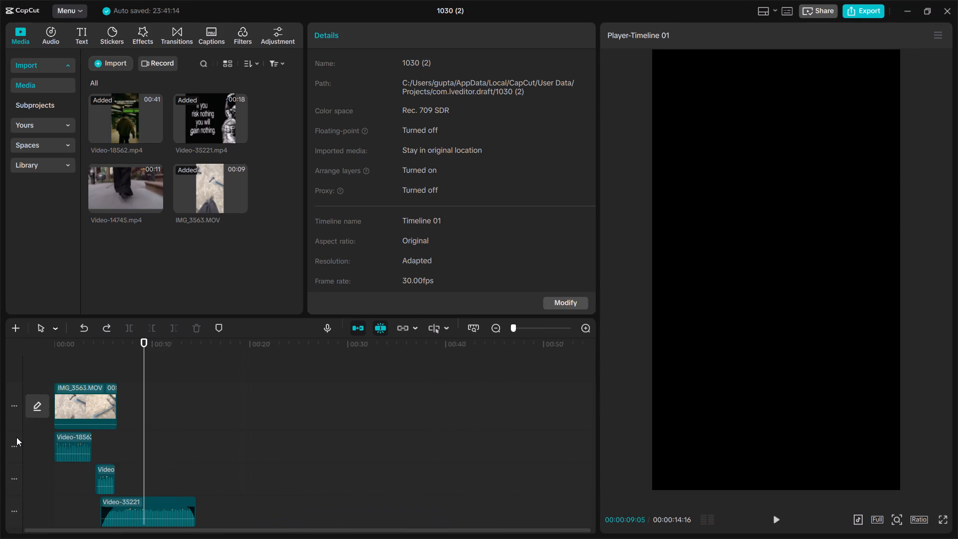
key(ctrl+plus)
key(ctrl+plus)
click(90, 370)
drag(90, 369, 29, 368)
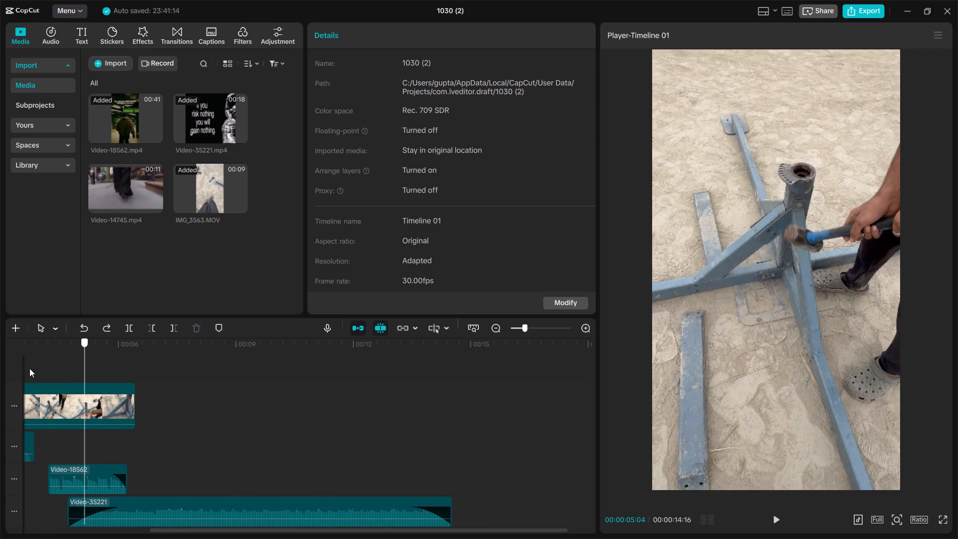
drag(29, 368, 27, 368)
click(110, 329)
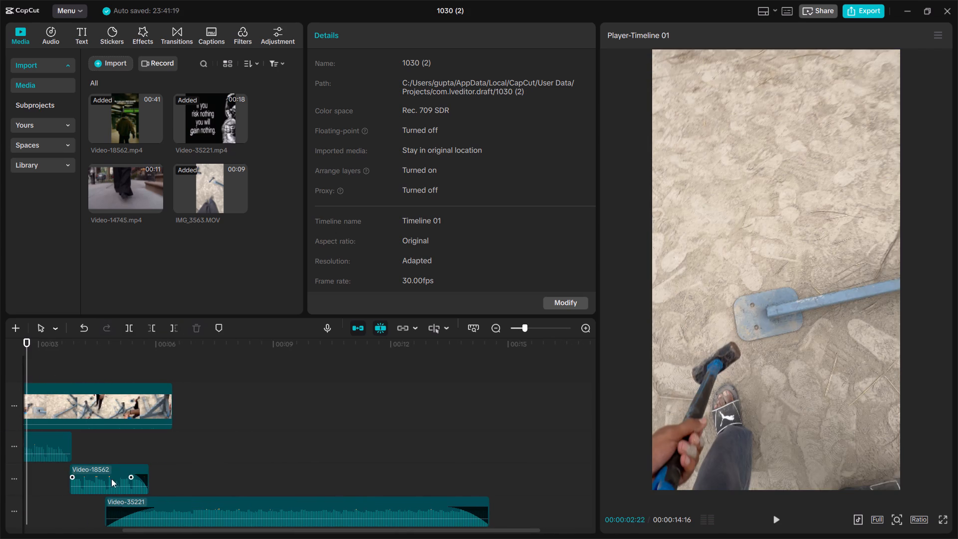
Extend the start of the second Video-18562 audio back to about 00:00:03:15, beneath the end of the first.
click(87, 472)
key(ctrl+plus)
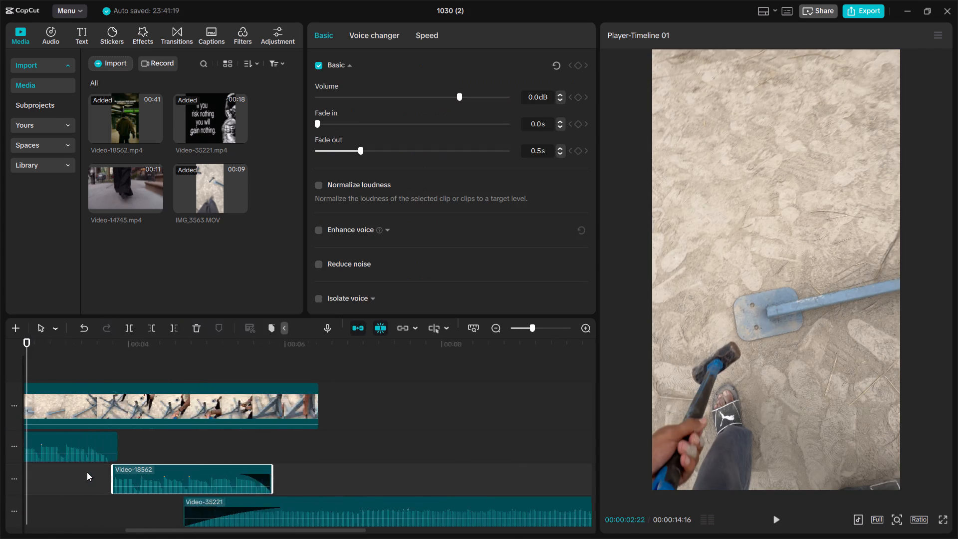
key(ctrl+plus)
drag(198, 475, 184, 481)
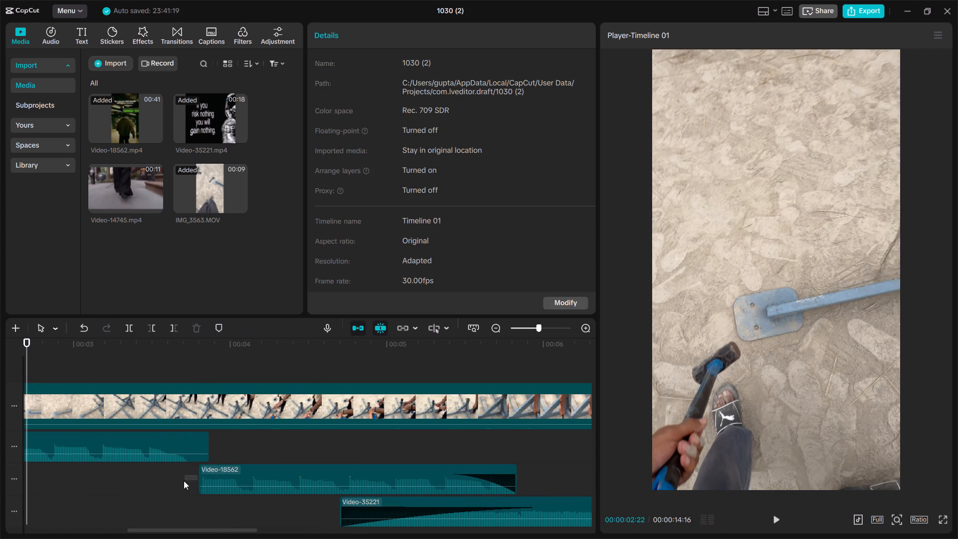
drag(184, 481, 184, 480)
click(216, 473)
drag(199, 467, 160, 473)
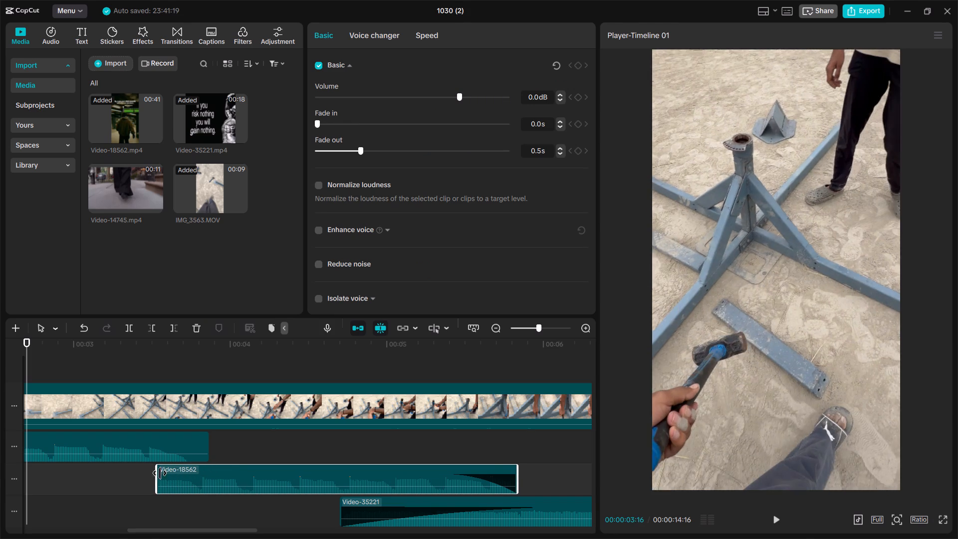
drag(160, 473, 155, 474)
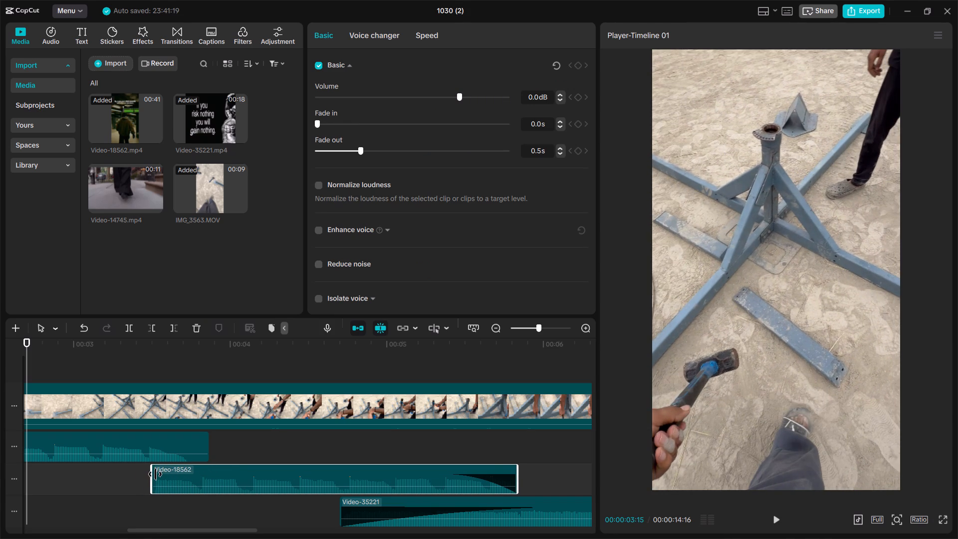
drag(155, 474, 156, 474)
drag(156, 474, 156, 476)
Move the extended second Video-18562 audio later so that it starts at about 00:00:03:21, near the end of the first.
key(ctrl+plus)
key(ctrl+plus)
key(ctrl+plus)
key(Down)
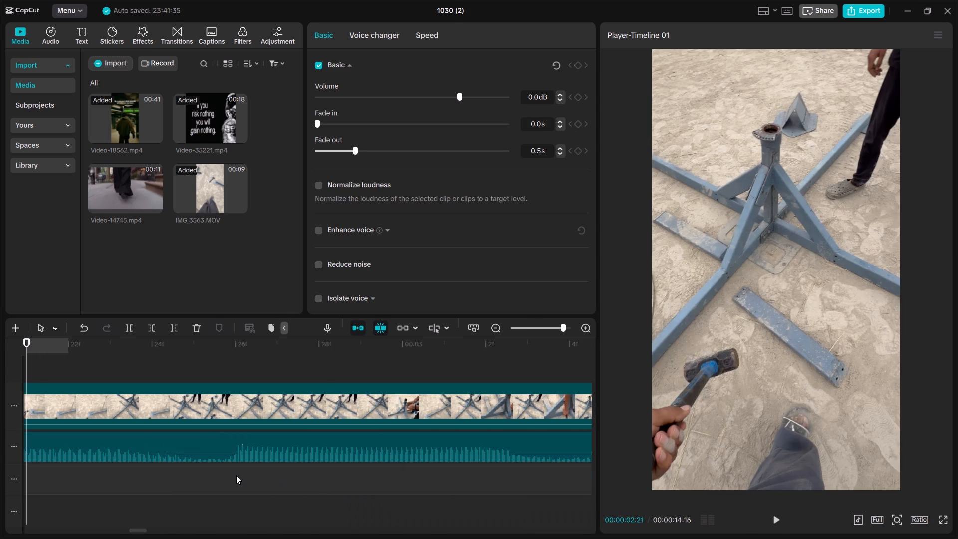
key(Right)
key(Right)
key(Left)
key(Left)
key(Left)
key(Right)
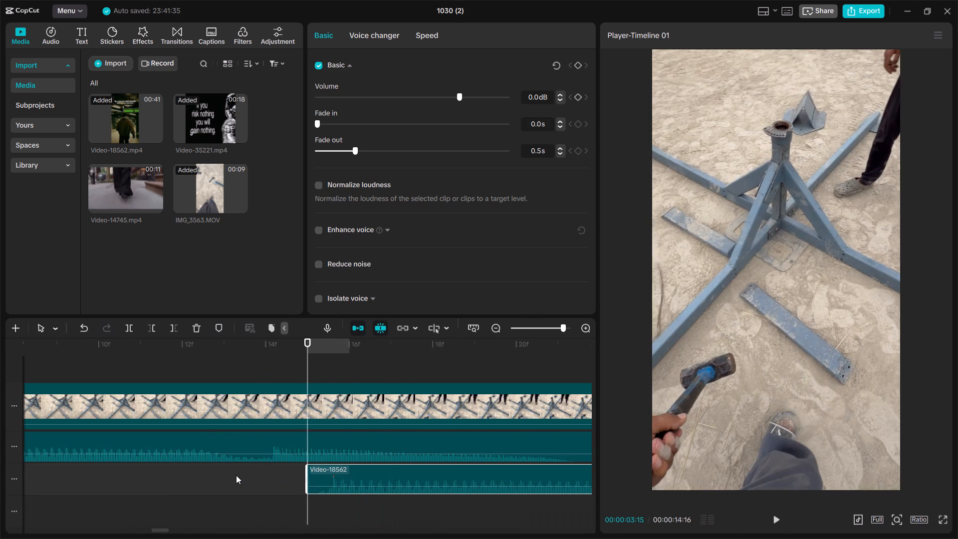
key(Right)
key(Left)
drag(307, 469, 326, 469)
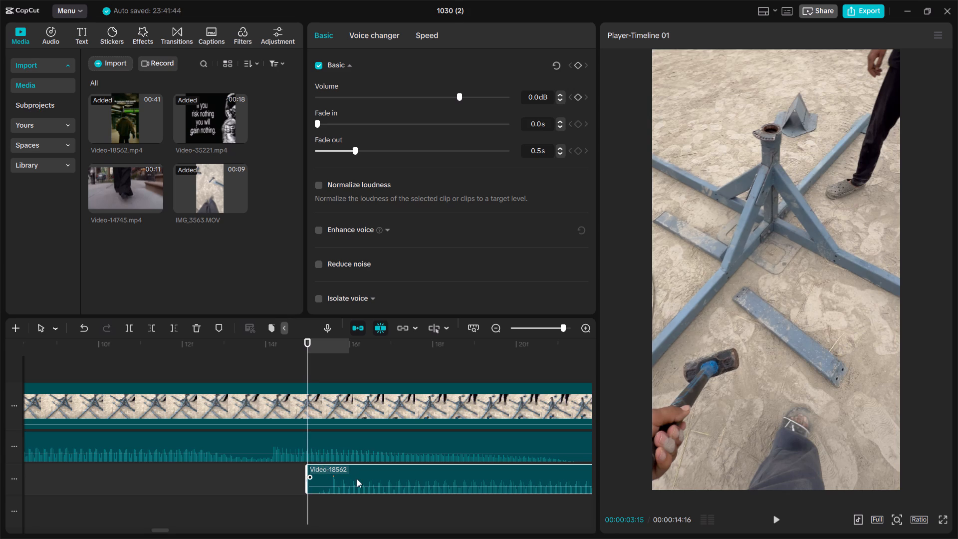
drag(357, 478, 592, 487)
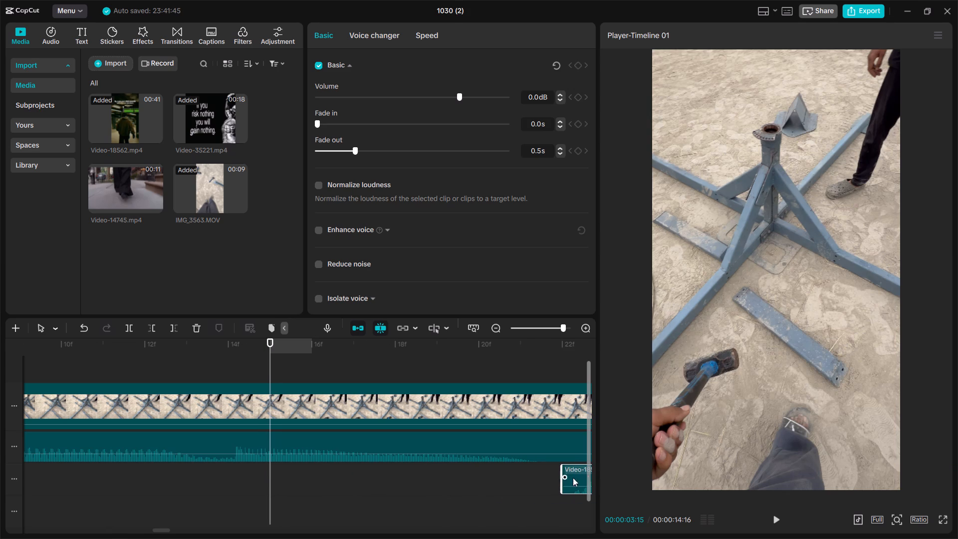
drag(591, 477, 569, 478)
drag(575, 477, 527, 473)
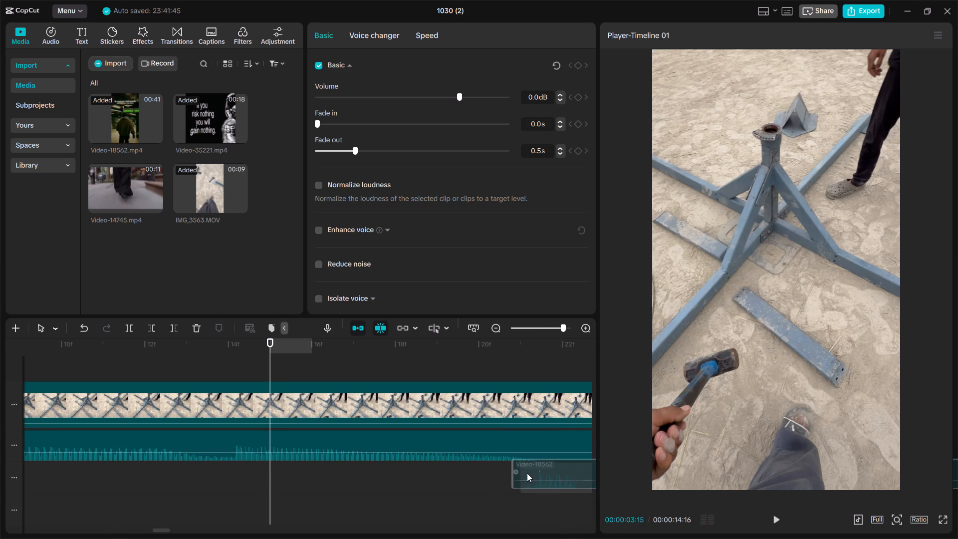
drag(527, 473, 528, 474)
Play back the new overlap between the two Video-18562 audio clips to check the beat timing.
click(457, 475)
key(space)
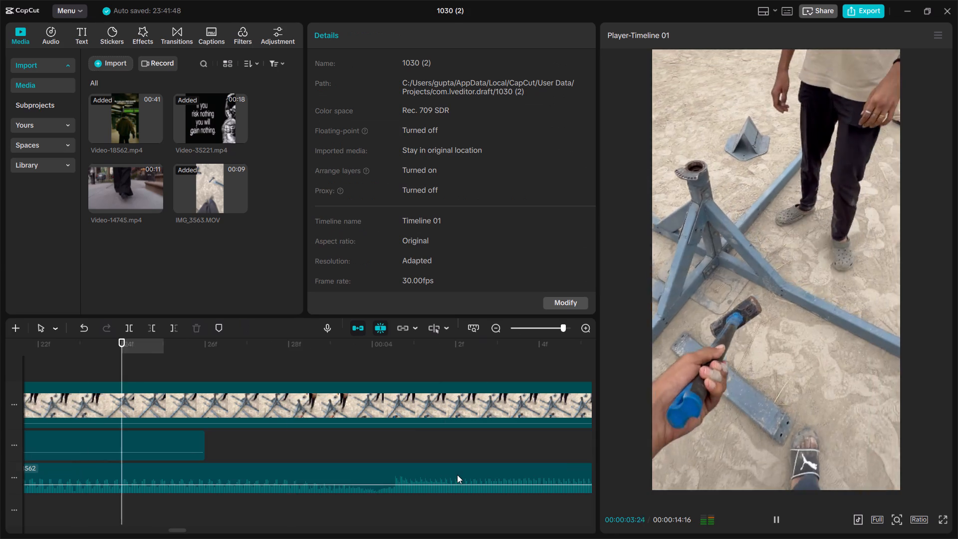
key(ctrl+minus)
key(ctrl+minus)
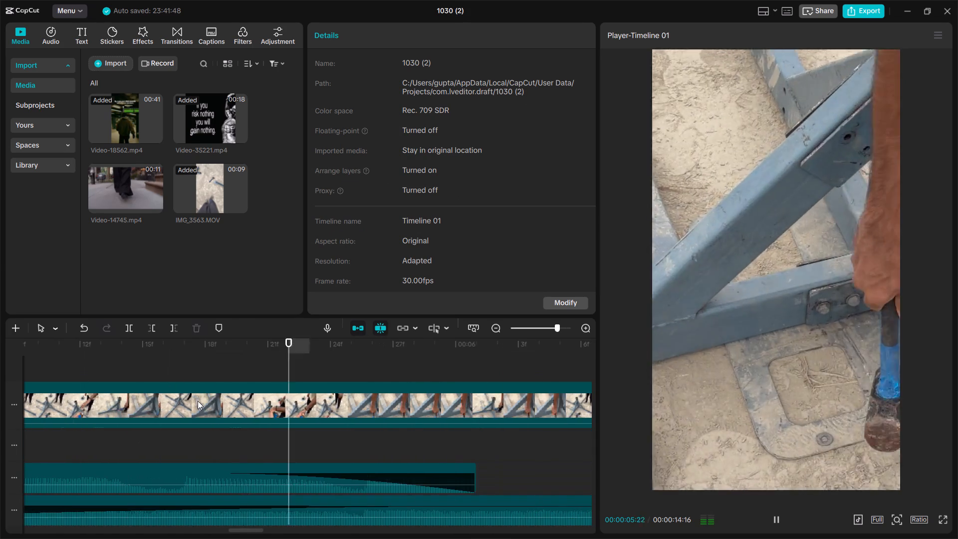
key(ctrl+minus)
key(ctrl+minus)
key(ctrl+minus)
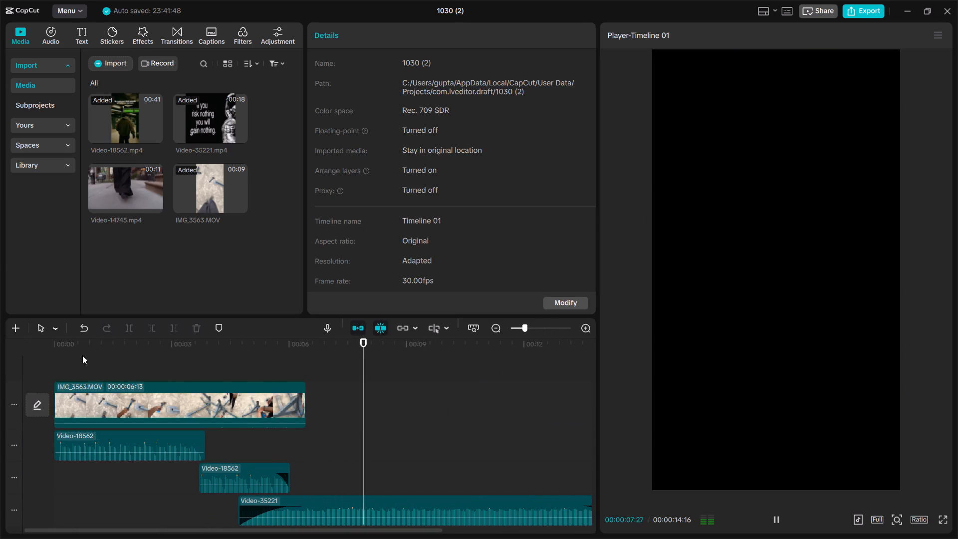
Play the timeline from near the beginning to check how all the audio clips flow together.
double_click(71, 379)
drag(71, 379, 47, 371)
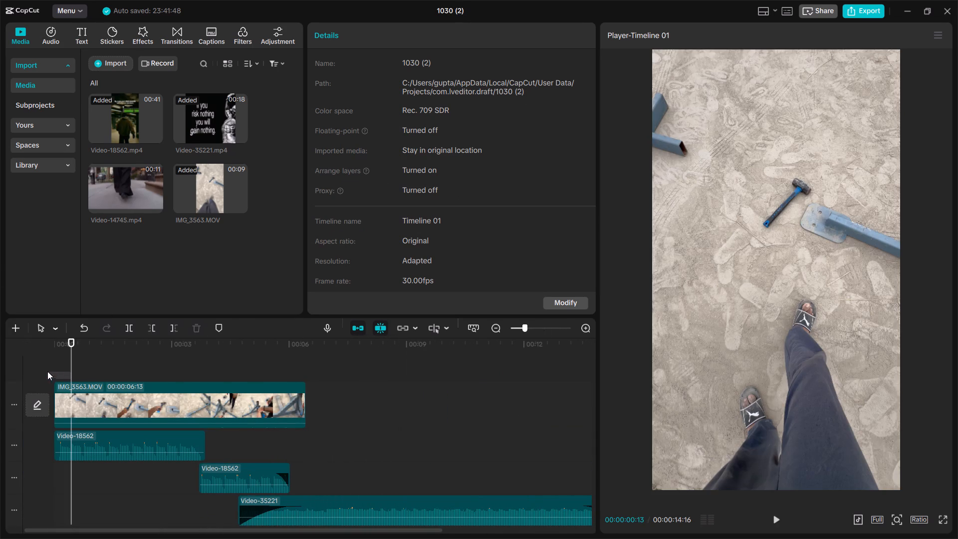
drag(47, 371, 66, 369)
click(66, 369)
drag(66, 369, 40, 369)
key(space)
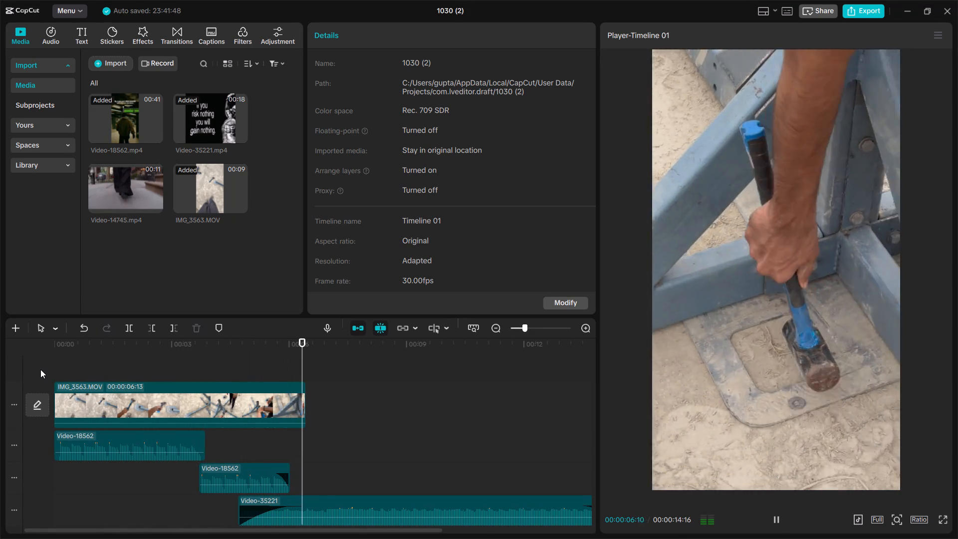
Set the fade-in of the Video-35221 audio to 2.3 s.
click(301, 510)
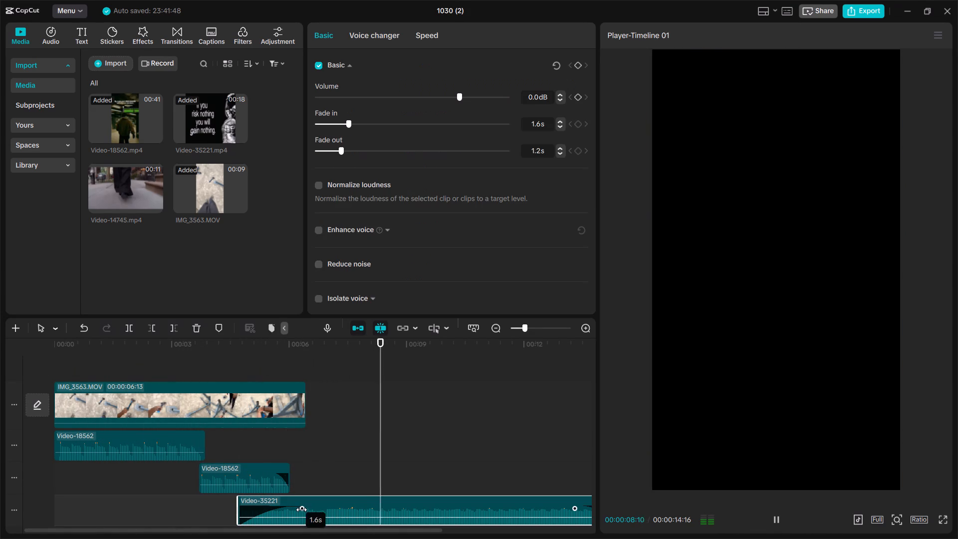
click(329, 475)
click(313, 505)
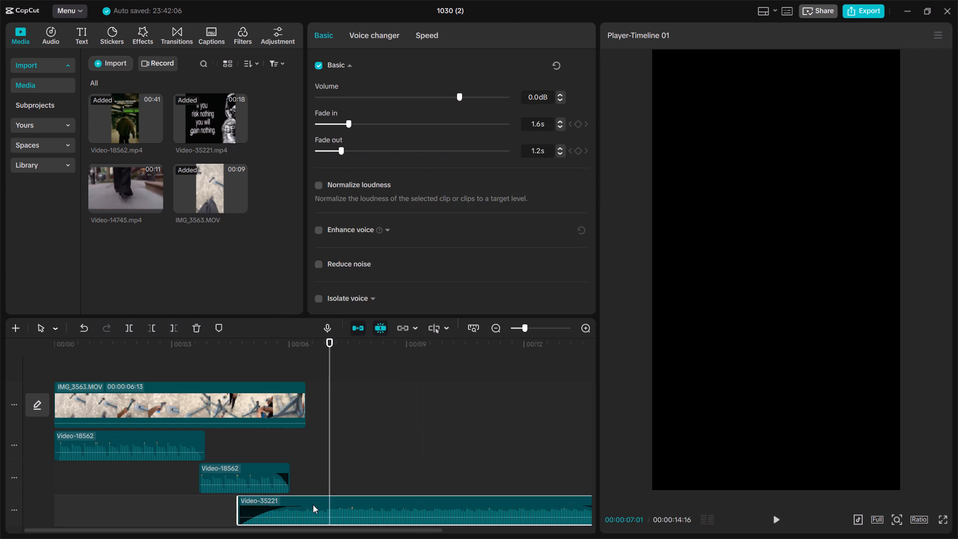
drag(356, 117, 386, 130)
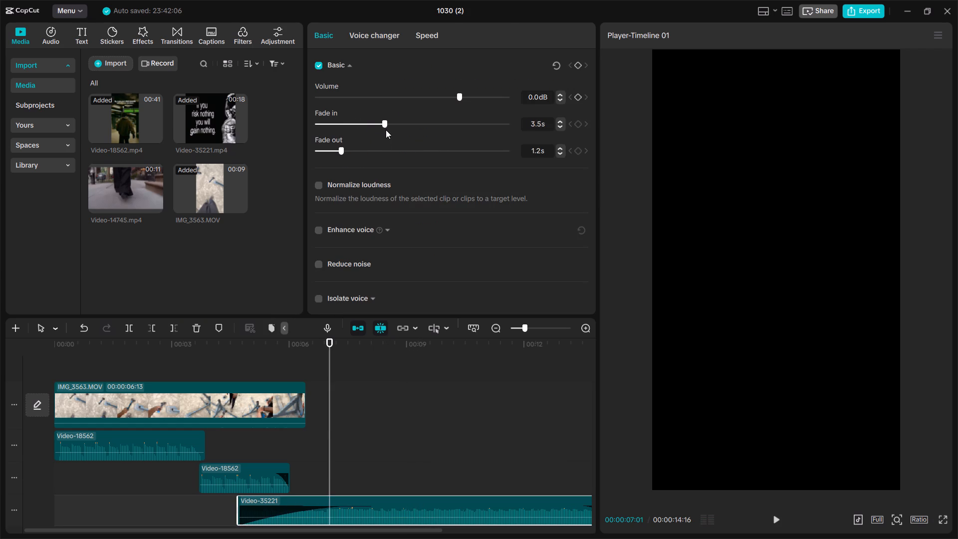
drag(386, 130, 361, 127)
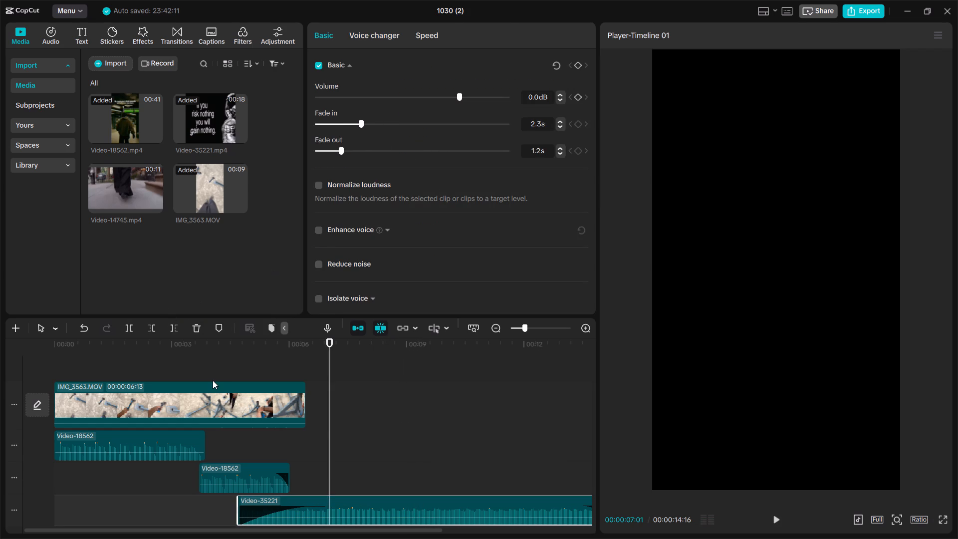
Play back the transition from the second Video-18562 audio into Video-35221 to check the fade-in.
click(216, 368)
key(space)
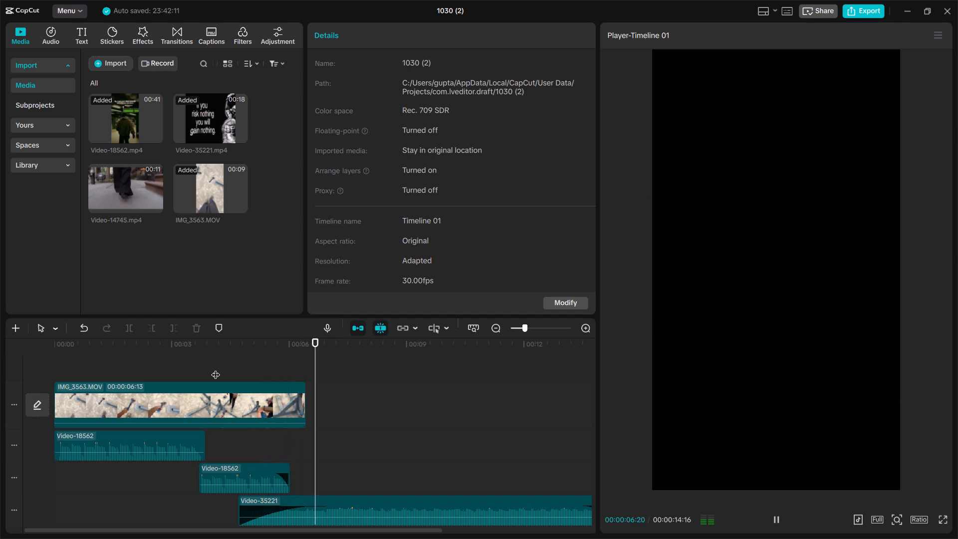
click(216, 368)
double_click(253, 355)
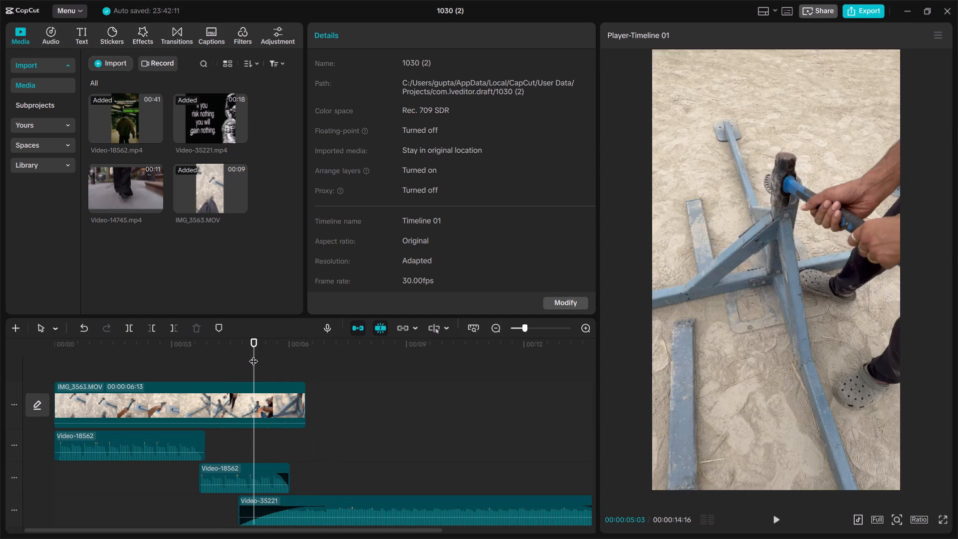
key(space)
key(space)
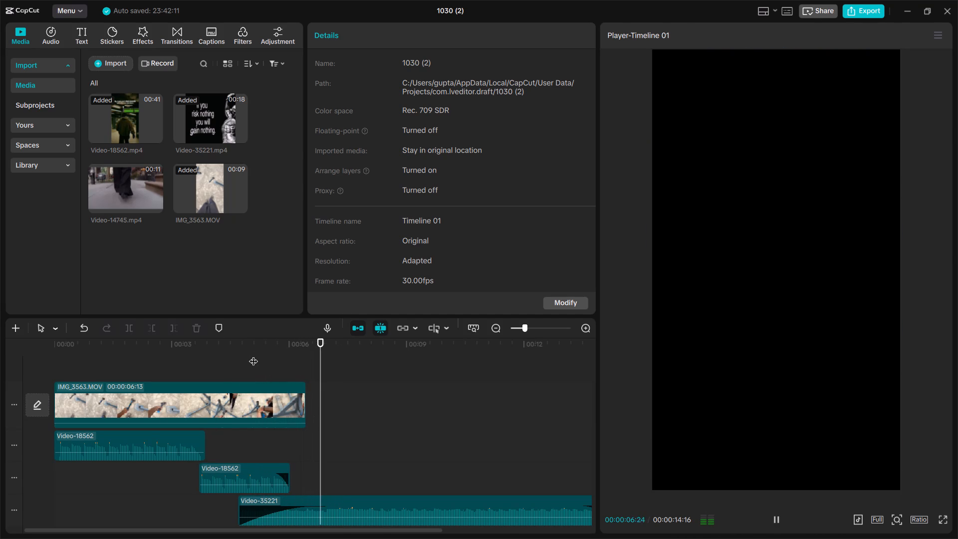
Trim the start of the Video-35221 audio forward to about 00:00:04:25.
click(298, 497)
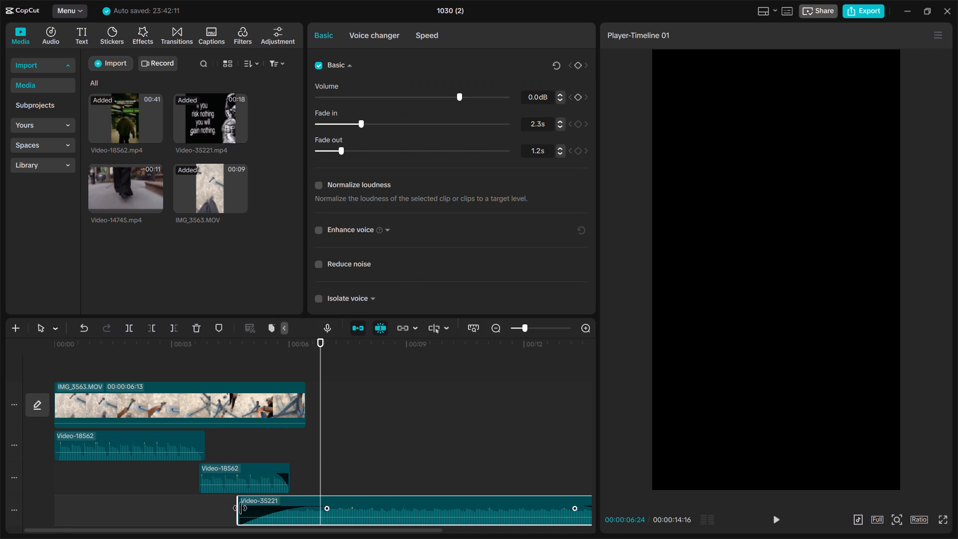
drag(237, 507, 244, 509)
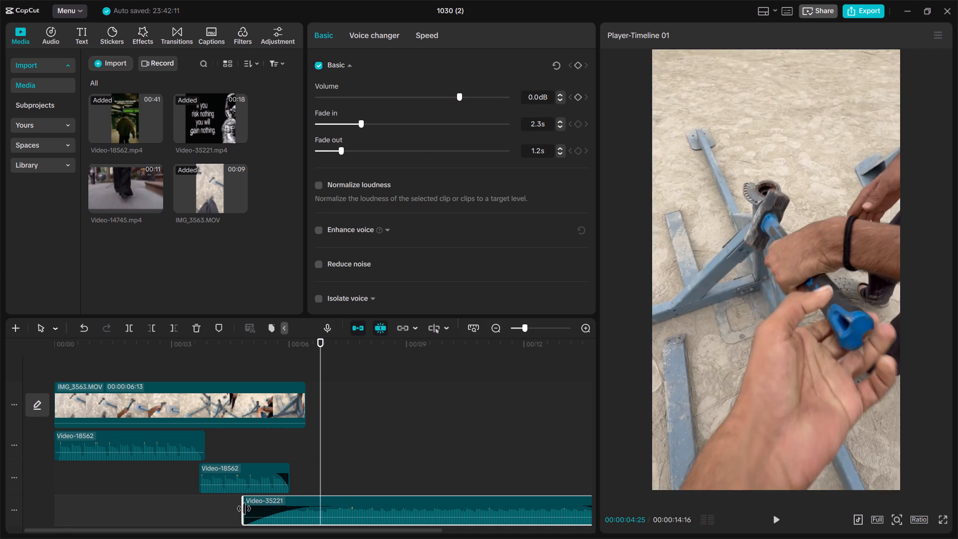
drag(244, 509, 244, 509)
Move the trimmed Video-35221 audio earlier so that it starts at about 00:00:04:18.
drag(331, 501, 322, 501)
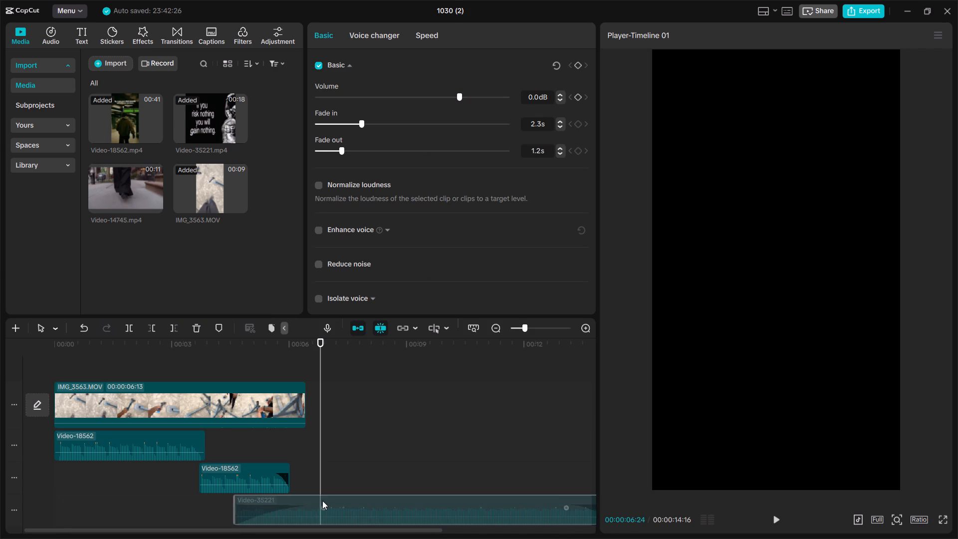
drag(322, 501, 322, 501)
Play back the overlap of the second Video-18562 audio and the repositioned Video-35221 audio to check the blend.
double_click(231, 353)
key(space)
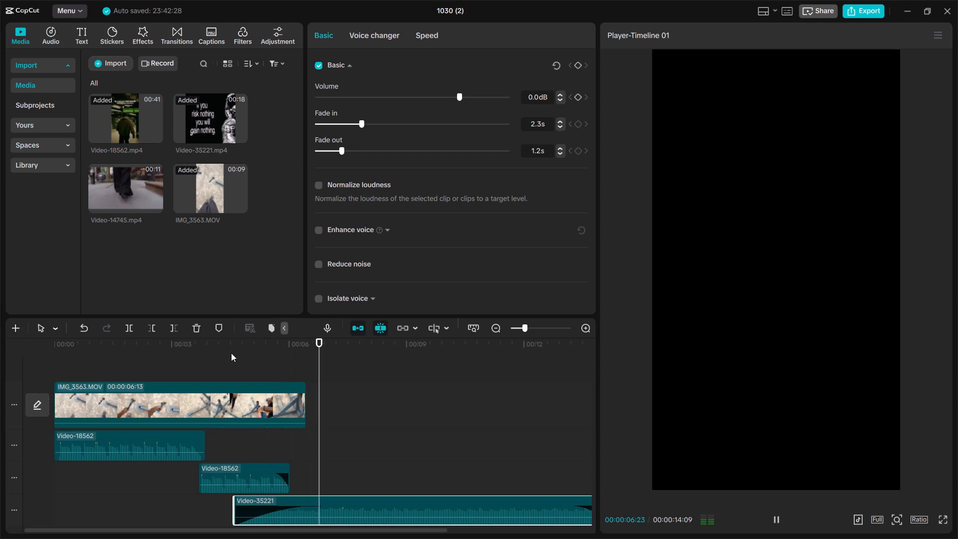
scroll(280, 477, down, 1)
triple_click(248, 349)
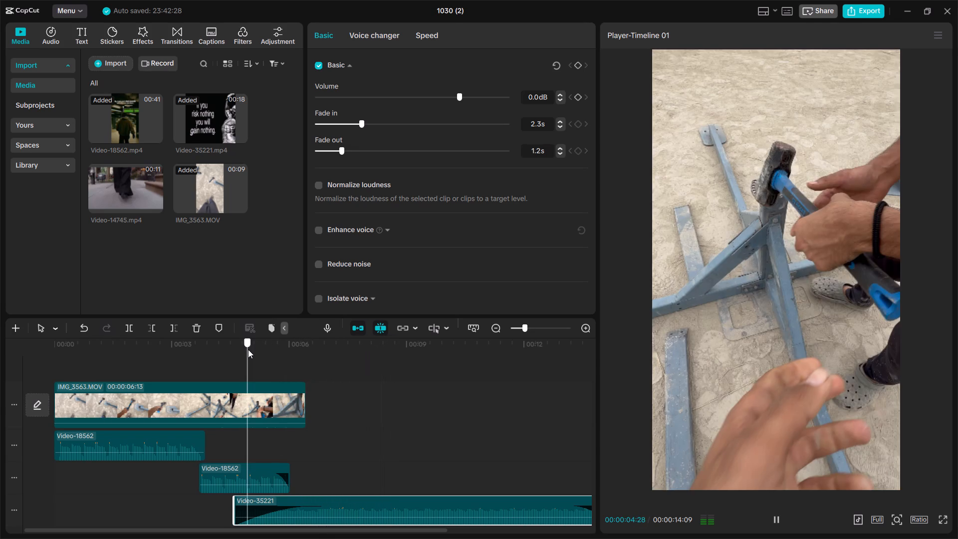
key(space)
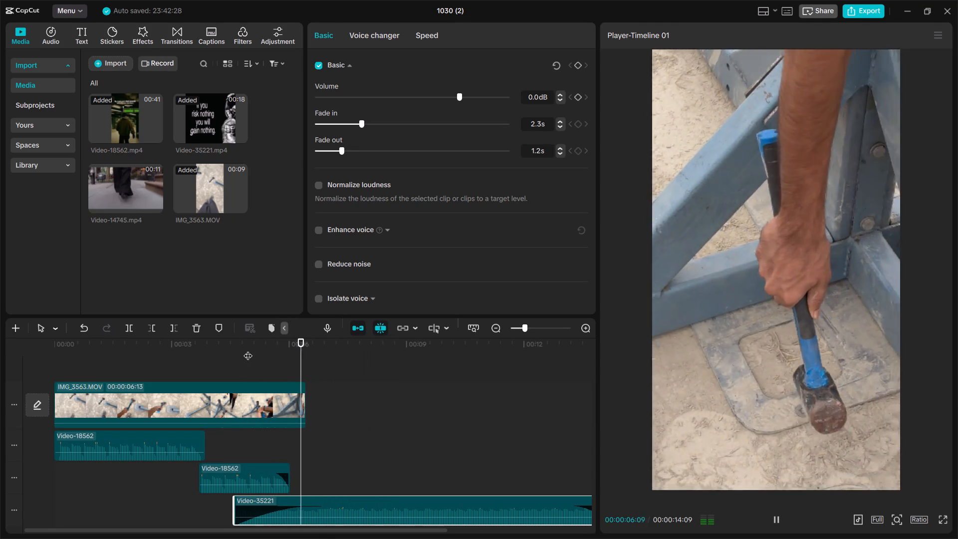
key(space)
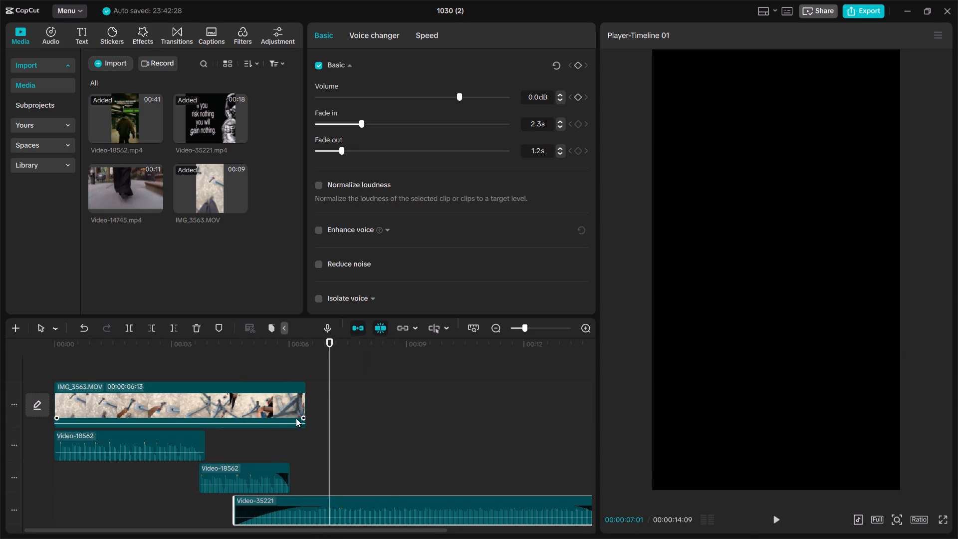
Examine the final frames of the IMG_3563 clip one by one from about 00:00:06:01 to 00:00:06:10.
click(292, 406)
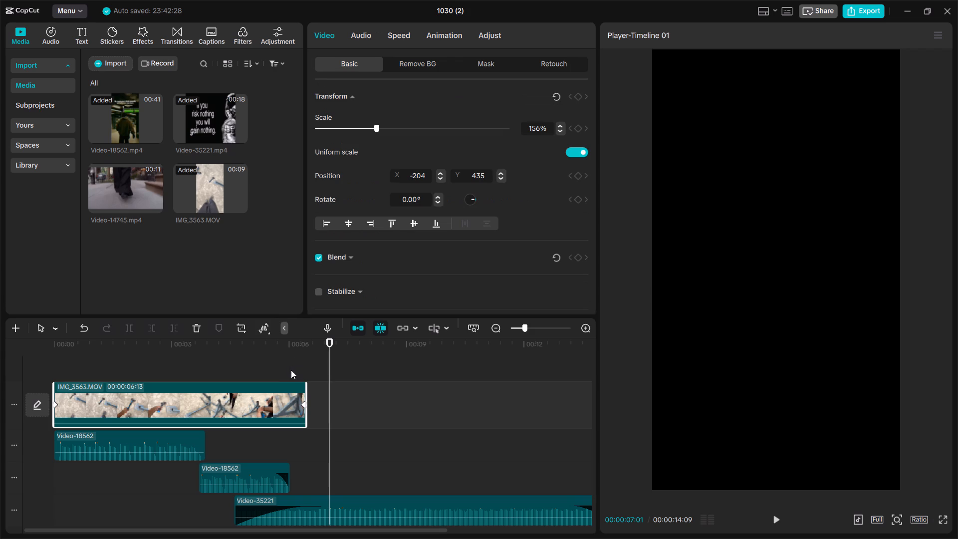
double_click(292, 359)
click(282, 398)
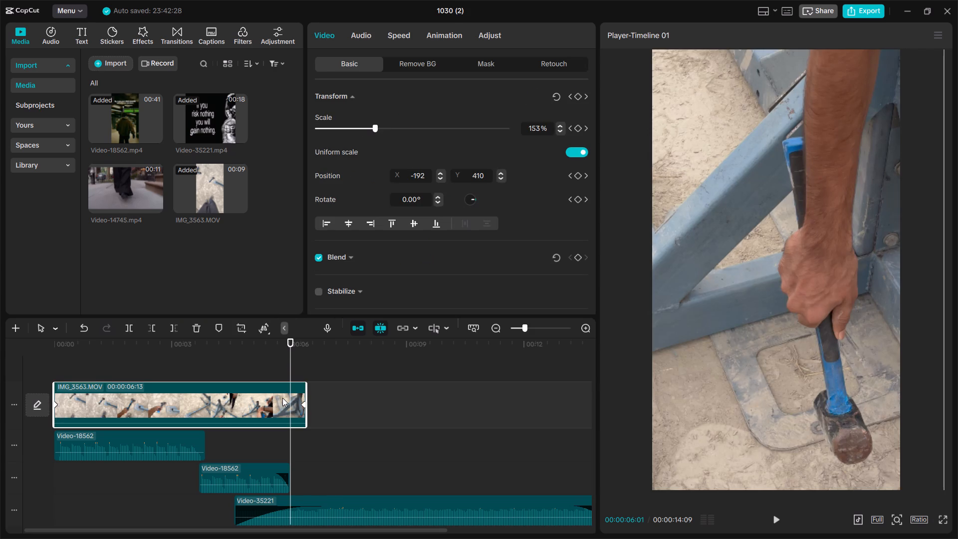
key(Right)
key(Right)
key(Right)
key(Right)
key(Right)
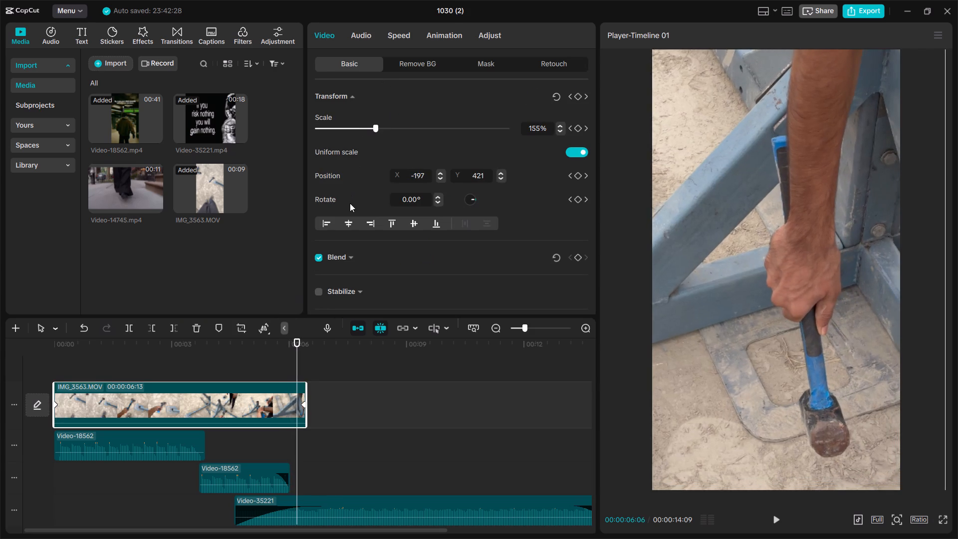
key(Right)
key(Right)
key(Right)
key(Right)
key(Right)
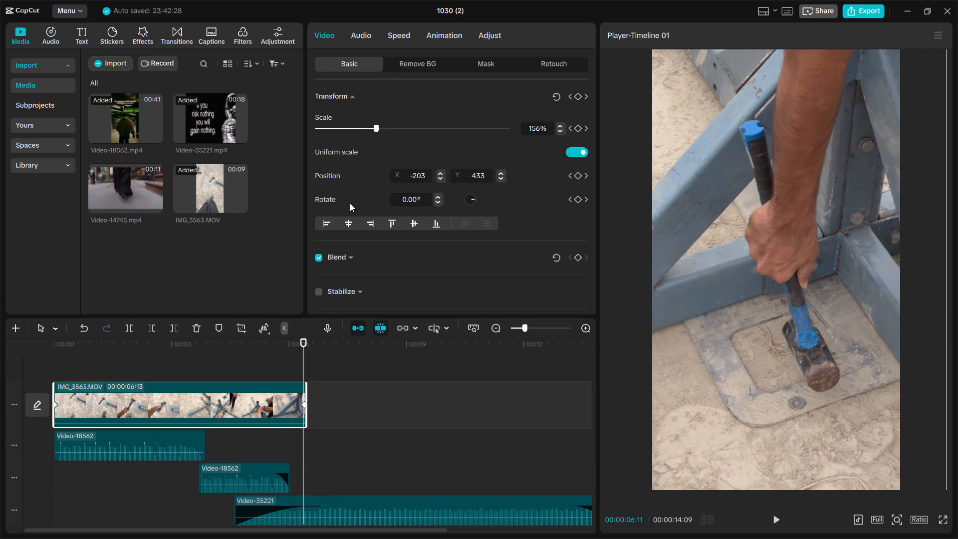
key(Left)
Apply a Custom speed curve to the IMG_3563 clip.
click(390, 33)
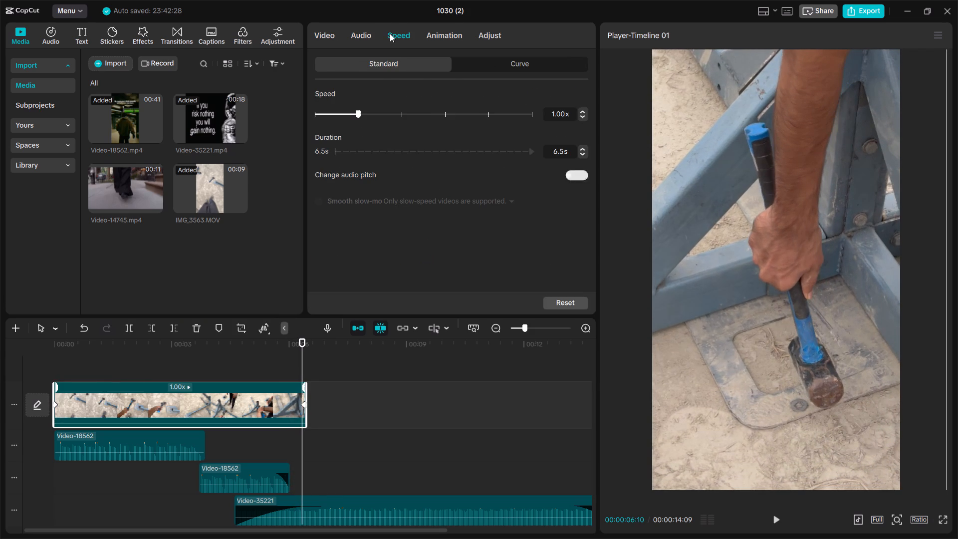
click(451, 69)
click(465, 66)
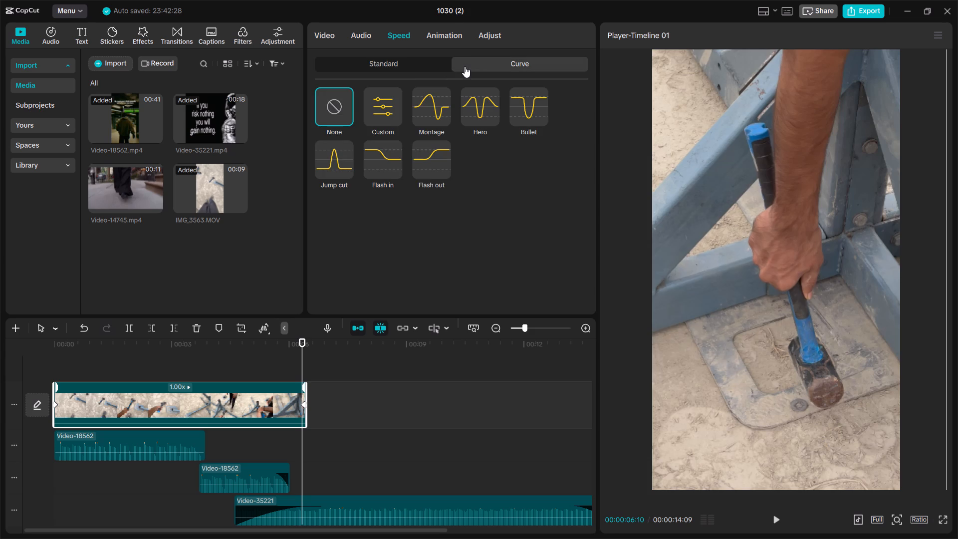
click(384, 97)
scroll(404, 252, up, 1)
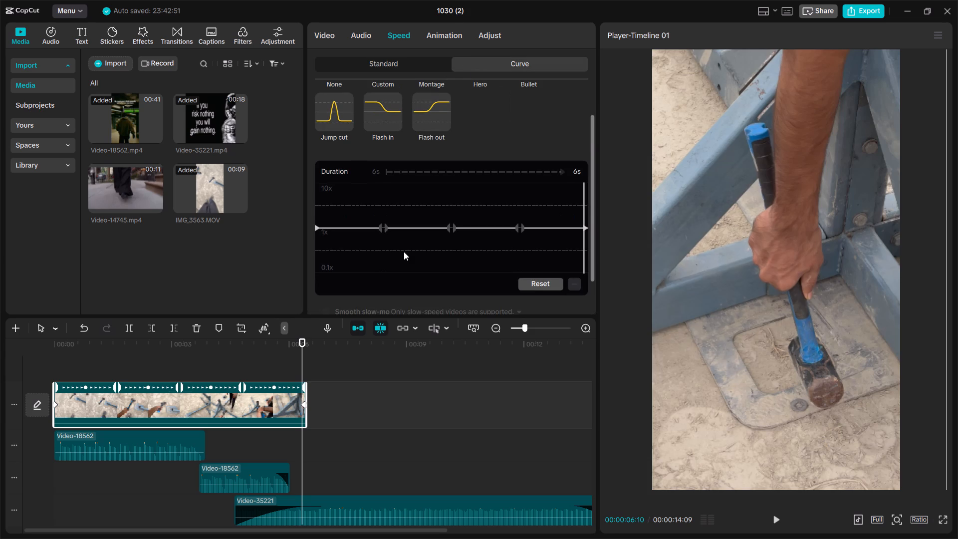
Add a speed-curve point at about 00:00:06:02 and raise the curve's end point slightly above 1x to speed up the clip's ending.
click(575, 188)
click(573, 190)
drag(573, 190, 573, 236)
click(574, 243)
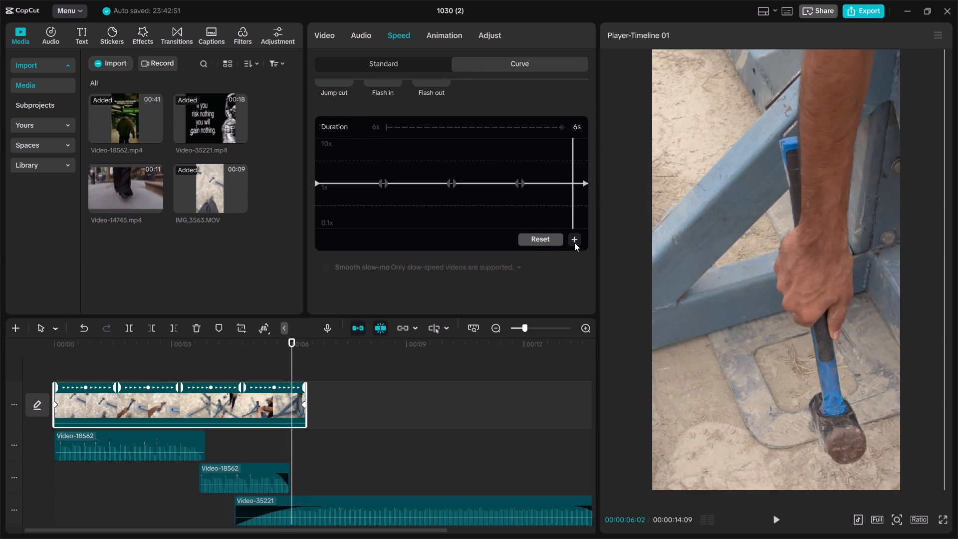
drag(585, 181, 587, 176)
click(556, 162)
Play back the timeline, restarting from an earlier point, to check the IMG_3563 clip's speed-up against the audio.
key(space)
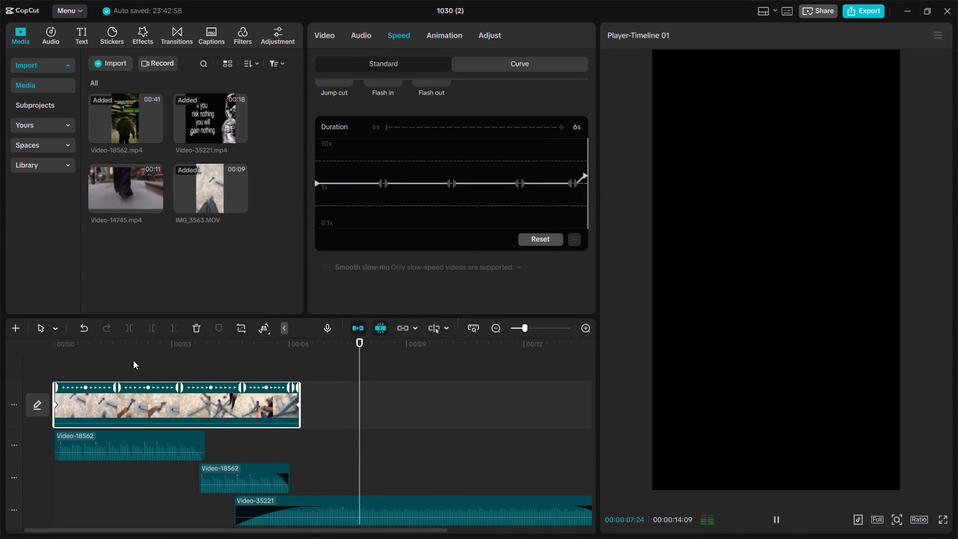
double_click(131, 361)
drag(131, 361, 0, 366)
key(space)
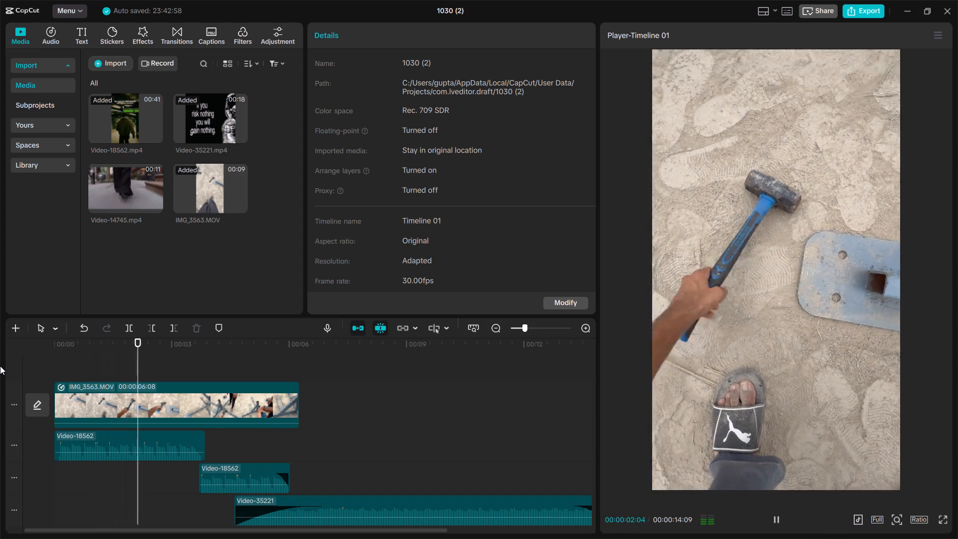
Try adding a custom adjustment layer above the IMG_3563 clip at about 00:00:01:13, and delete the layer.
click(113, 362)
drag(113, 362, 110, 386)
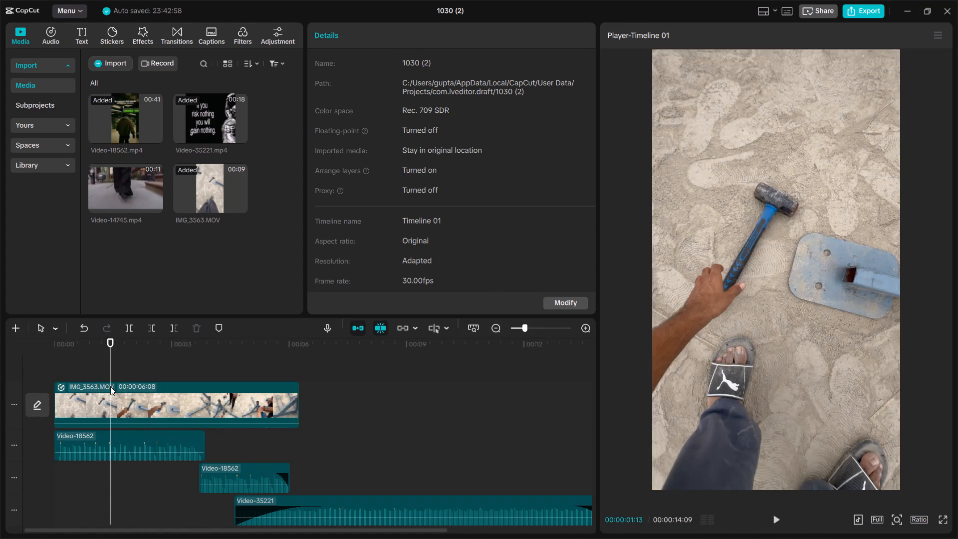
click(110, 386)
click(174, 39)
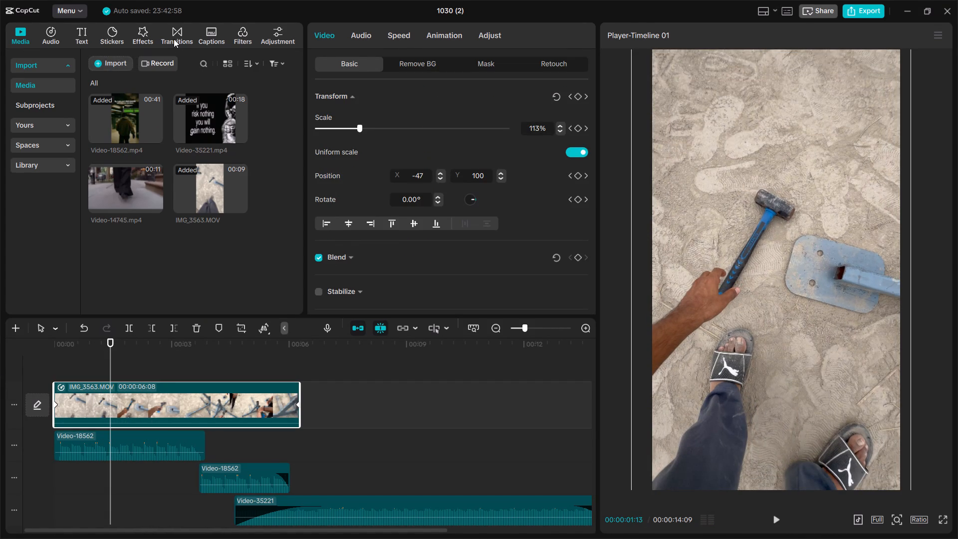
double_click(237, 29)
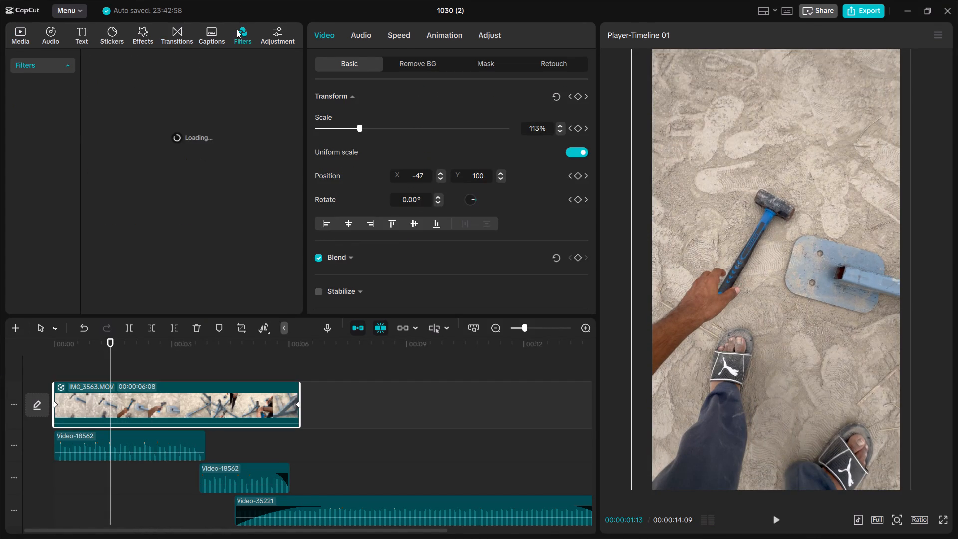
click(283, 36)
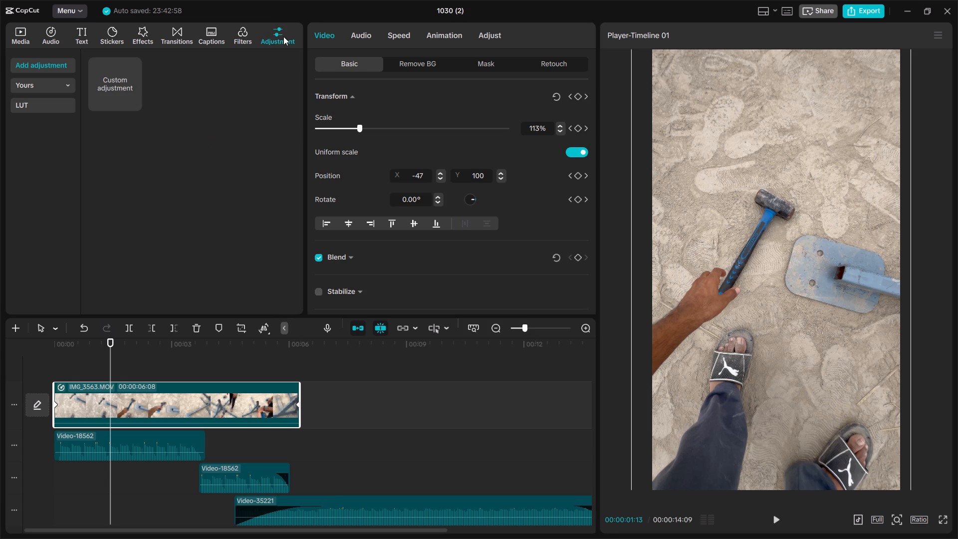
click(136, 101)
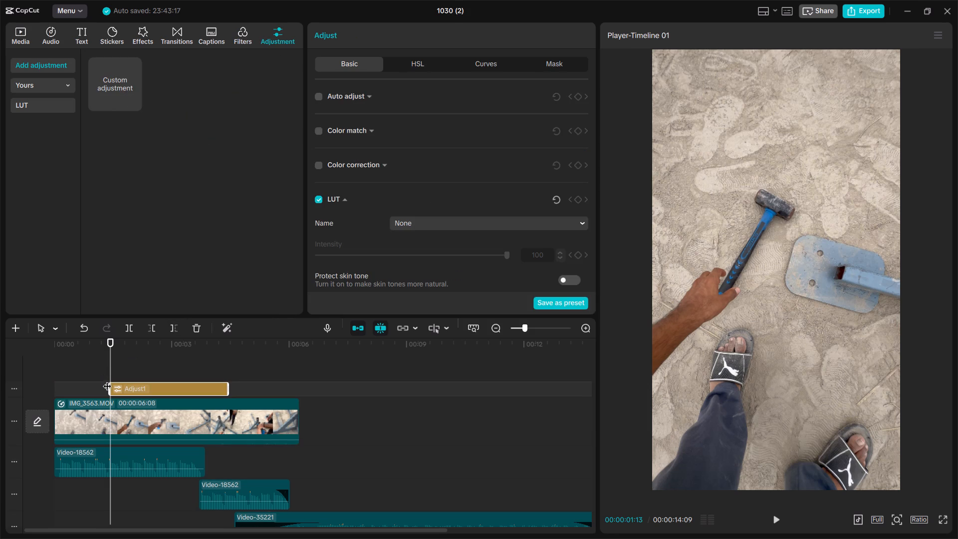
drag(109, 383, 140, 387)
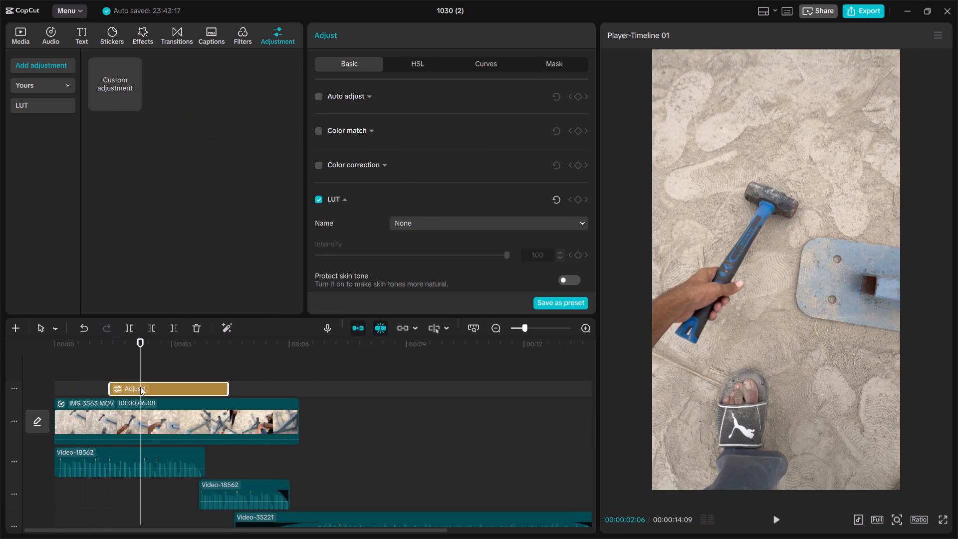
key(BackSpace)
Select the IMG_3563 clip on the timeline with the playhead at about 00:00:02:06.
click(141, 401)
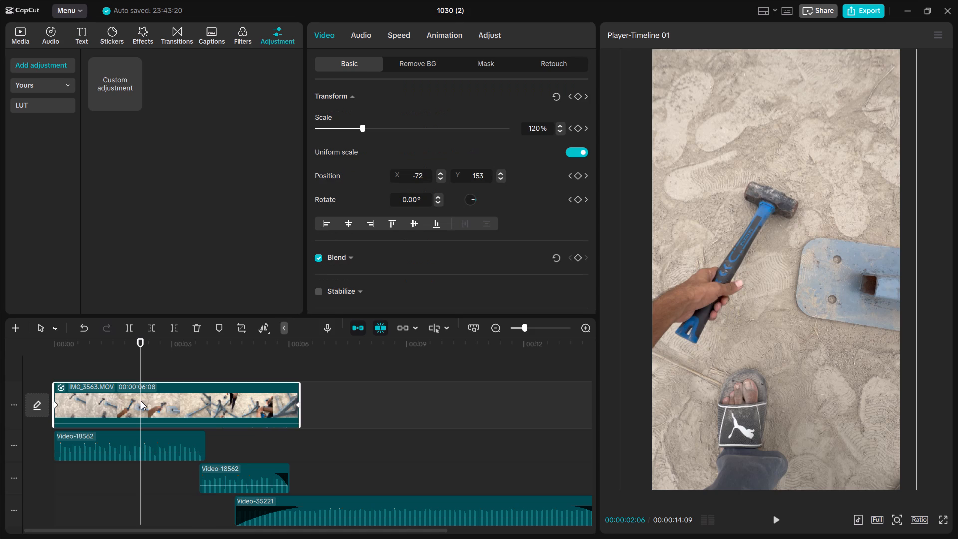
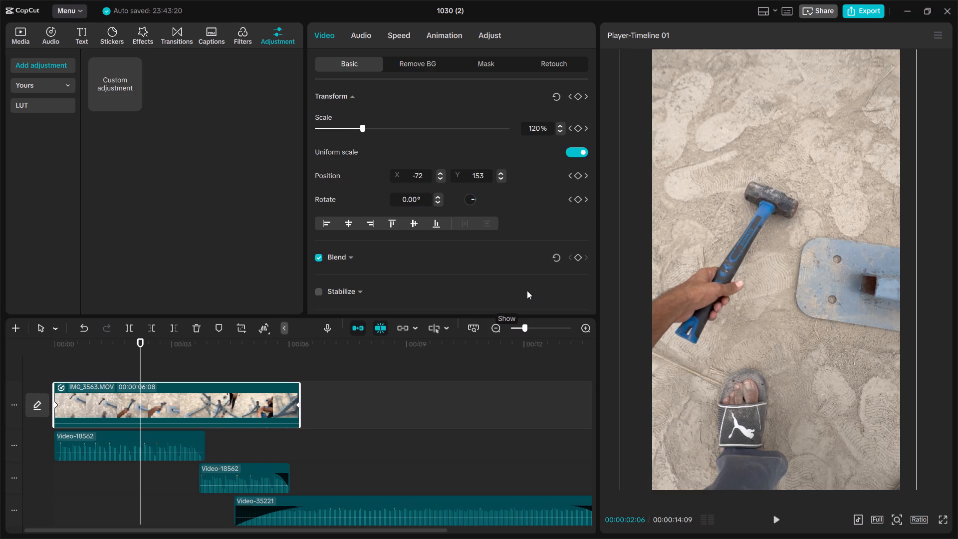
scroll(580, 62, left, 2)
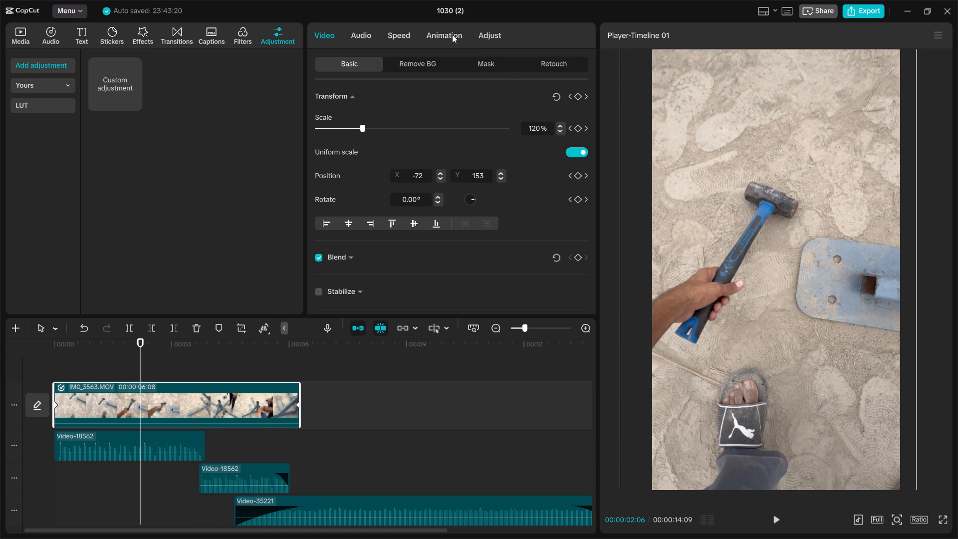
Examine the basic lightness and effects settings in the IMG_3563 clip's Adjust options.
click(452, 34)
click(491, 39)
click(491, 39)
click(491, 39)
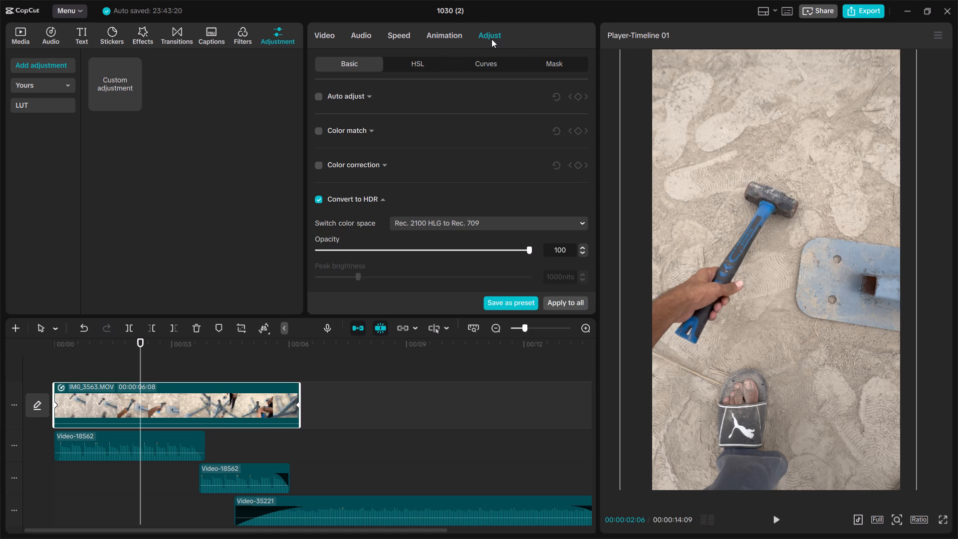
scroll(410, 223, down, 2)
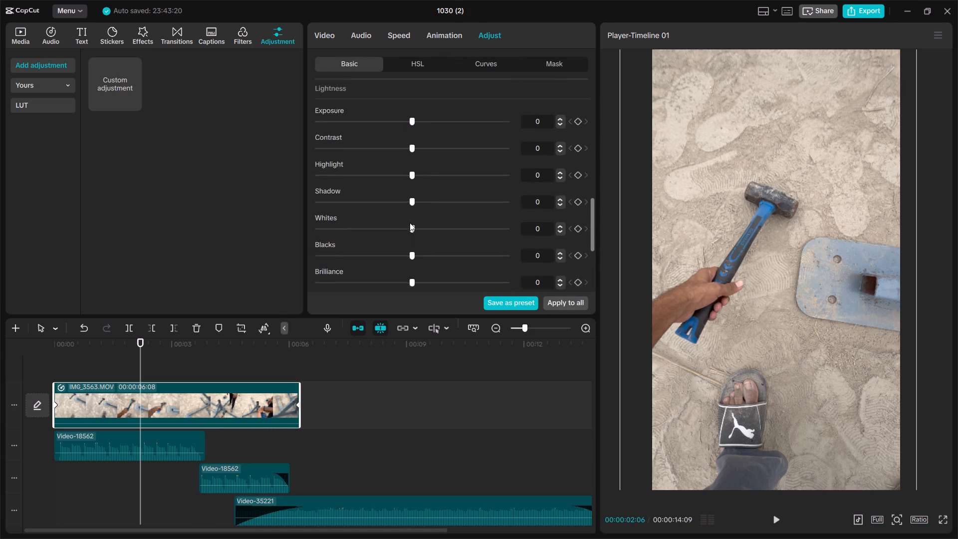
scroll(410, 223, down, 2)
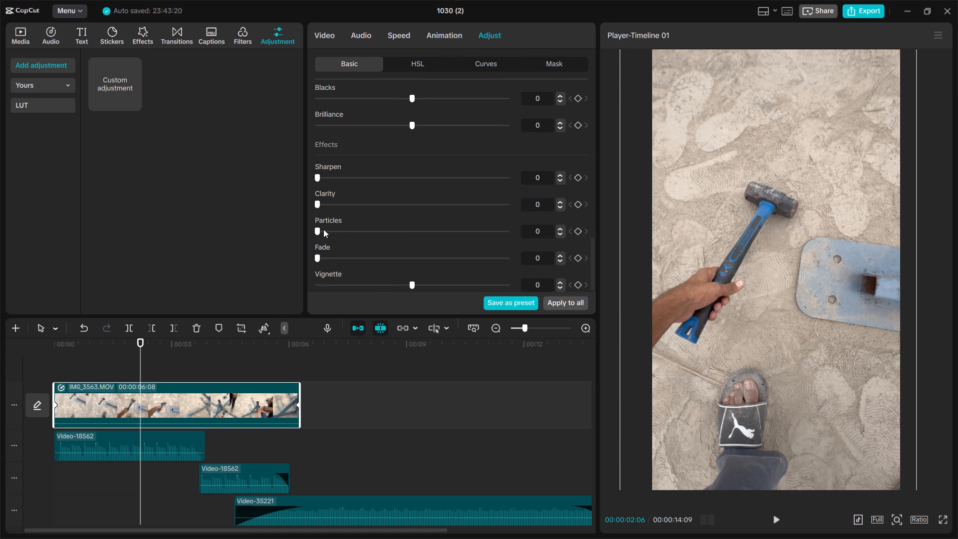
scroll(328, 203, up, 1)
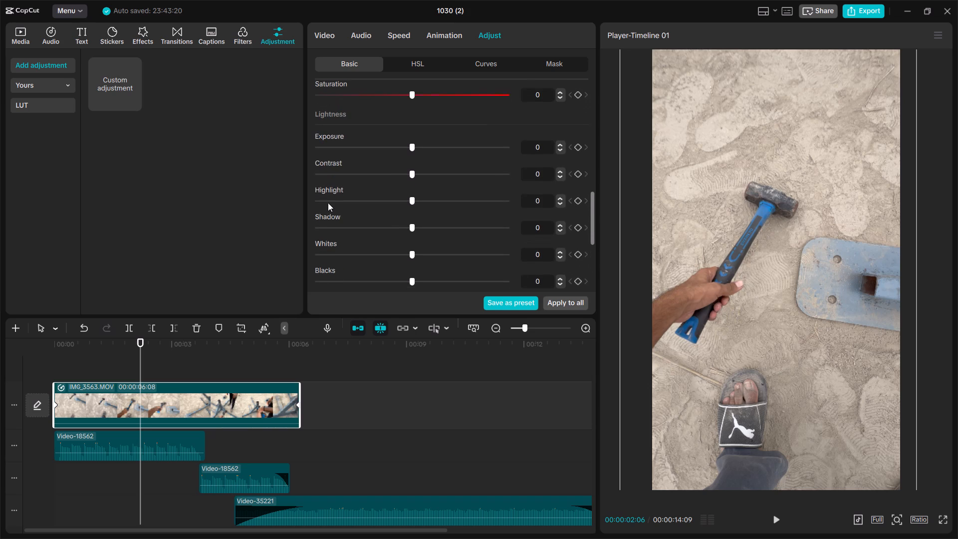
scroll(328, 203, up, 1)
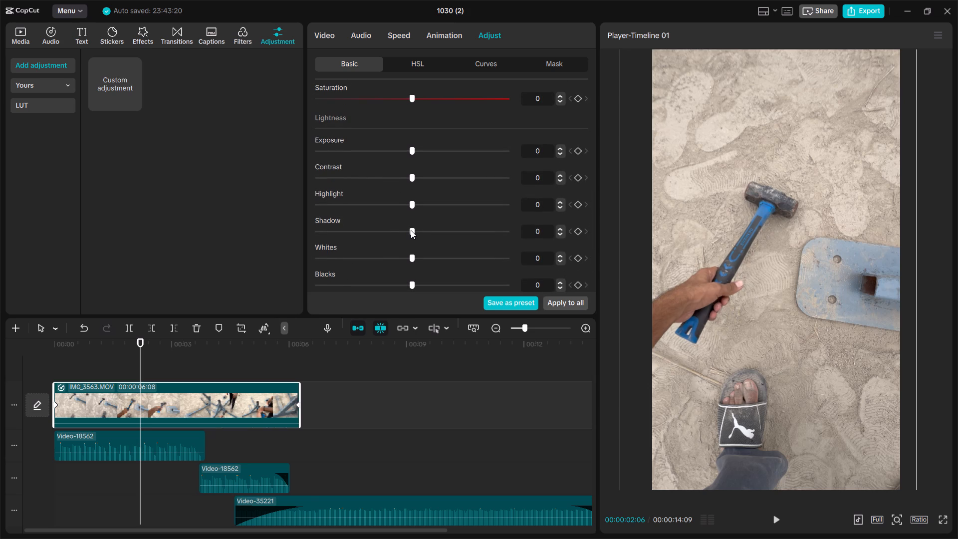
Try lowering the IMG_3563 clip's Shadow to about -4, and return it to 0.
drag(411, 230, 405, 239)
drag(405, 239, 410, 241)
Set the IMG_3563 clip's Saturation to -50 to make it black and white.
scroll(410, 241, right, 1)
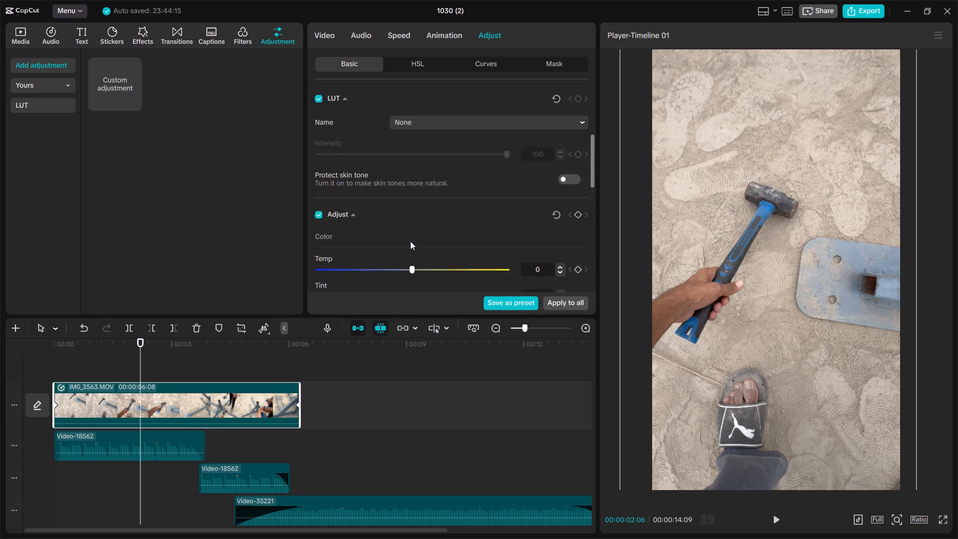
scroll(410, 241, right, 1)
scroll(407, 139, up, 1)
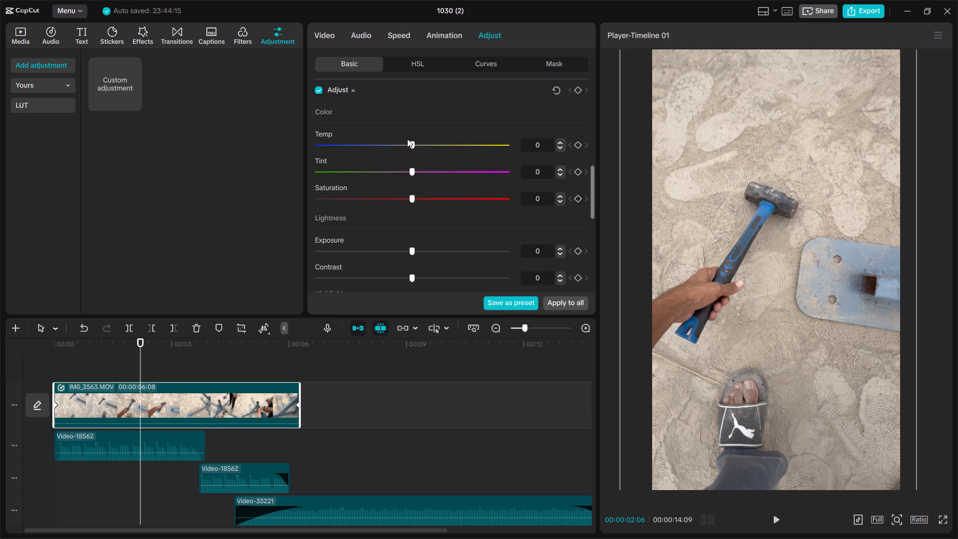
drag(413, 201, 300, 218)
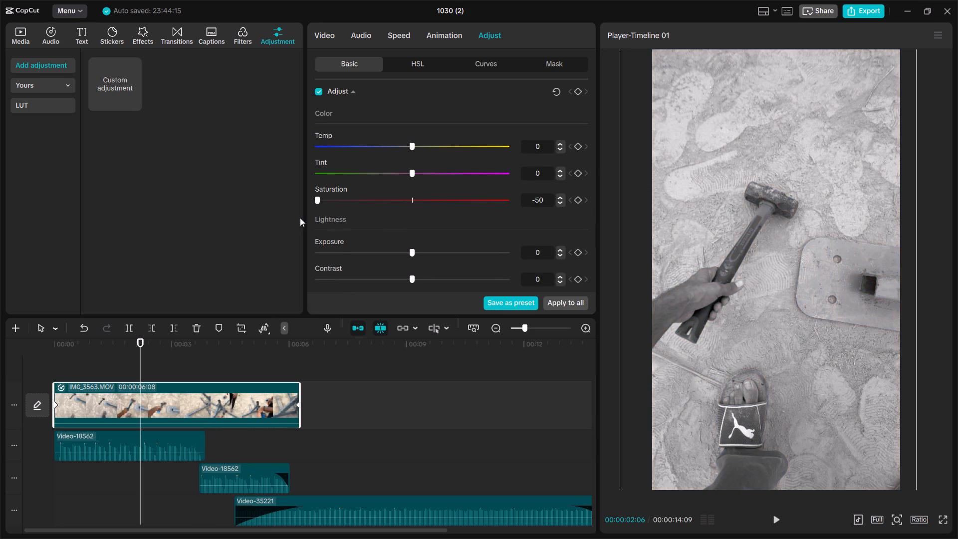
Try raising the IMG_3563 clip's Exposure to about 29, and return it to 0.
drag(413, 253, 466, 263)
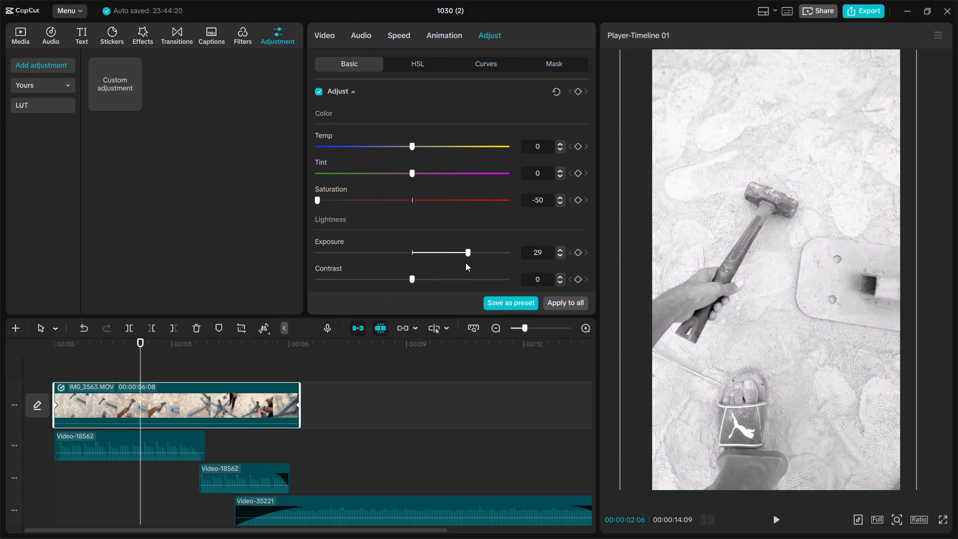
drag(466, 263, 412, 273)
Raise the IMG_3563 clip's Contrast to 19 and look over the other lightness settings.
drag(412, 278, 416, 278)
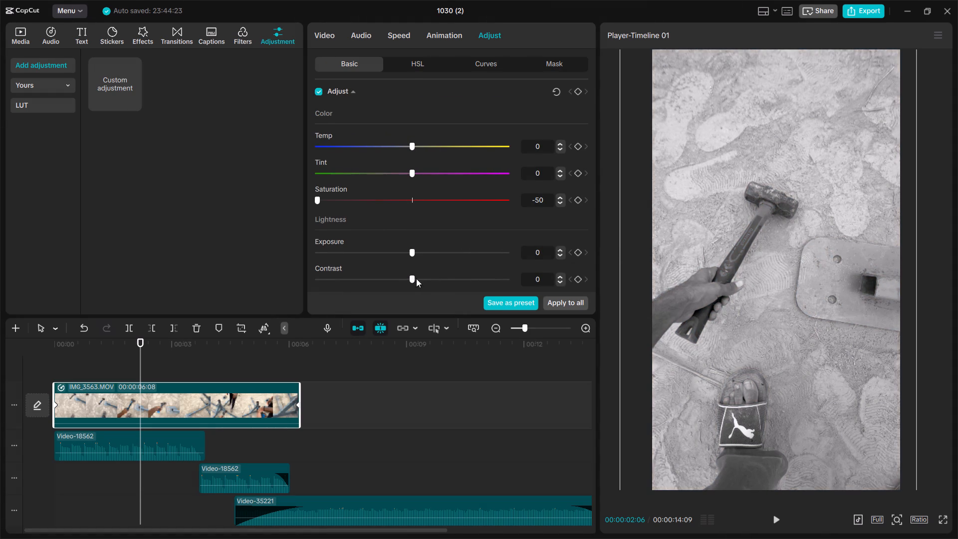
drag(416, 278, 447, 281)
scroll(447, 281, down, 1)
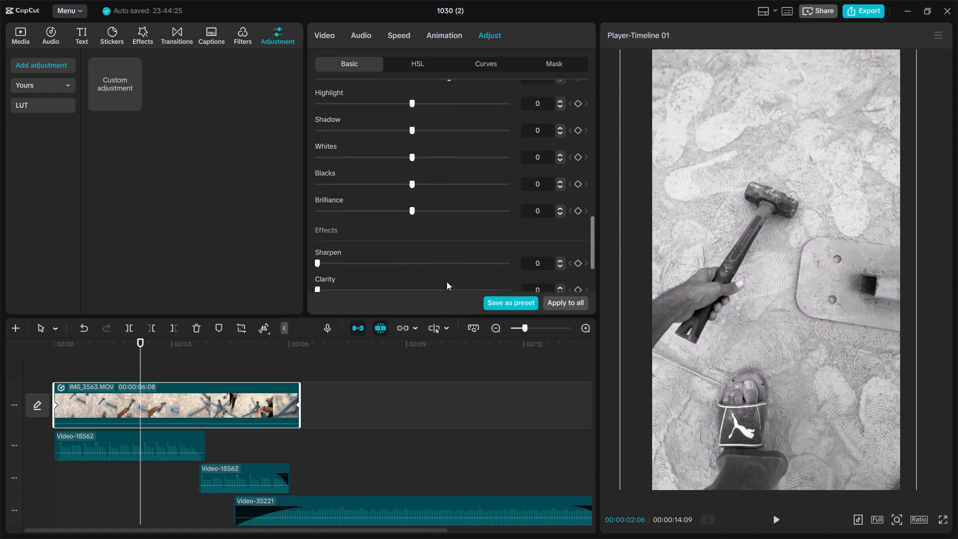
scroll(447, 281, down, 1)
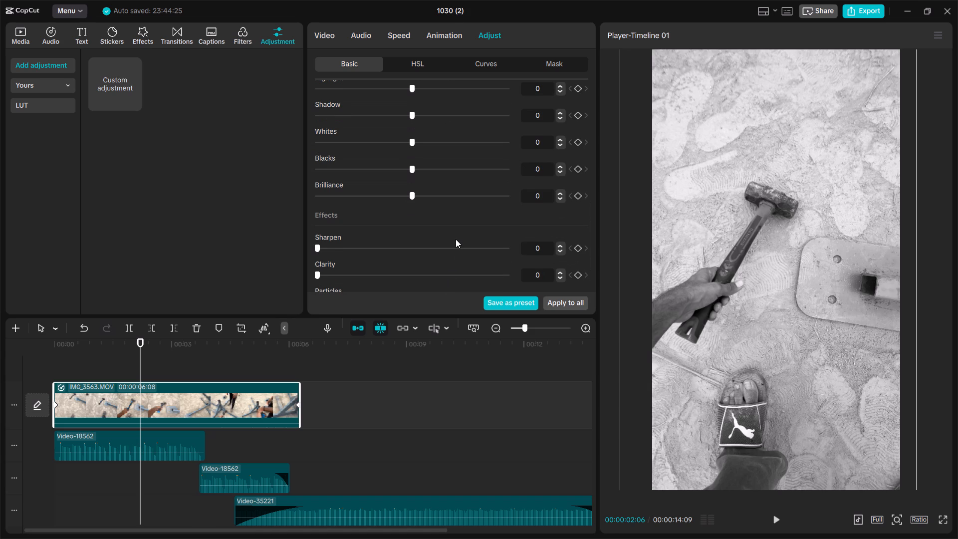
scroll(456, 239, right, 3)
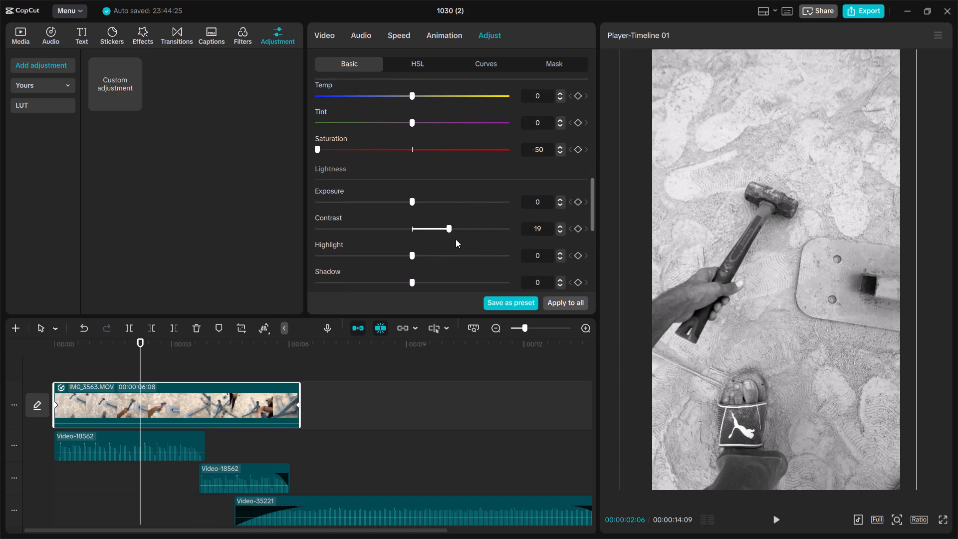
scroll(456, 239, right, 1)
Scrub from the end of the IMG_3563 clip back to 00:00:00:00 to review the black-and-white look.
click(300, 356)
drag(300, 356, 45, 357)
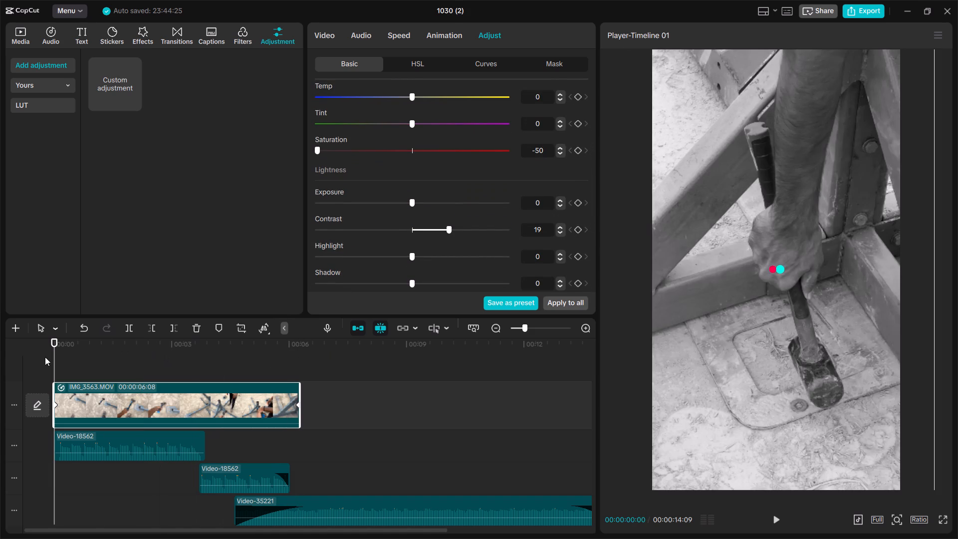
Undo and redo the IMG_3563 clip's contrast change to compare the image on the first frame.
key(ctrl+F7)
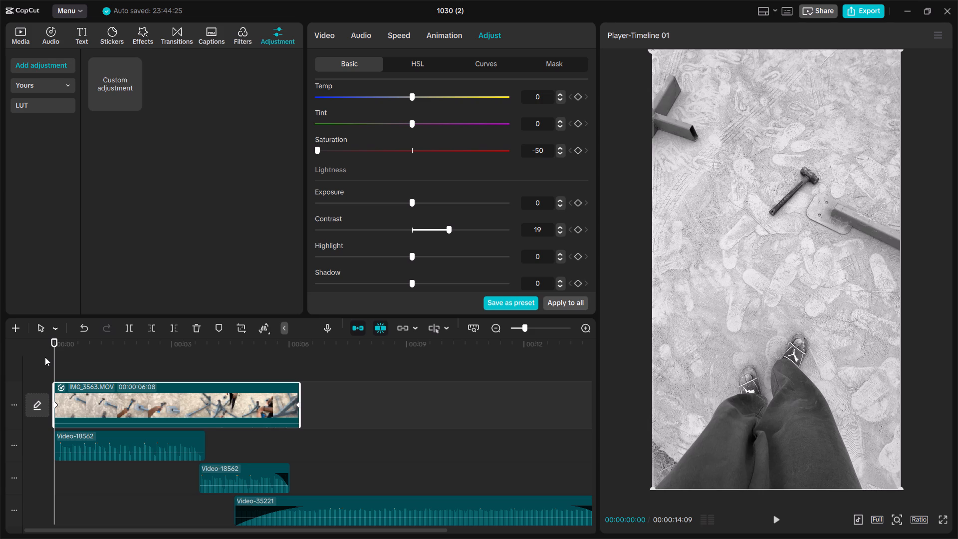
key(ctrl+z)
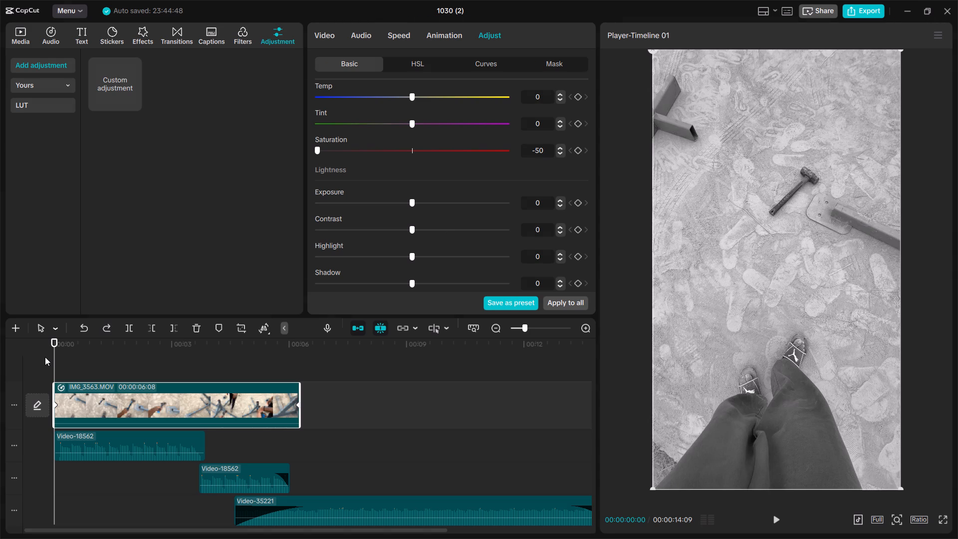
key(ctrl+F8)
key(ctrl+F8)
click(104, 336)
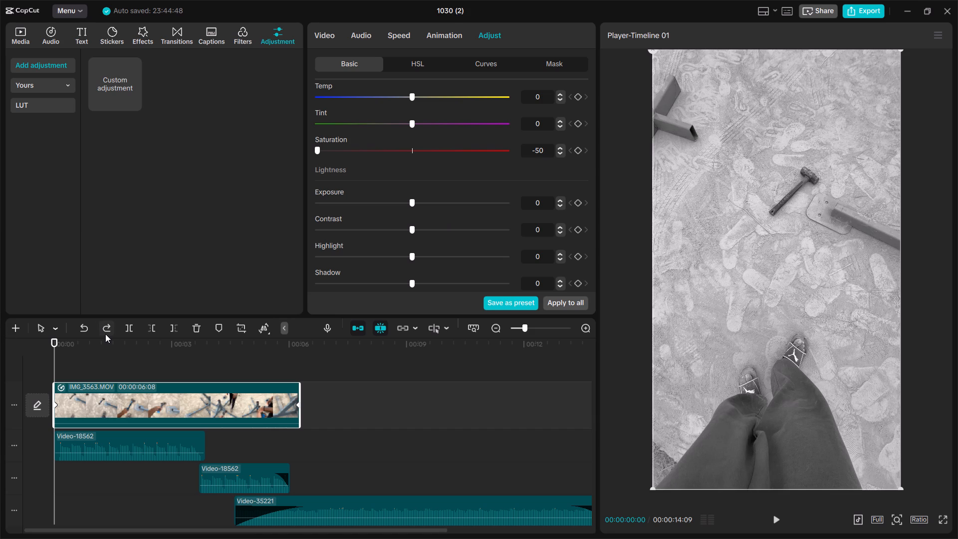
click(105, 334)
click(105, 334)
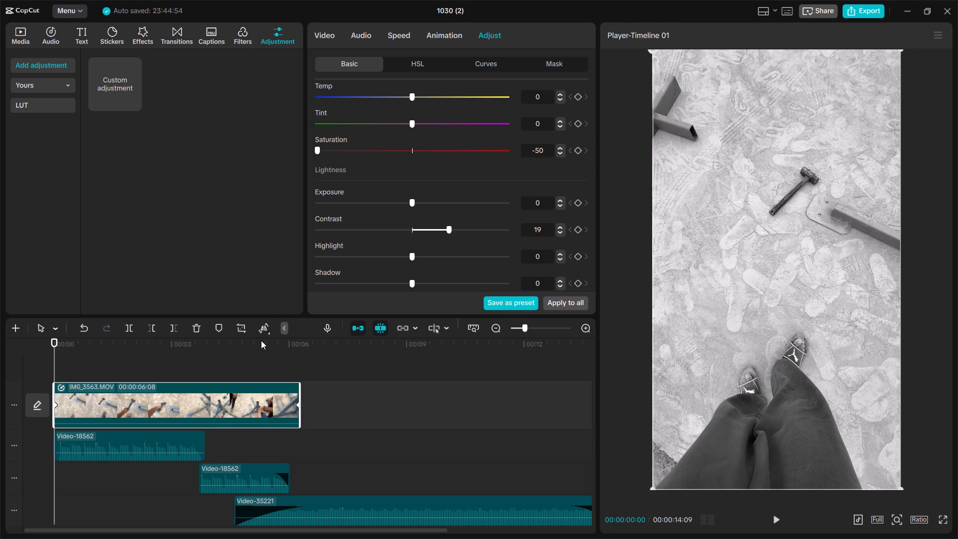
Set the IMG_3563 clip's Contrast to 32 and deselect the clip.
drag(447, 229, 471, 233)
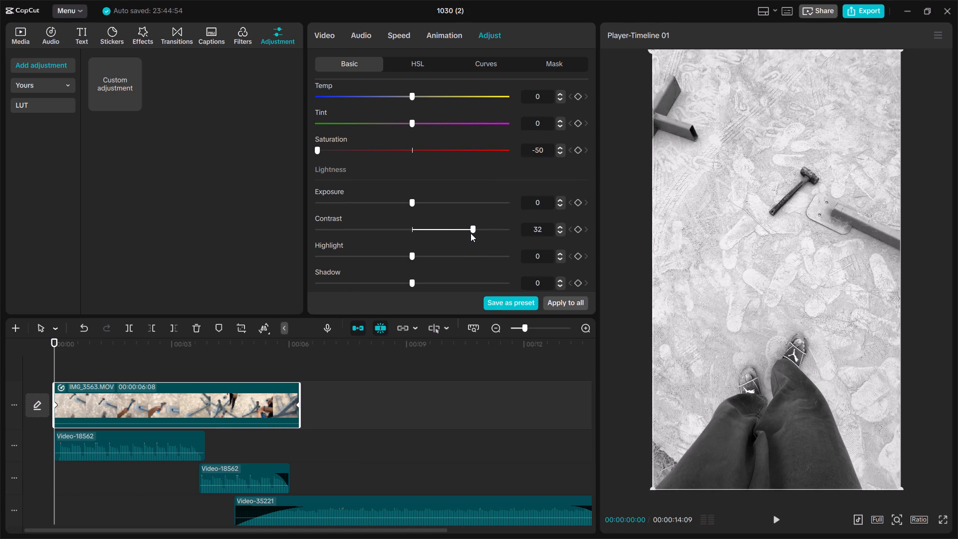
drag(471, 233, 470, 233)
triple_click(59, 366)
drag(59, 366, 51, 371)
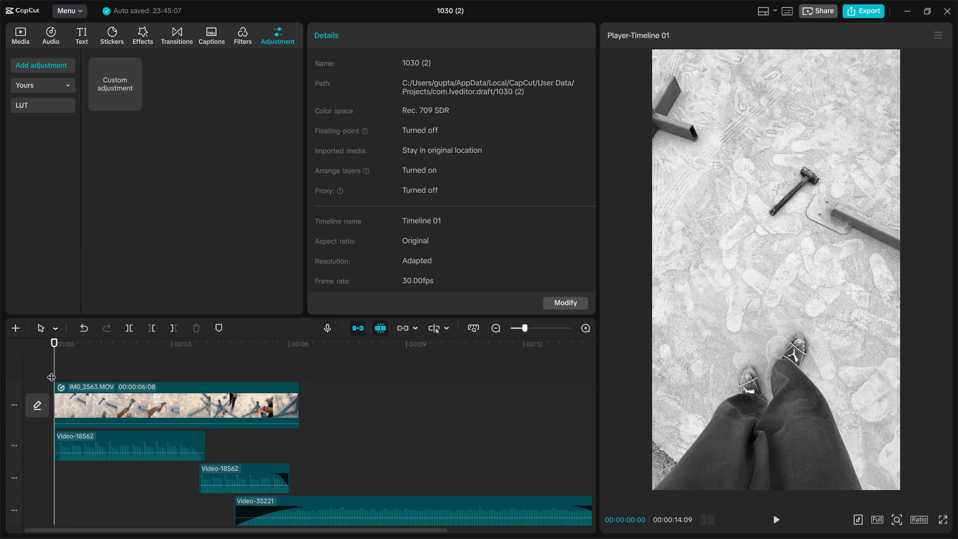
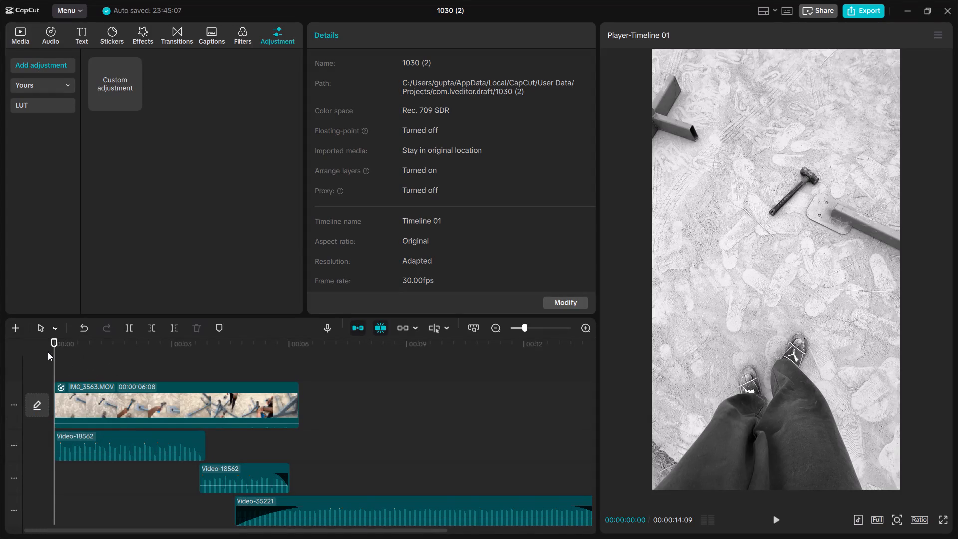
Scrub and play the timeline from 00:00:00:00 past the end of the IMG_3563 clip to check the black-and-white hook, returning to the start.
drag(55, 349, 262, 331)
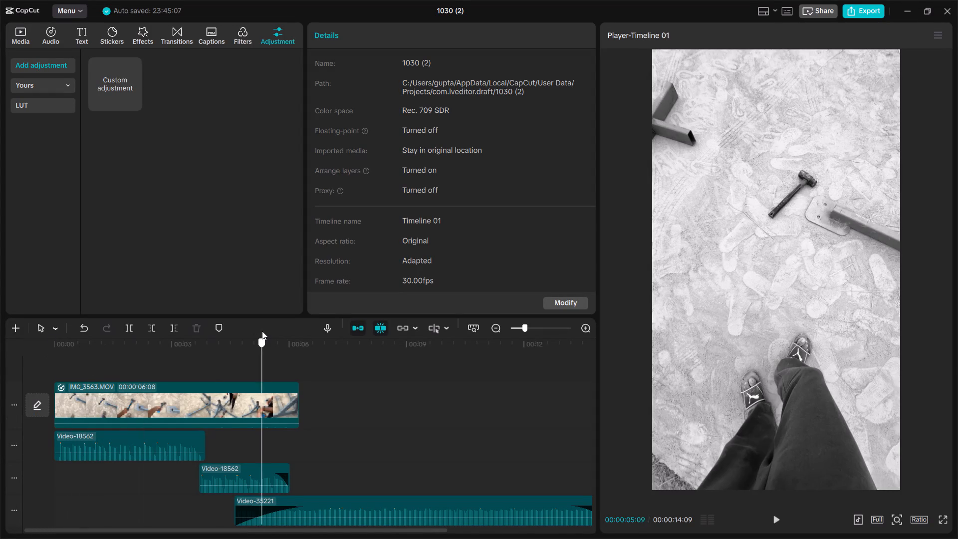
drag(262, 331, 56, 366)
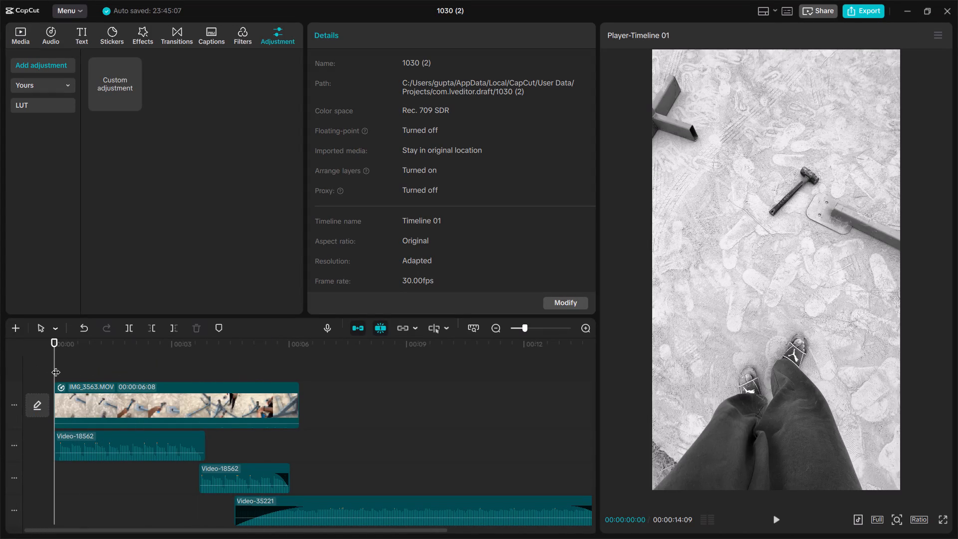
key(space)
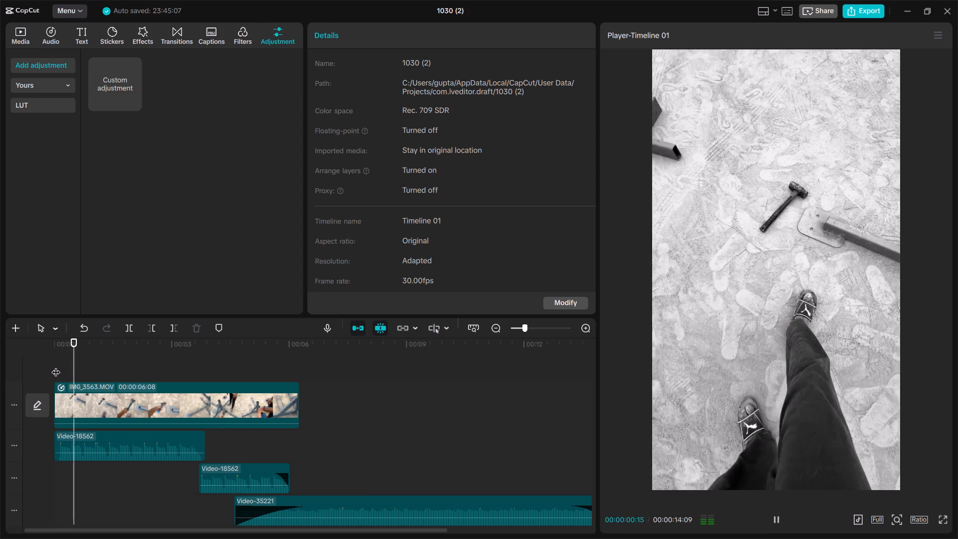
key(space)
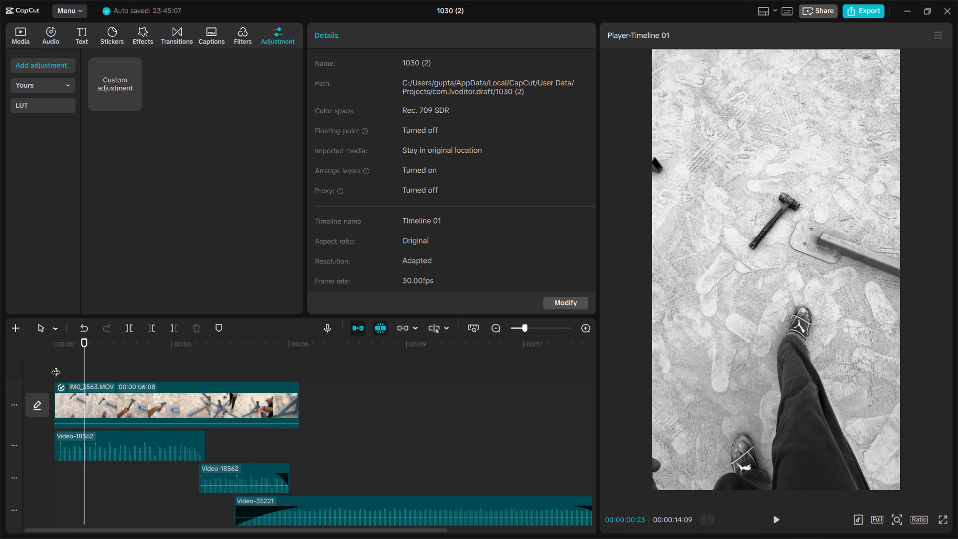
key(space)
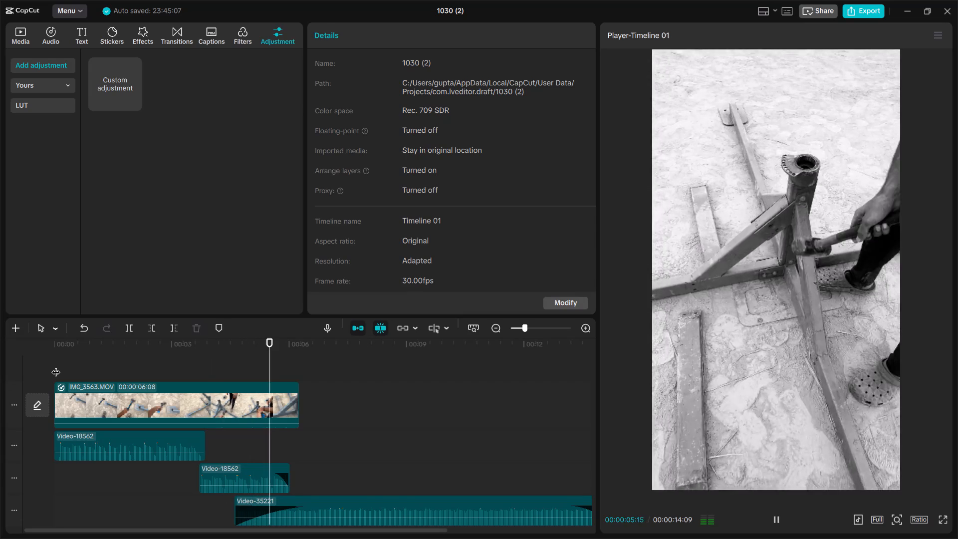
key(space)
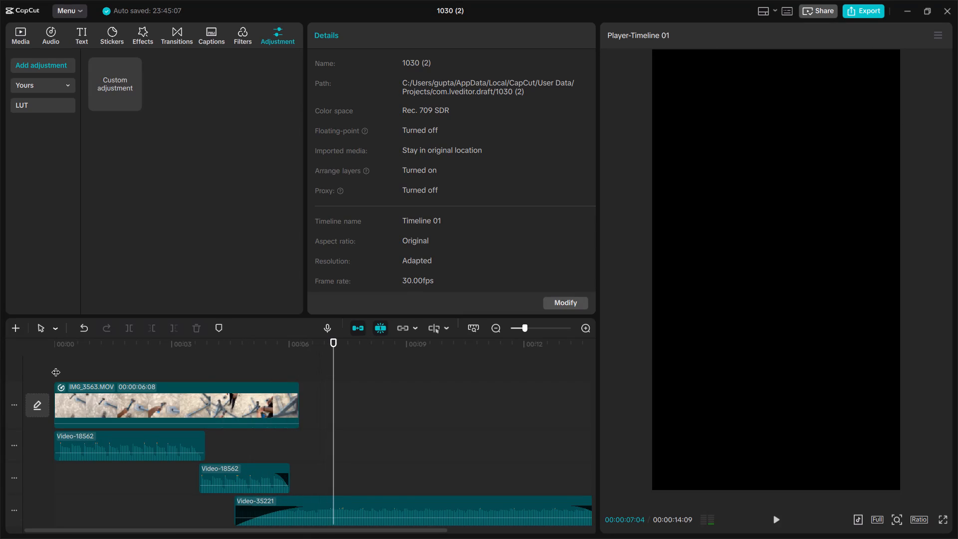
double_click(270, 360)
drag(270, 360, 71, 369)
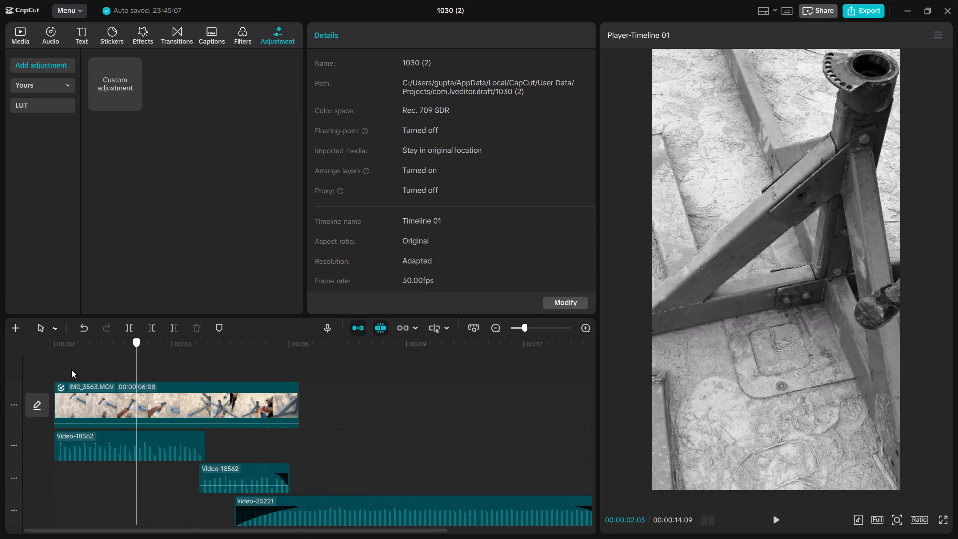
drag(71, 369, 53, 371)
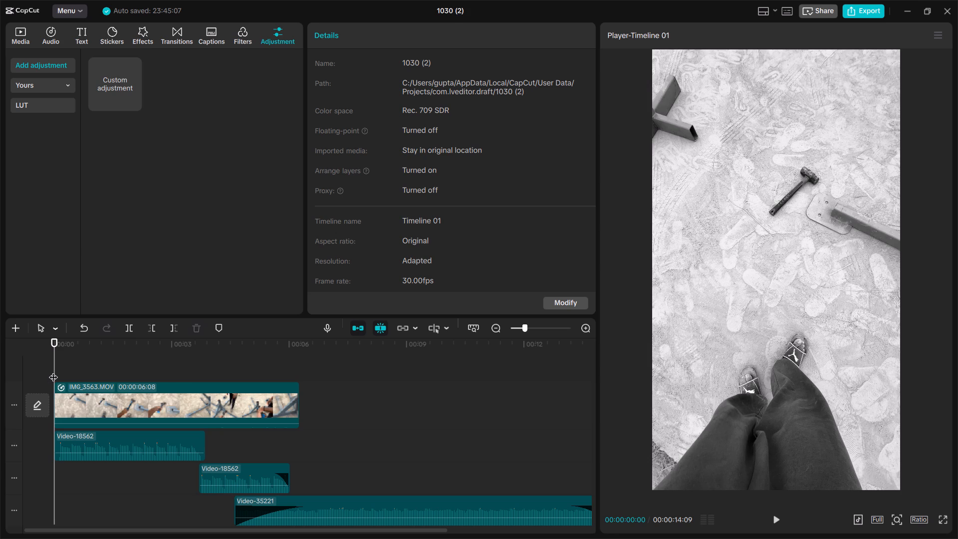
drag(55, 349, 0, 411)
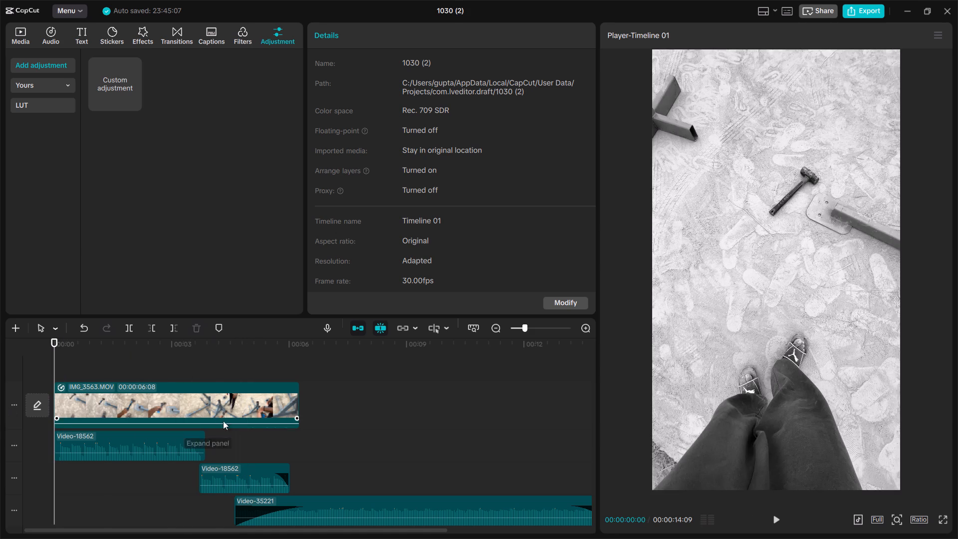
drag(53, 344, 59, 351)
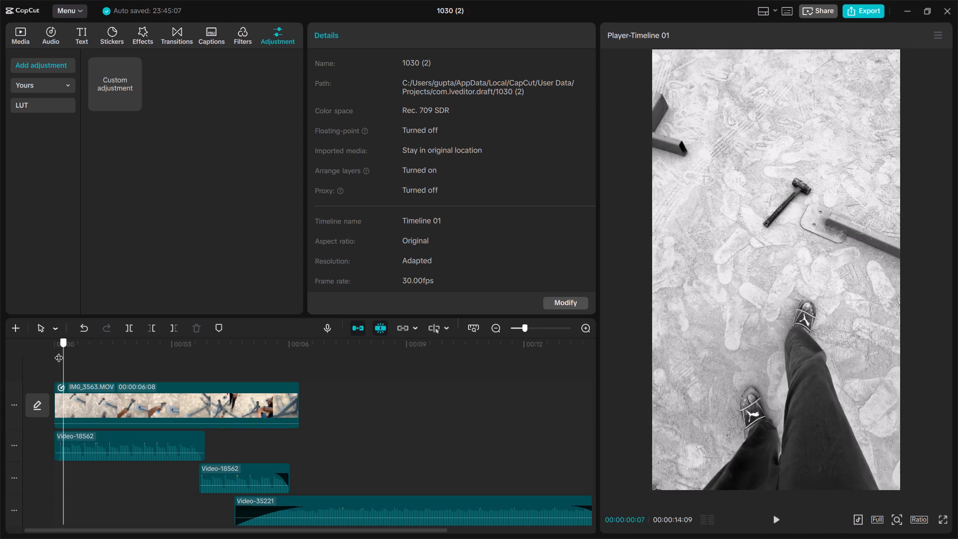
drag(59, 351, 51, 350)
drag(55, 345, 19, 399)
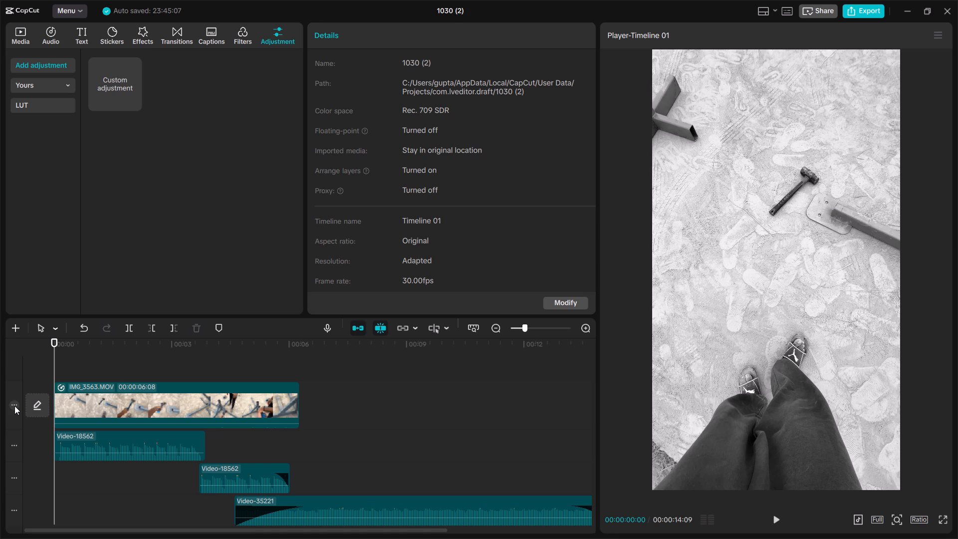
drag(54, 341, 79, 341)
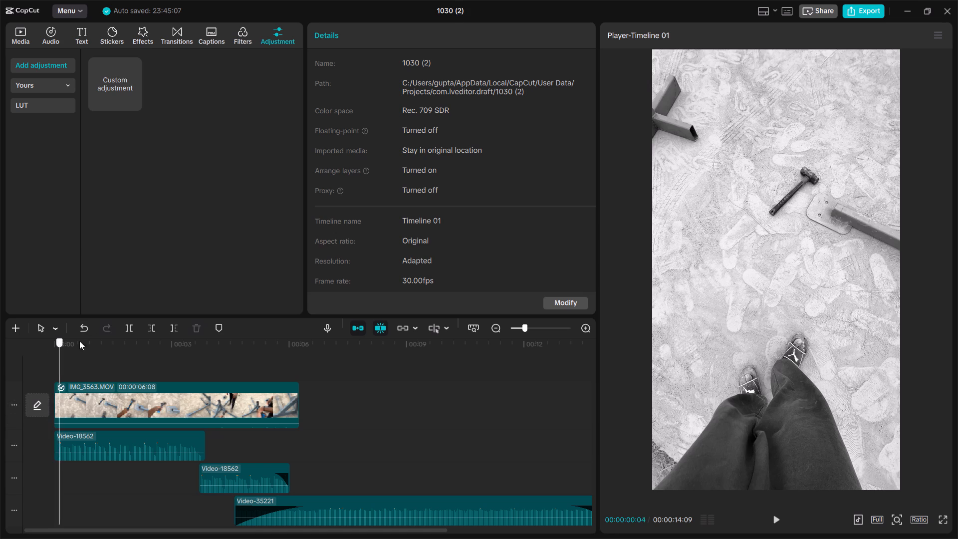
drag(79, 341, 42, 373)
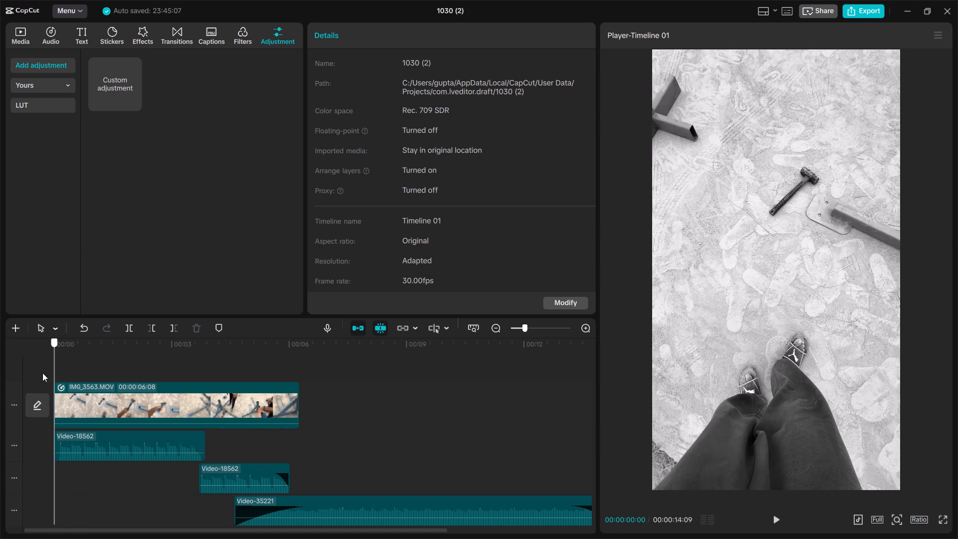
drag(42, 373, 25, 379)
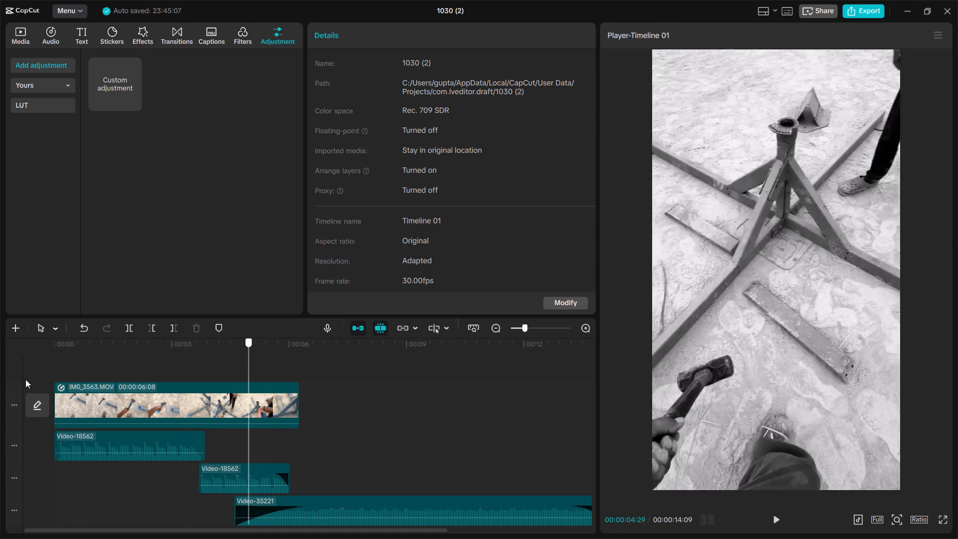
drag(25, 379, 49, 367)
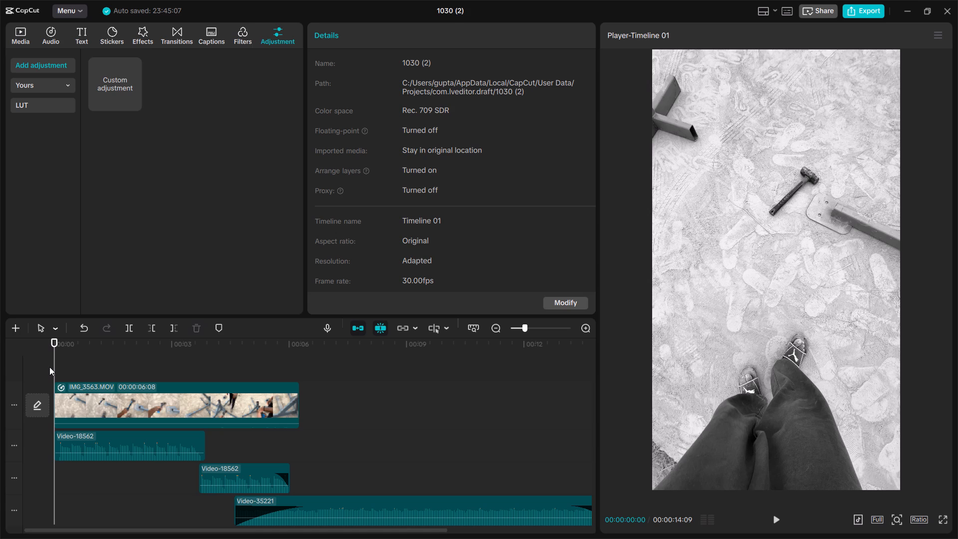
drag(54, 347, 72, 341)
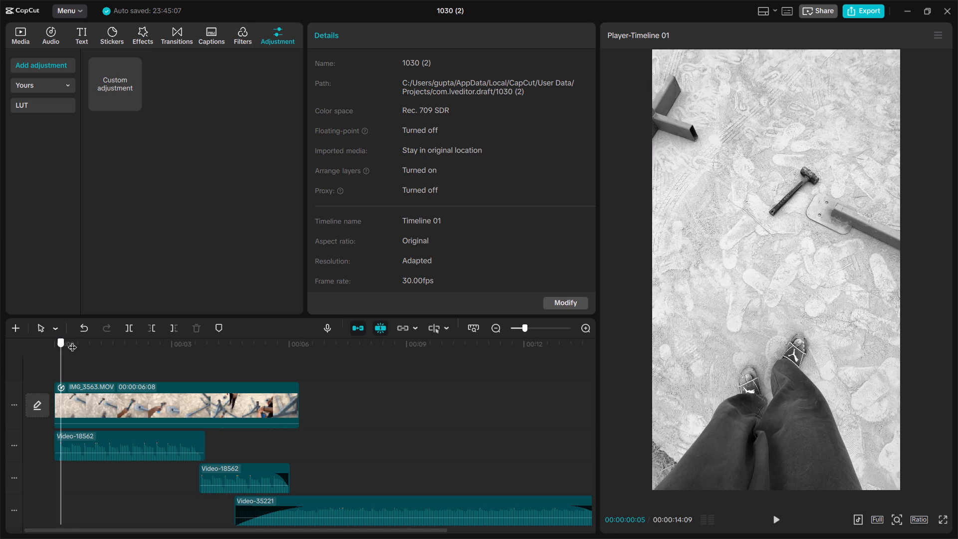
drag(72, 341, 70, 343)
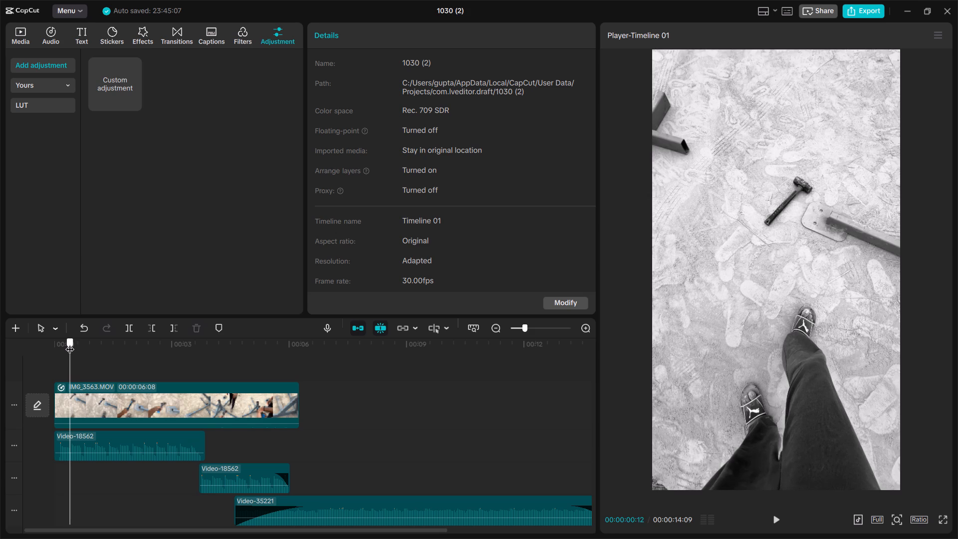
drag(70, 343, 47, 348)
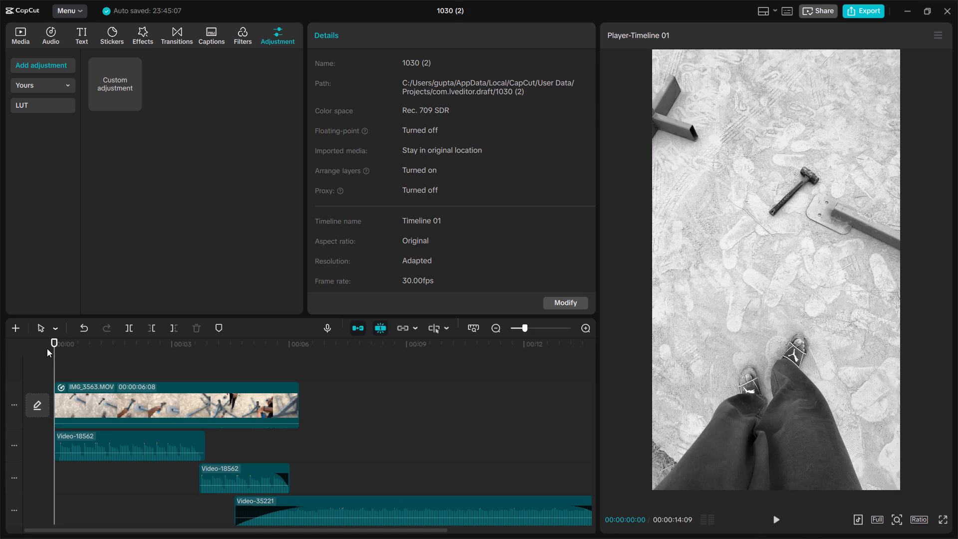
Play the hook from the first frame past the IMG_3563 clip's end, scrub over its last second, and return to 00:00:00:00.
key(space)
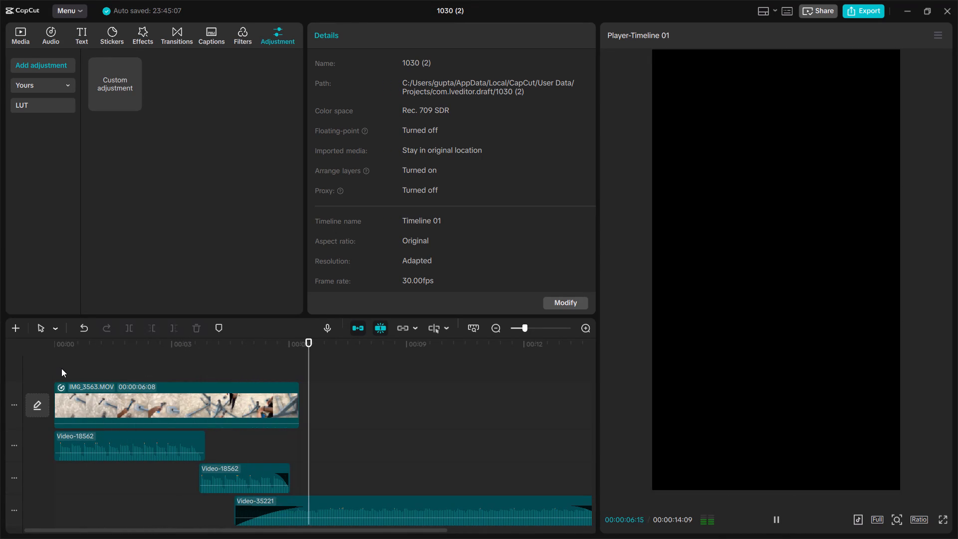
key(space)
double_click(61, 368)
drag(61, 368, 278, 377)
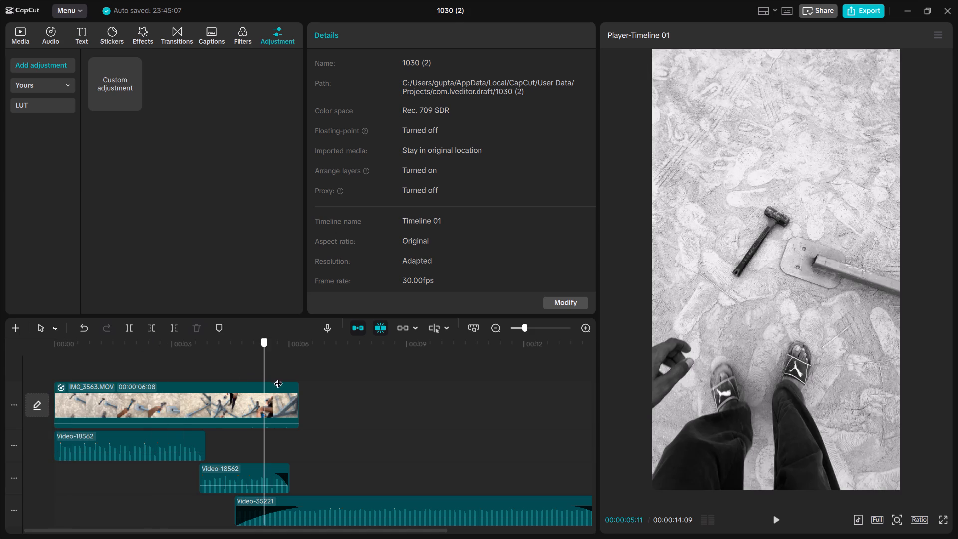
drag(278, 377, 310, 365)
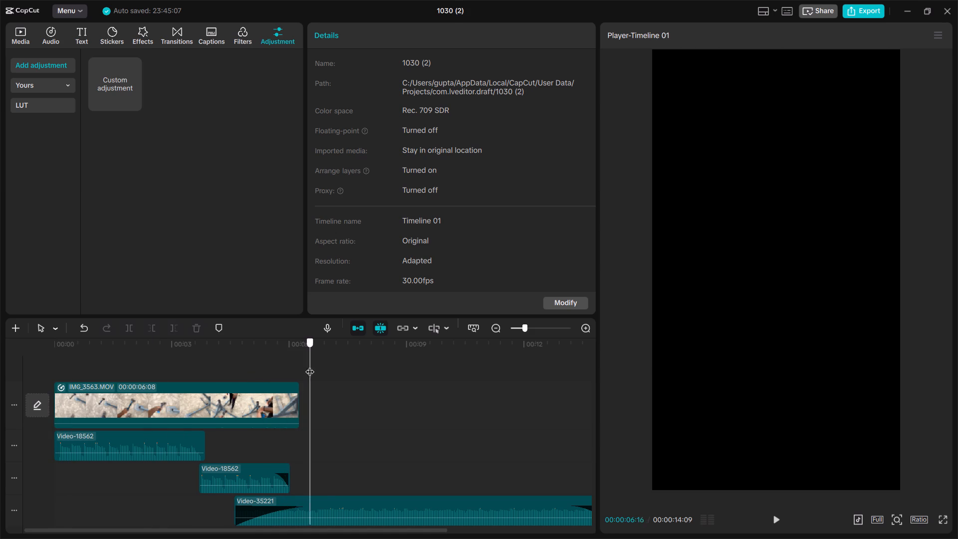
drag(310, 365, 5, 353)
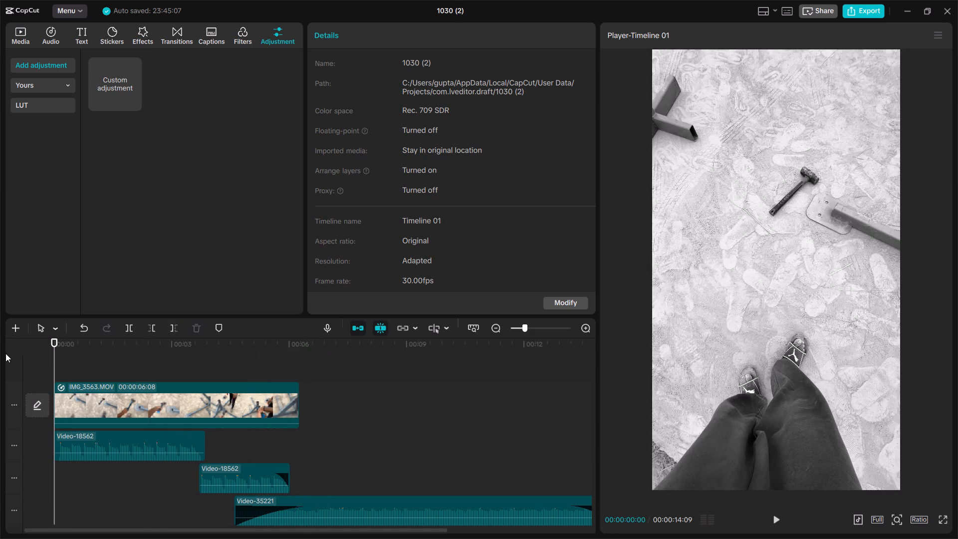
Play the hook again with its audio, and scrub across the whole IMG_3563 clip to examine its motion, ending at 00:00:00:00.
key(space)
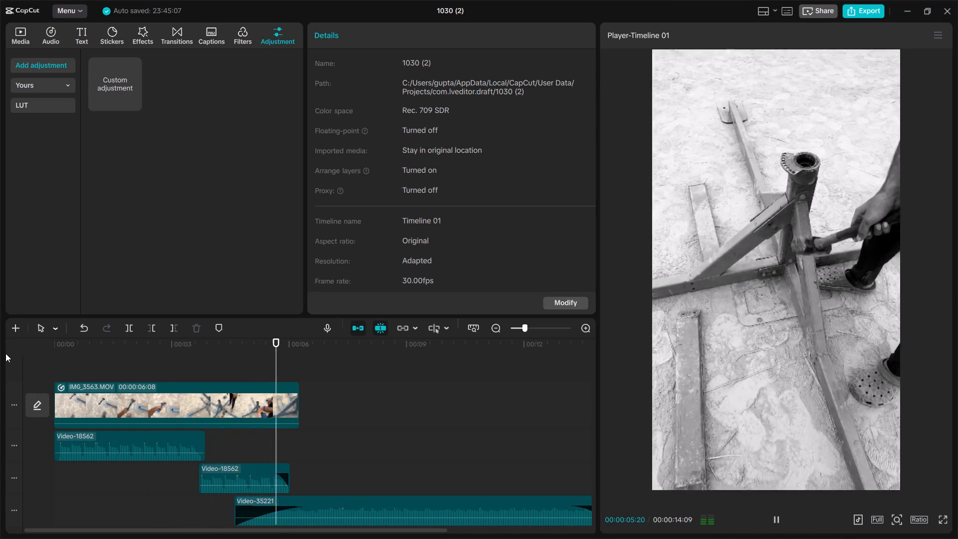
key(space)
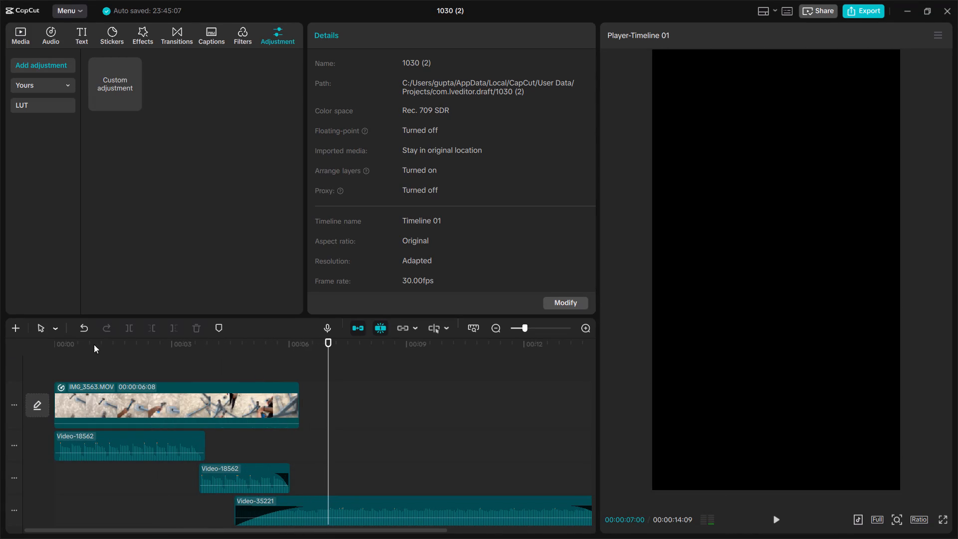
double_click(302, 368)
drag(302, 368, 111, 364)
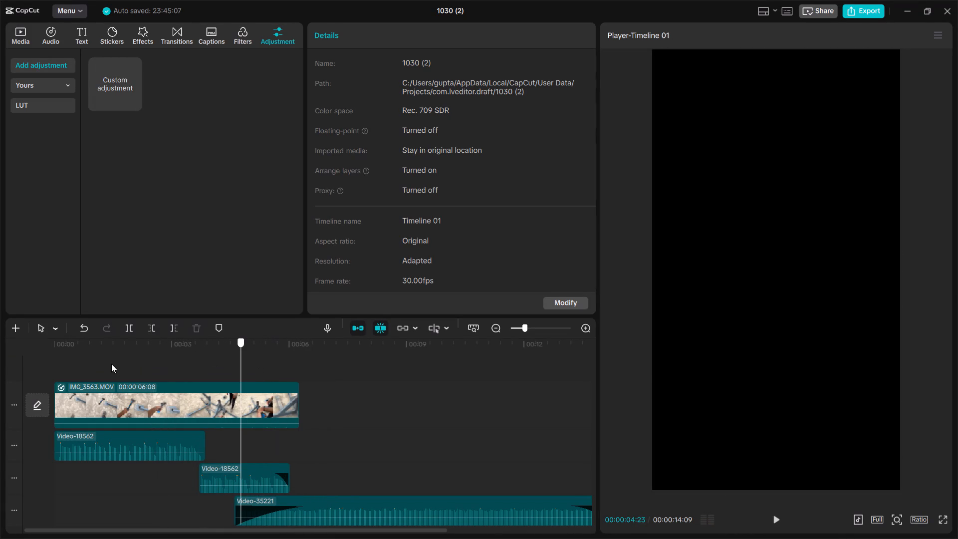
drag(111, 364, 72, 361)
click(72, 361)
drag(72, 361, 185, 362)
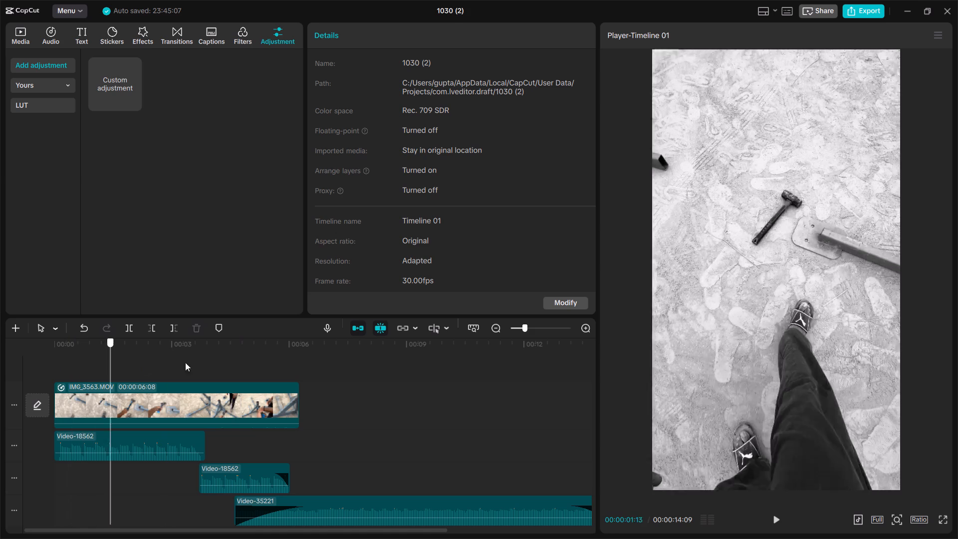
drag(185, 362, 279, 370)
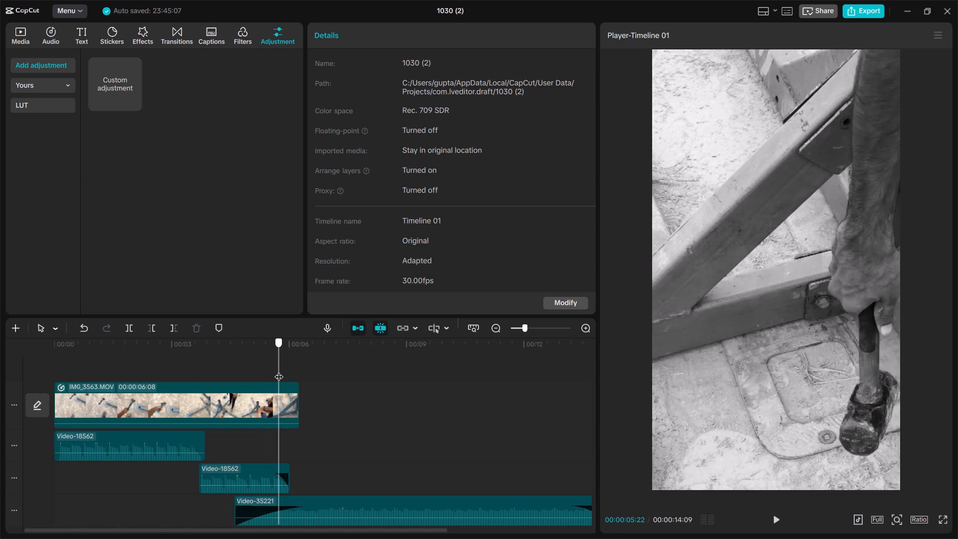
drag(279, 370, 300, 375)
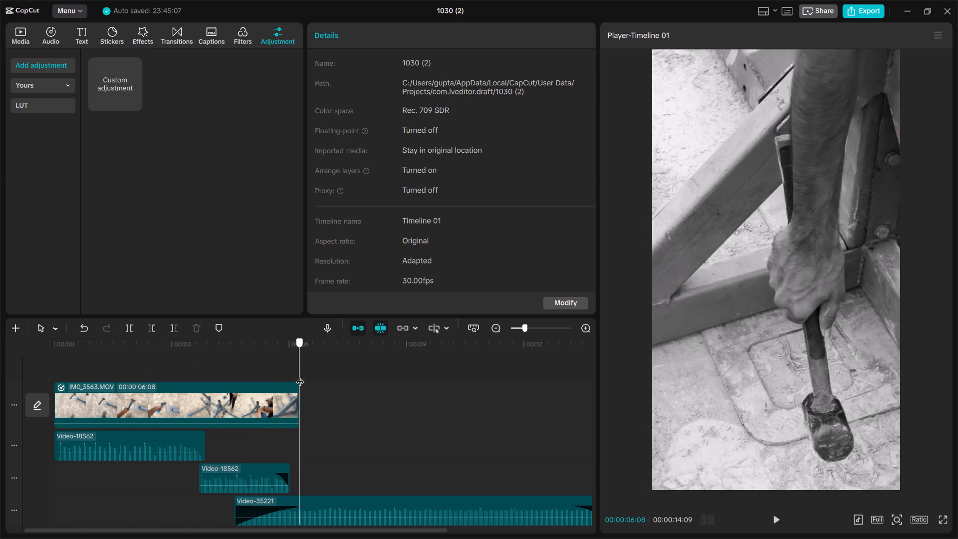
drag(300, 375, 53, 394)
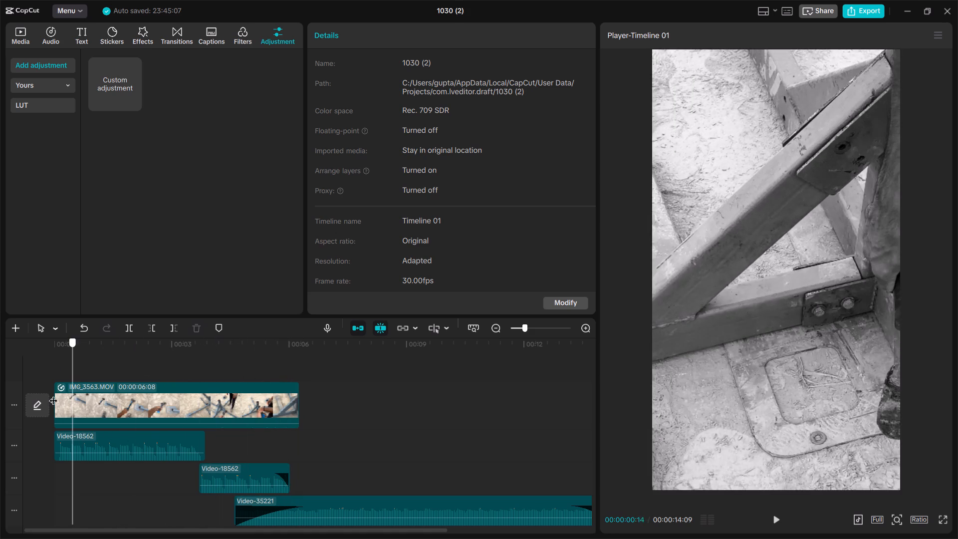
drag(53, 394, 59, 357)
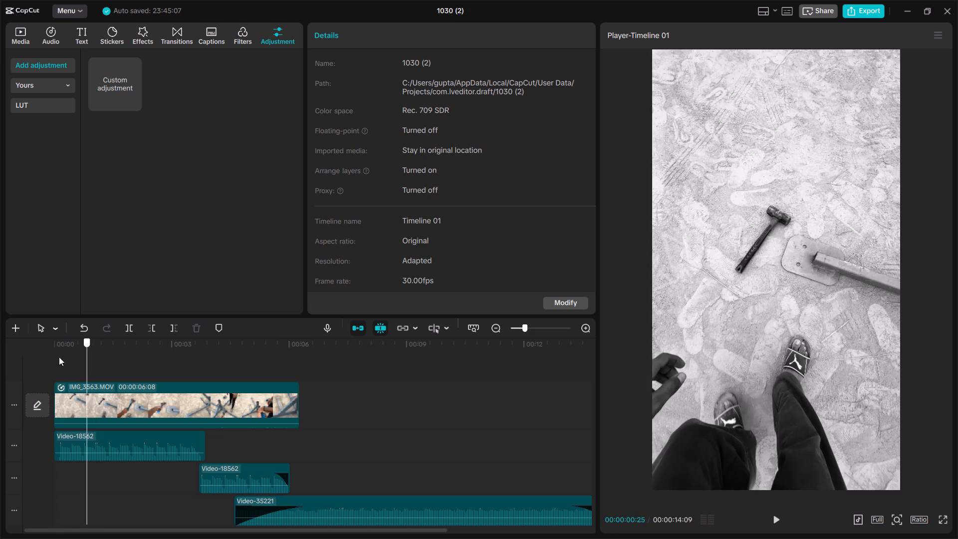
drag(59, 357, 50, 357)
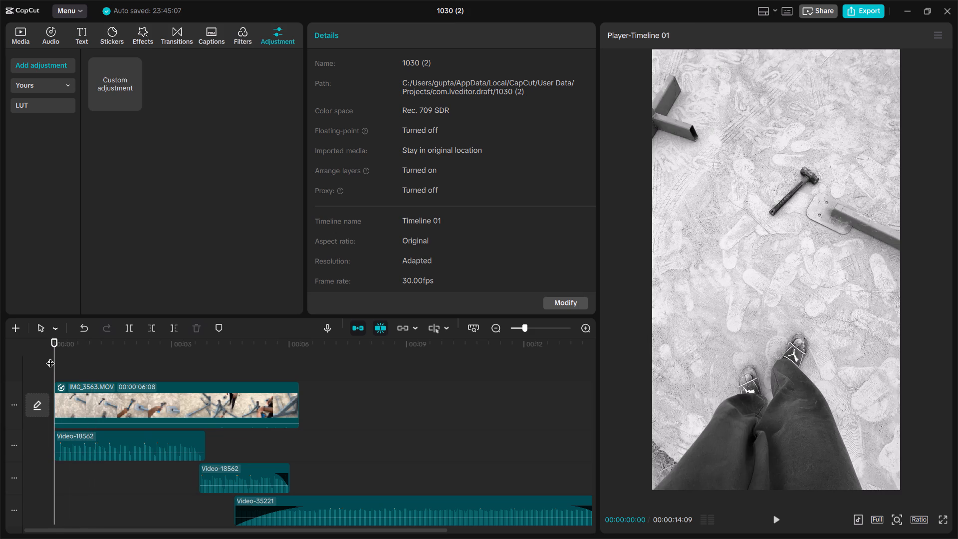
Play the opening up to where the Video-35221 audio begins to check the pacing, and return to the first frame.
key(space)
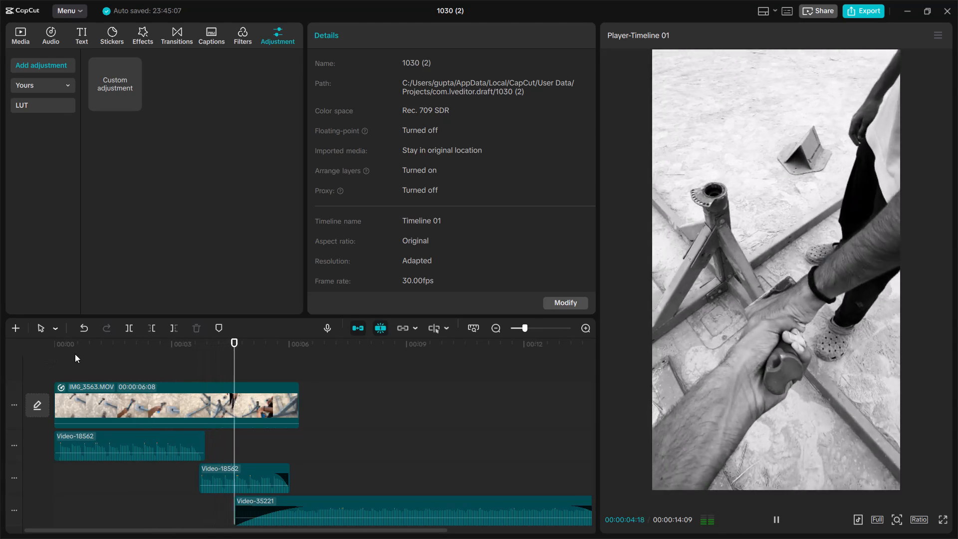
double_click(75, 354)
drag(75, 354, 14, 377)
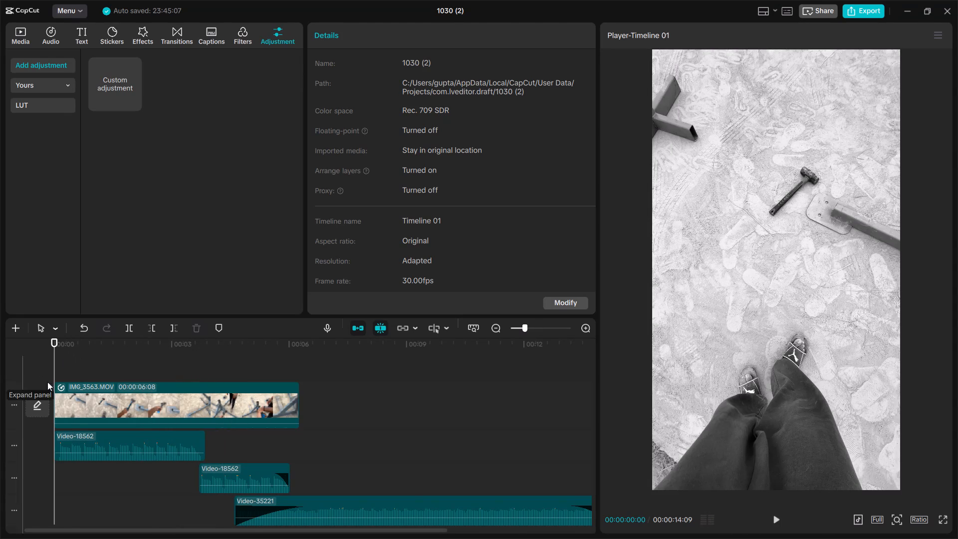
Review the IMG_3563 clip's speed curve and replay its closing section from 00:00:04:06 past its end, finishing at 00:00:06:08.
click(99, 414)
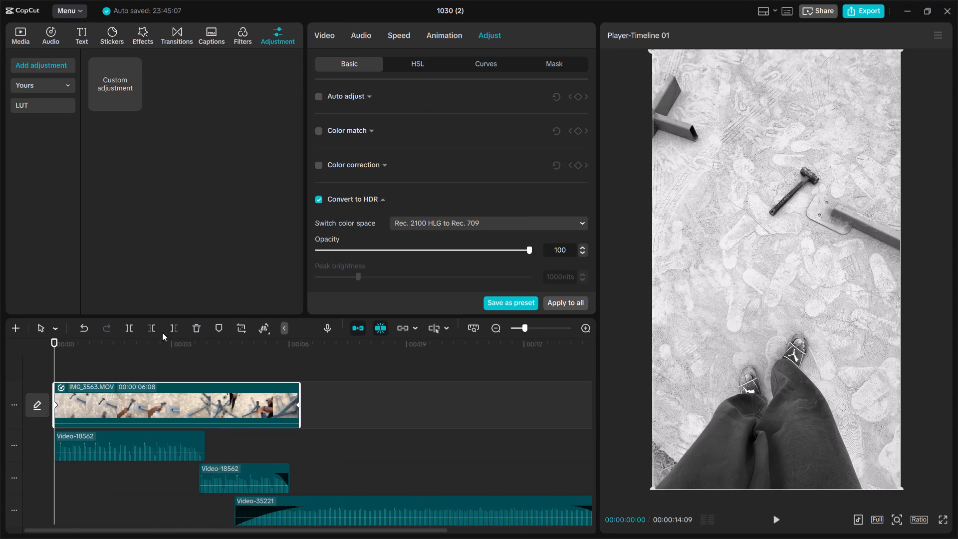
click(399, 30)
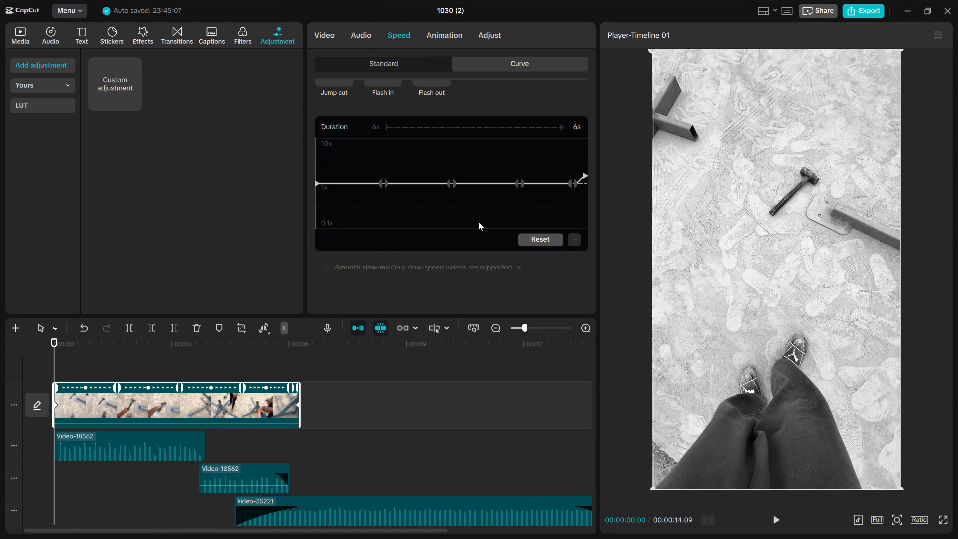
double_click(219, 359)
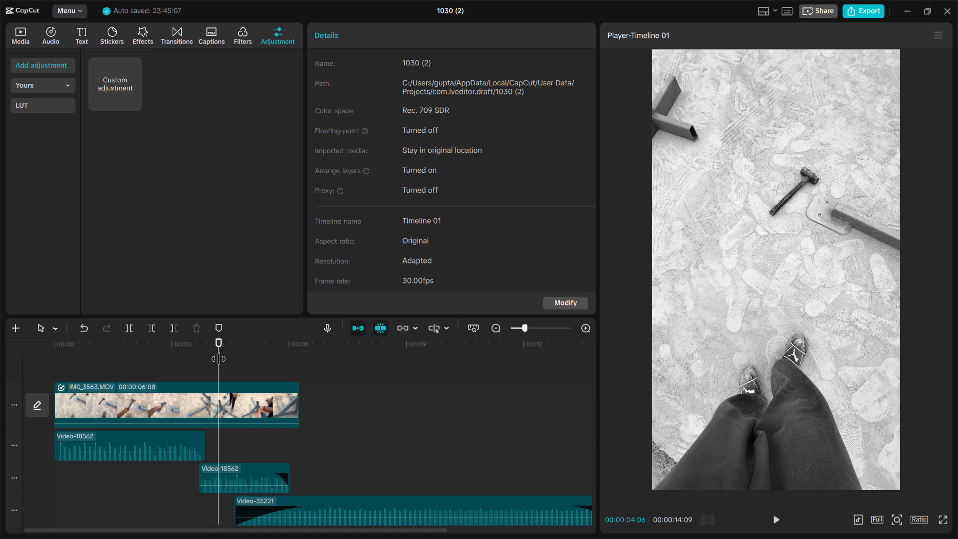
key(space)
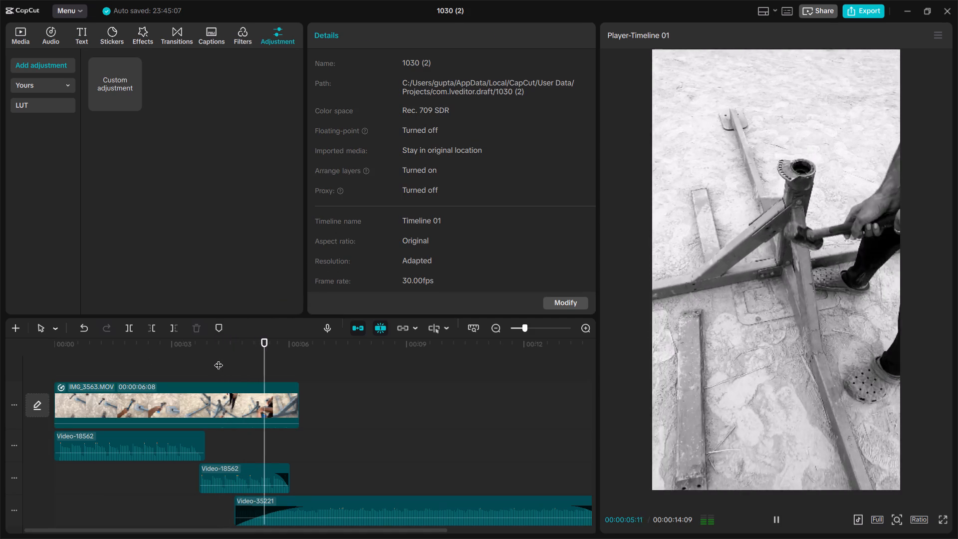
key(space)
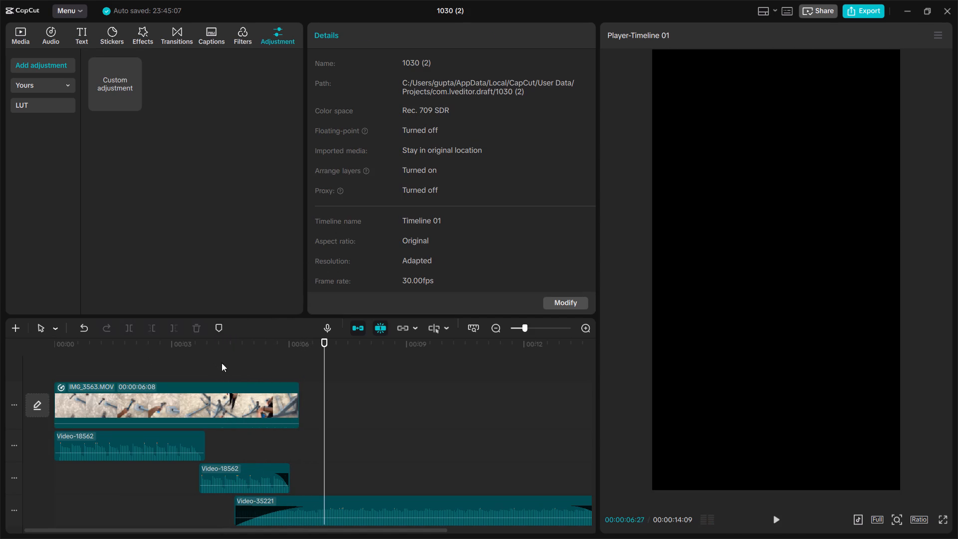
triple_click(283, 369)
click(283, 369)
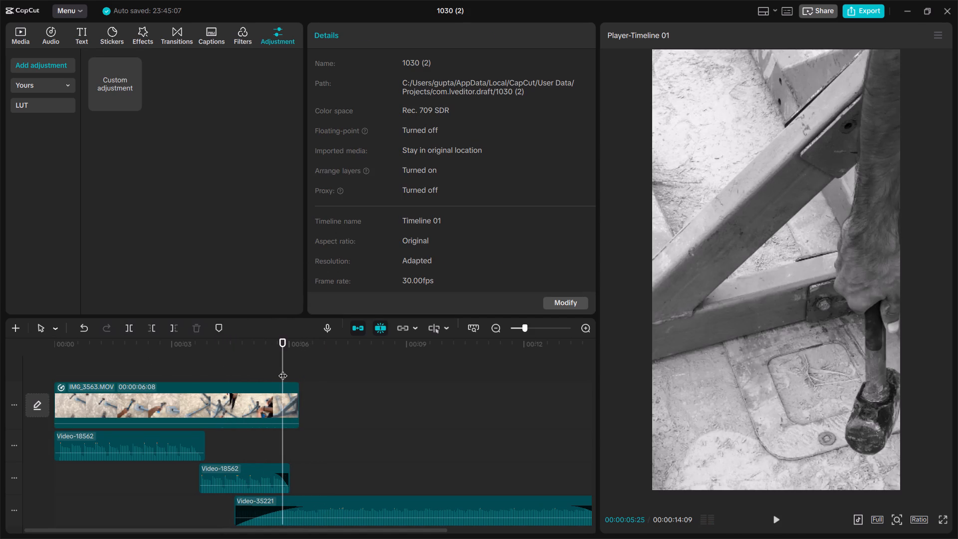
key(space)
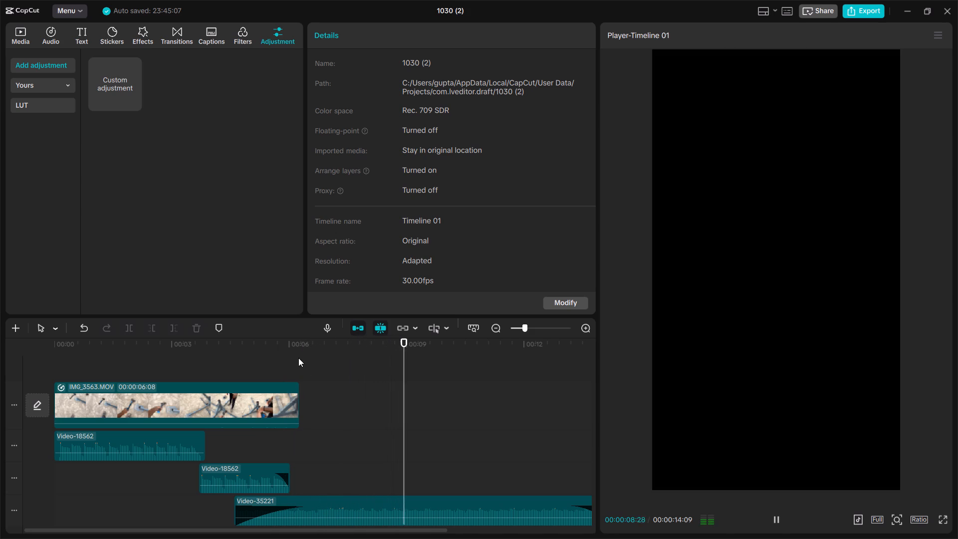
click(261, 350)
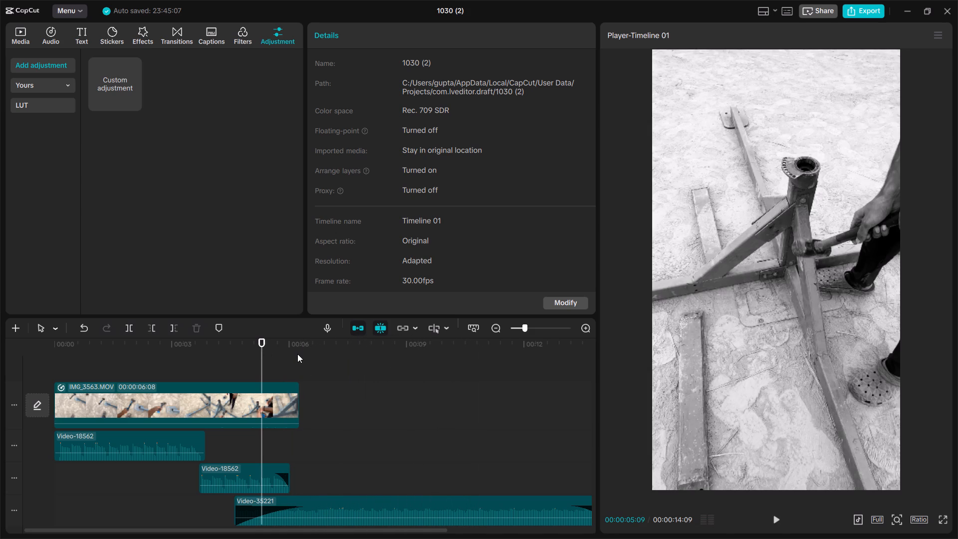
click(297, 354)
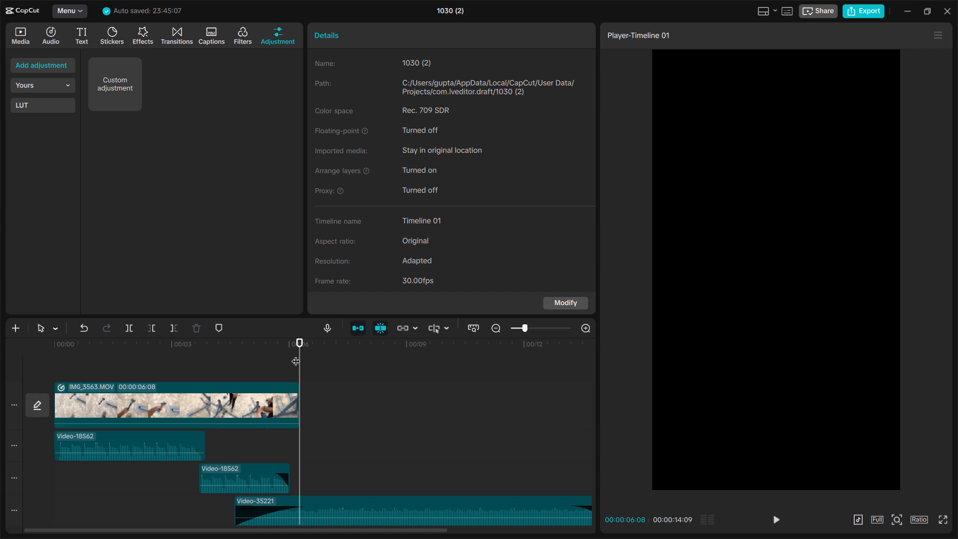
Scrub and replay the hook from 00:00:00:00 past the end of IMG_3563, leaving the playhead at the clip's end, 00:00:06:08.
click(296, 355)
drag(296, 355, 48, 396)
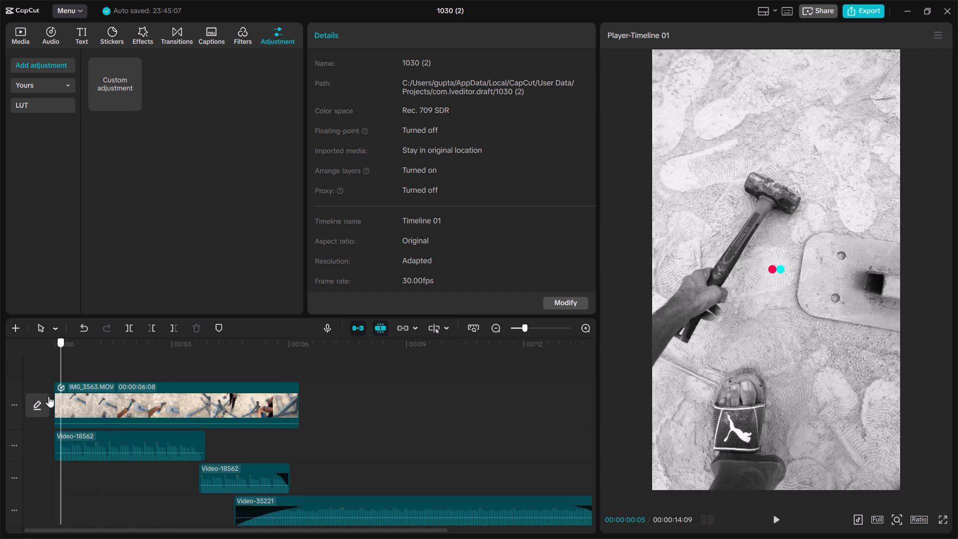
drag(48, 396, 99, 379)
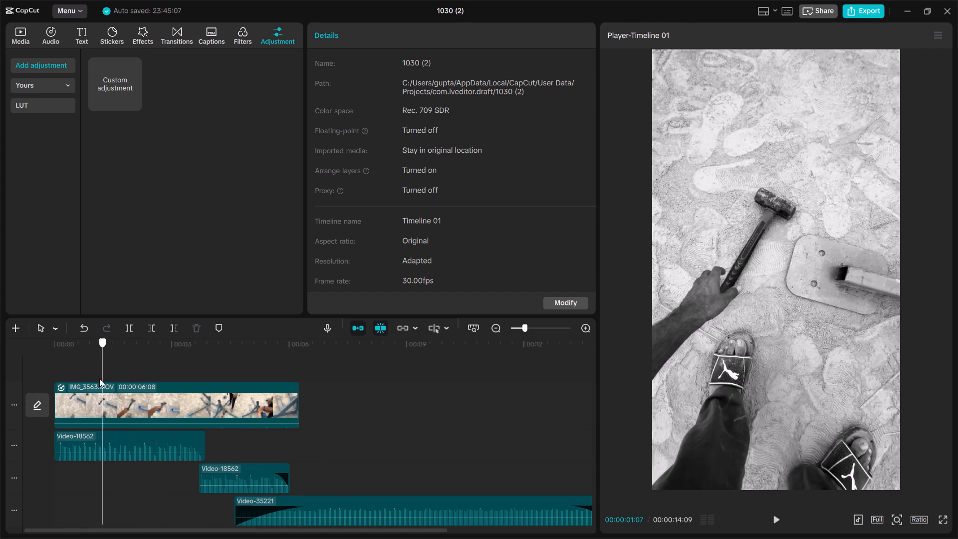
drag(99, 379, 53, 355)
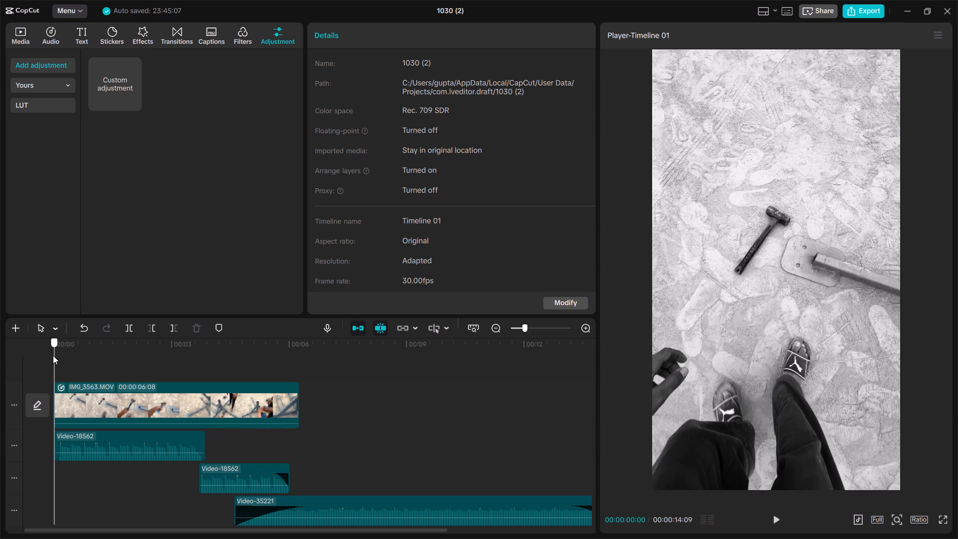
drag(53, 355, 54, 350)
key(space)
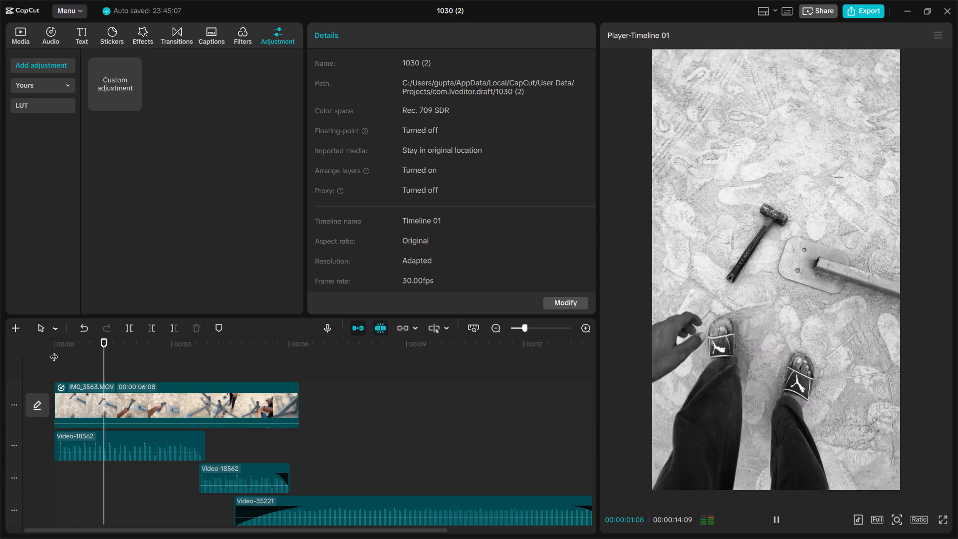
key(space)
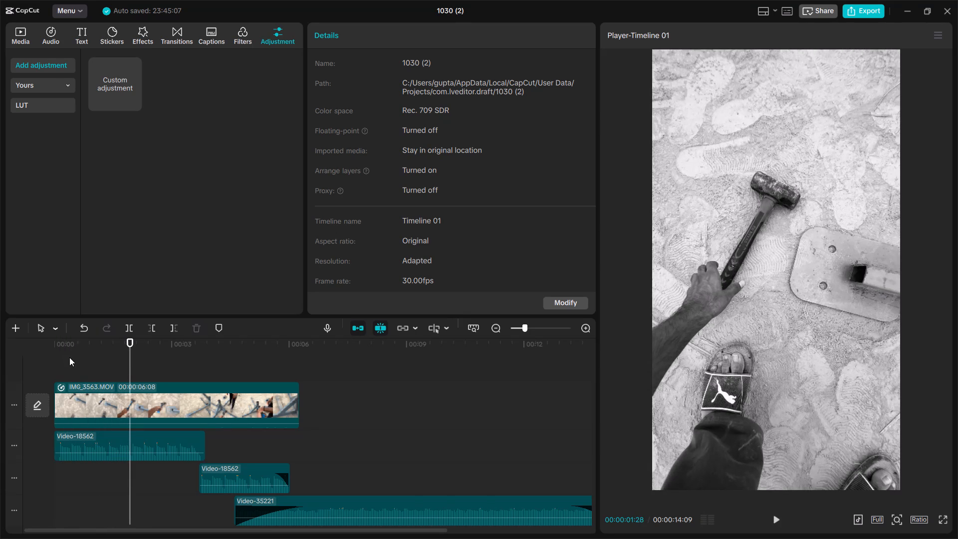
click(69, 357)
drag(69, 357, 51, 359)
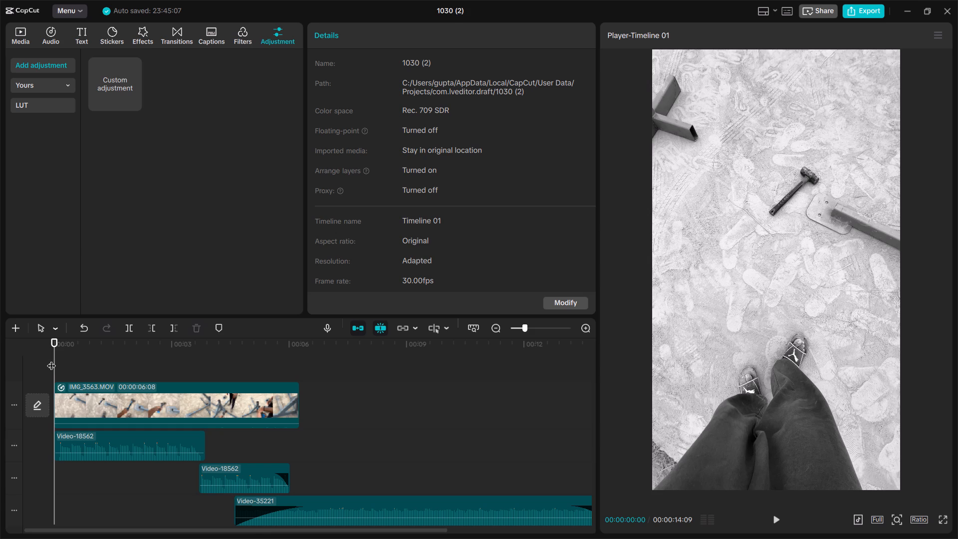
key(space)
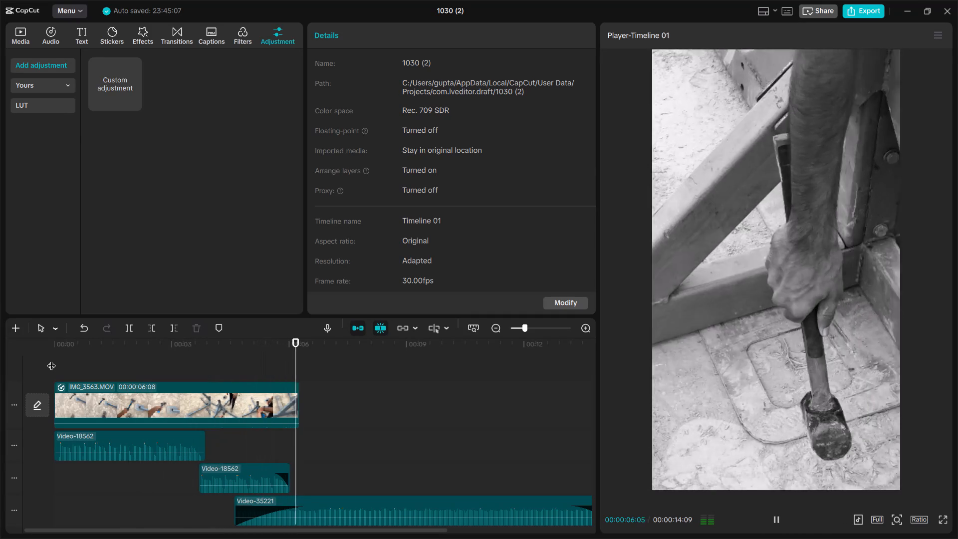
key(space)
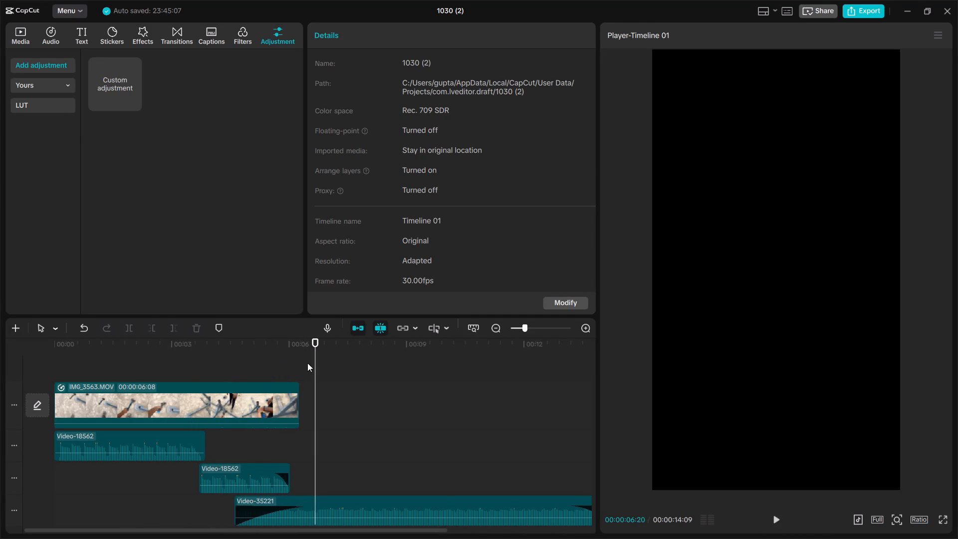
click(307, 363)
drag(310, 363, 296, 359)
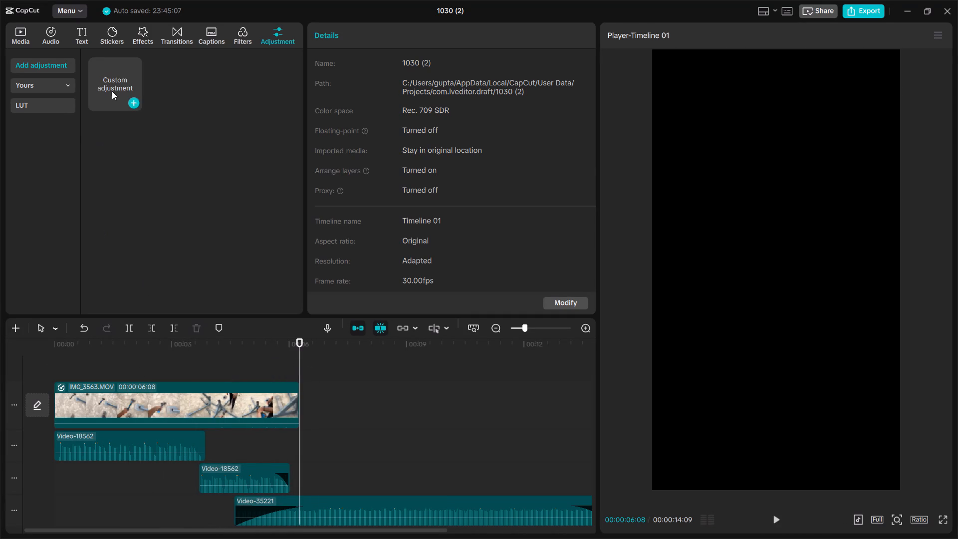
Import the IMG_9324, IMG_9326 and IMG_9330 videos from the edits TTI folder into the project media.
drag(13, 34, 13, 28)
click(13, 28)
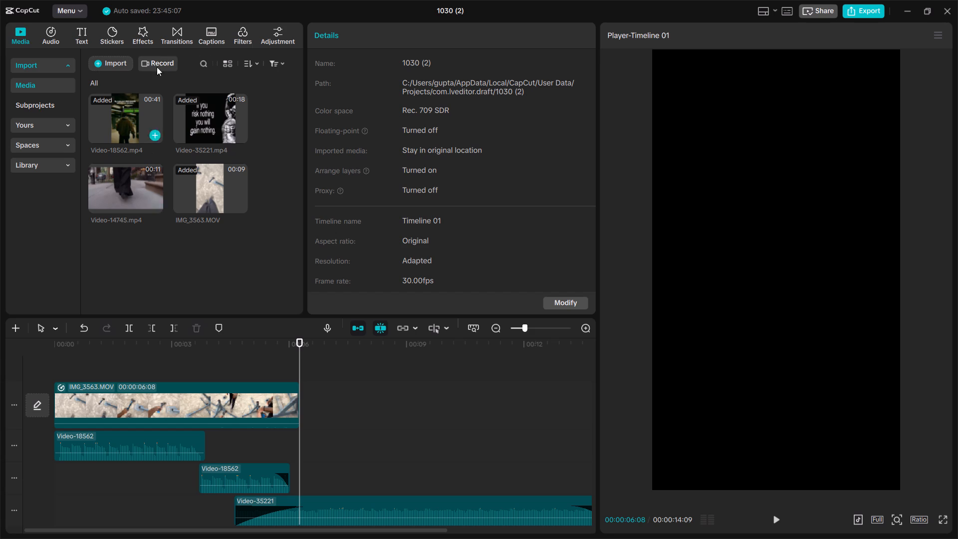
drag(92, 61, 99, 58)
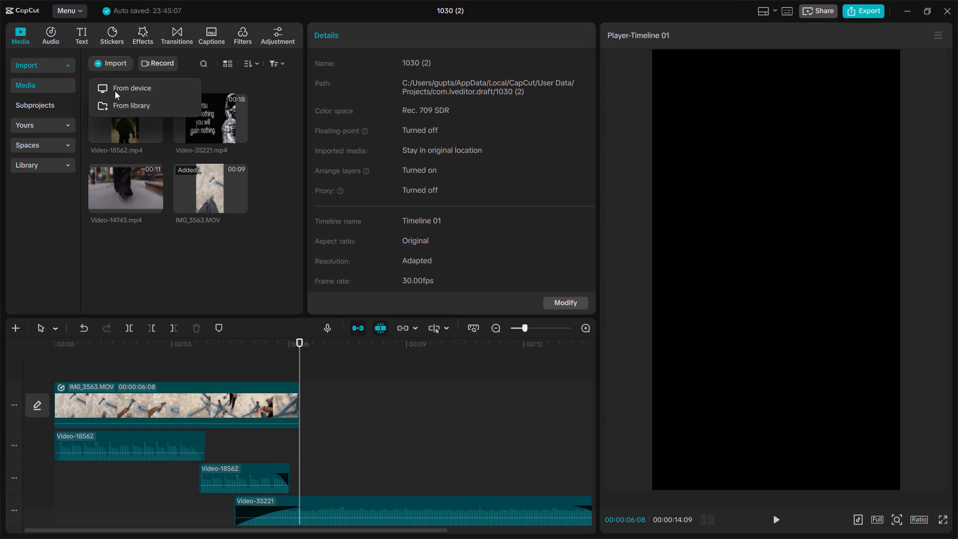
click(115, 91)
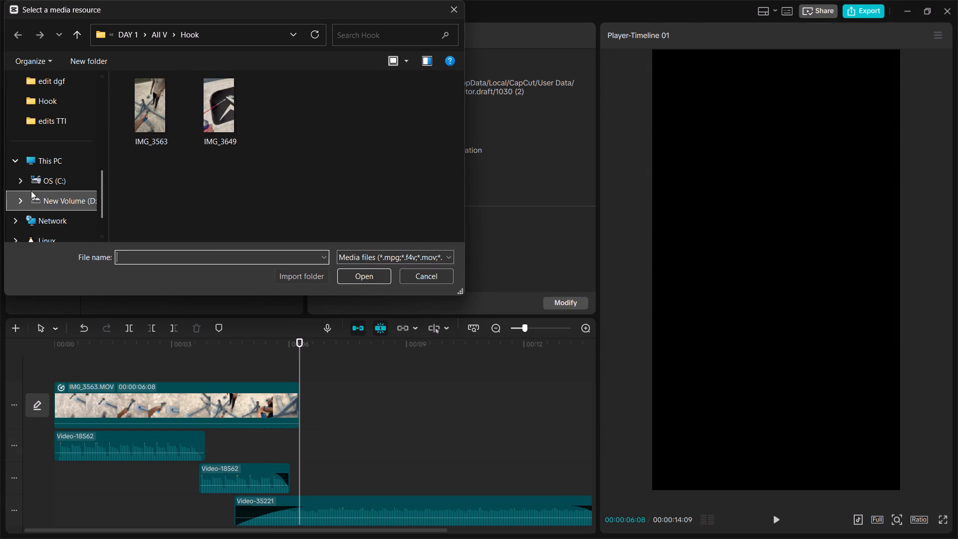
click(54, 122)
scroll(54, 122, up, 1)
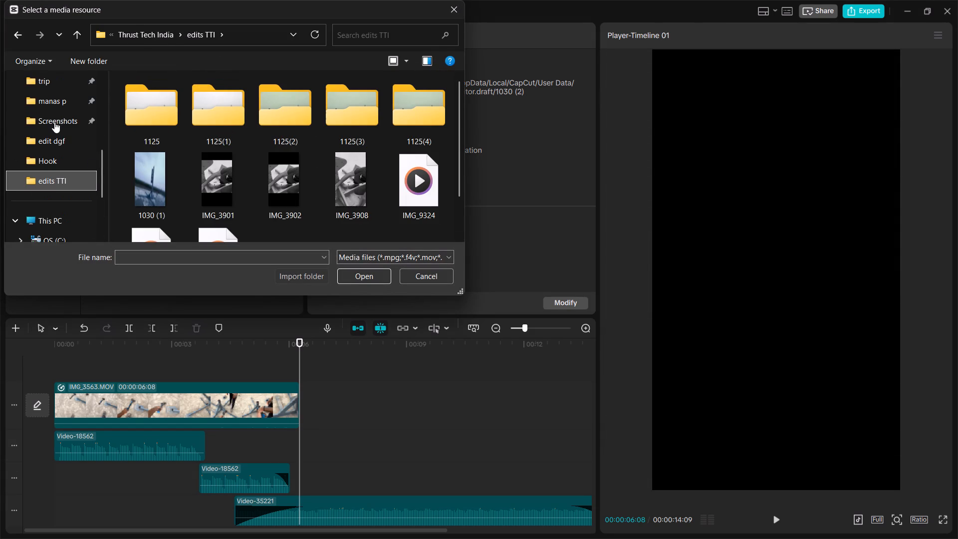
scroll(234, 202, down, 1)
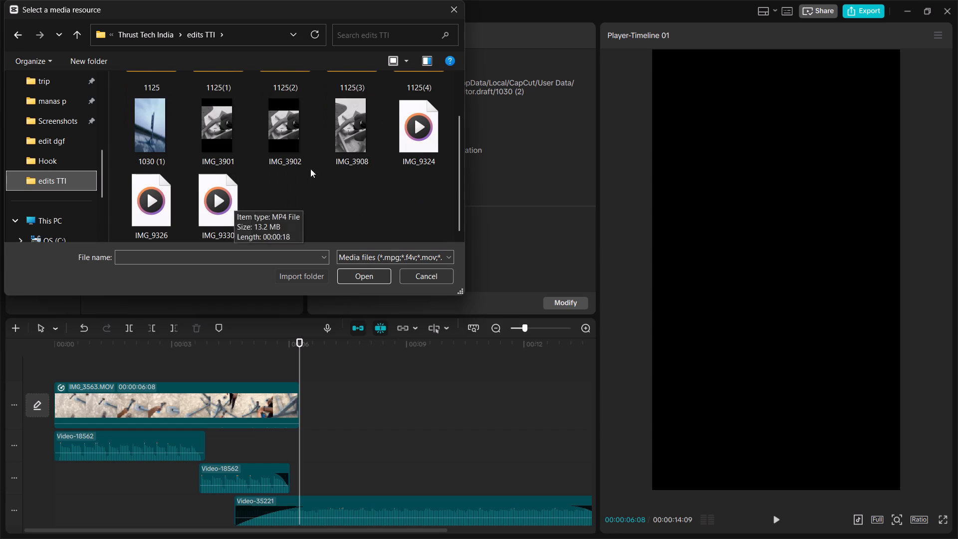
click(414, 143)
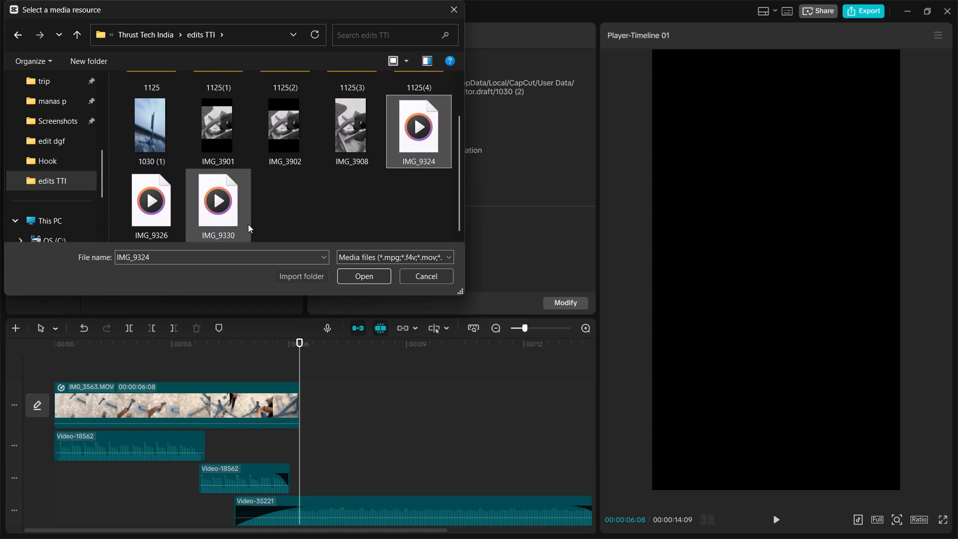
shift+click(247, 224)
click(358, 278)
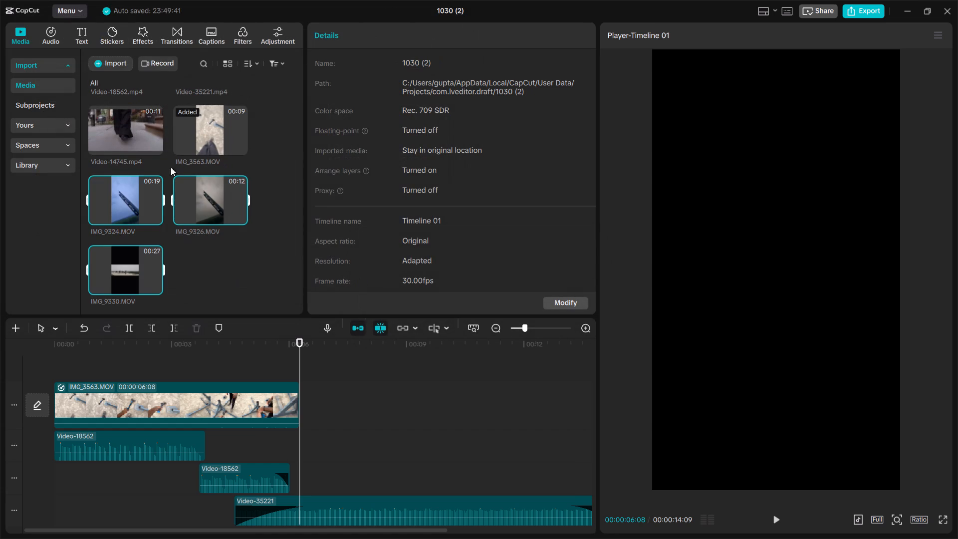
Add the imported IMG_9324, IMG_9326 and IMG_9330 clips together to the main track directly after IMG_3563.
click(152, 219)
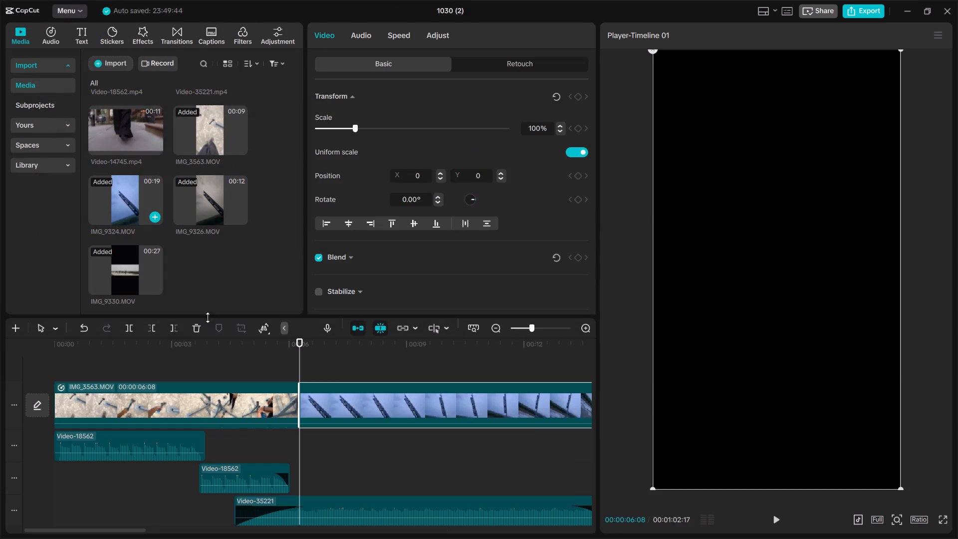
Play across the cut from IMG_3563 into IMG_9324, and trim the beginning of IMG_9324 to a clip length of 00:00:17:11.
click(284, 369)
key(space)
key(space)
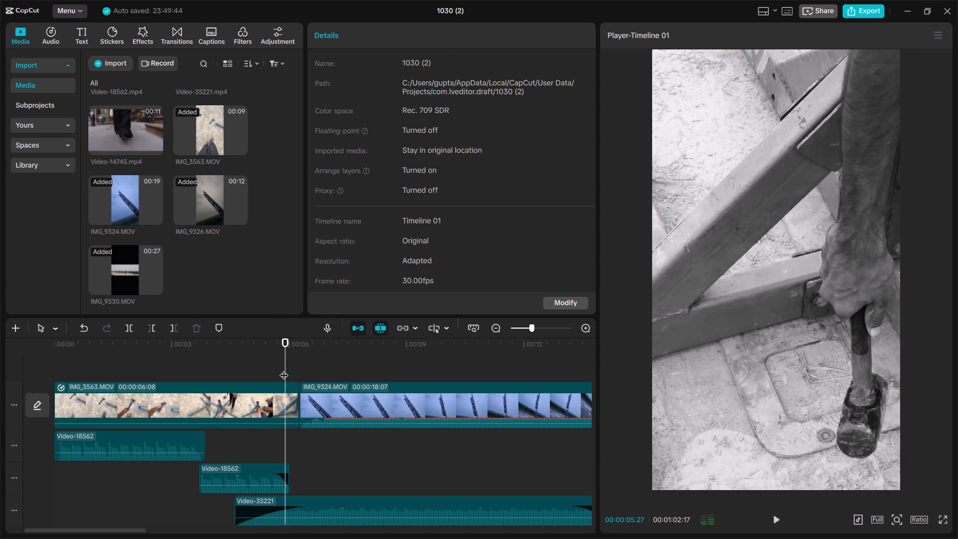
key(space)
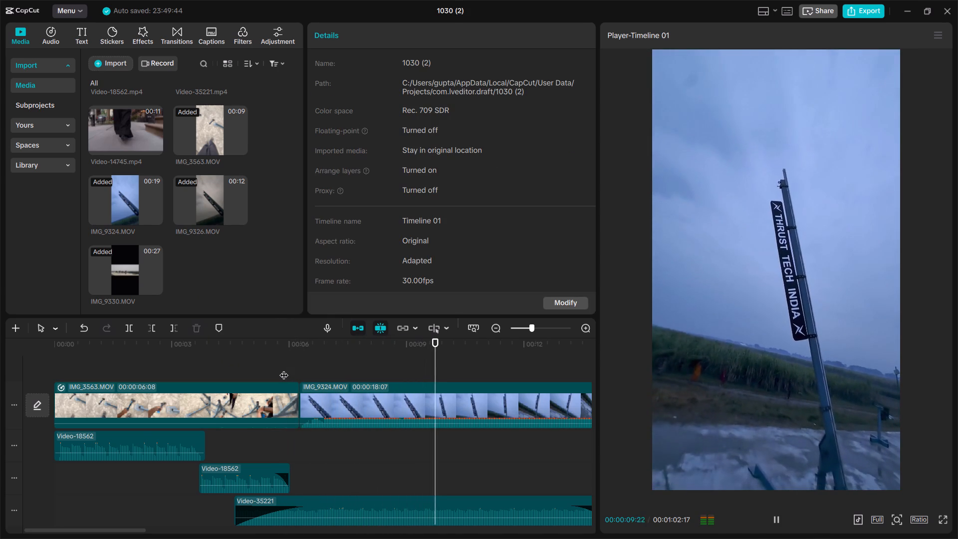
key(space)
click(323, 387)
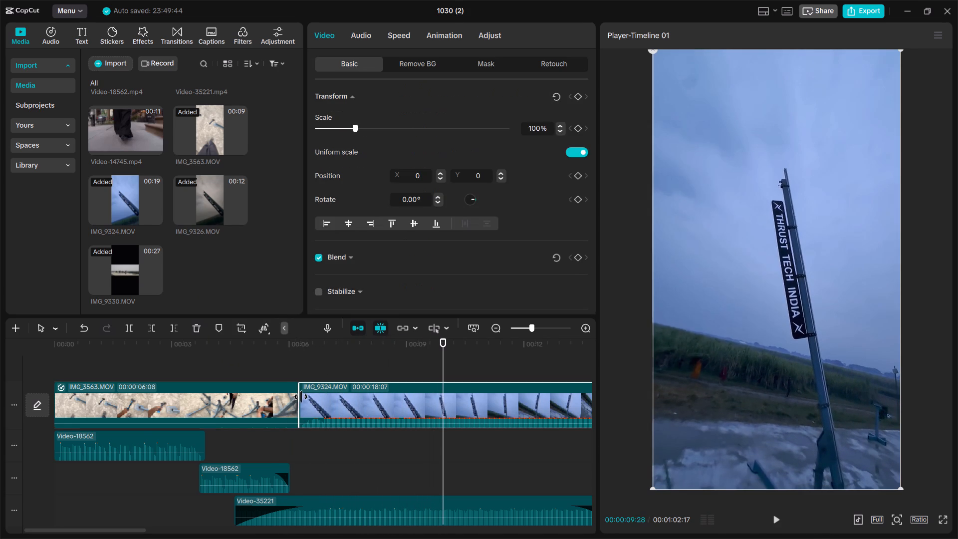
drag(301, 397, 335, 393)
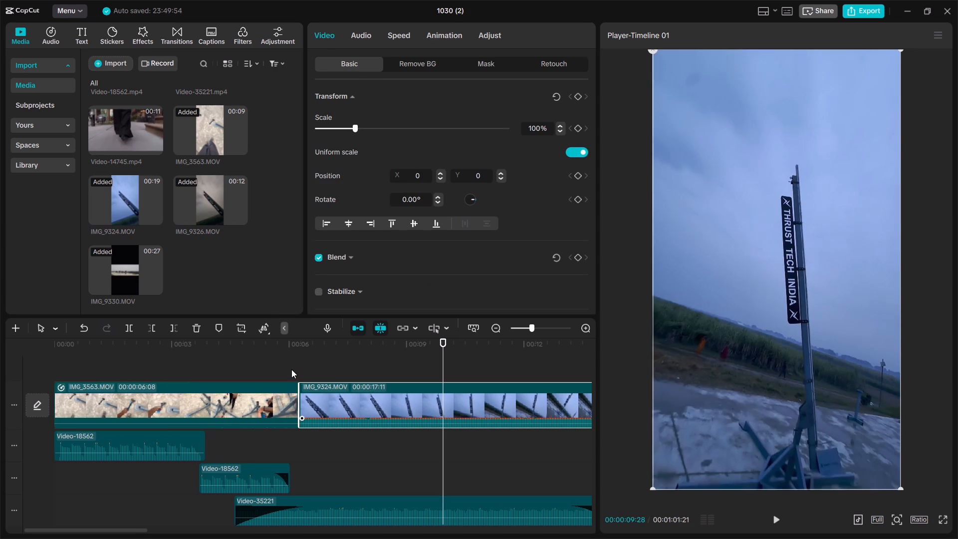
Replay the cut into IMG_9324 and trim more off its beginning, to a clip length of 00:00:16:24.
click(291, 369)
key(space)
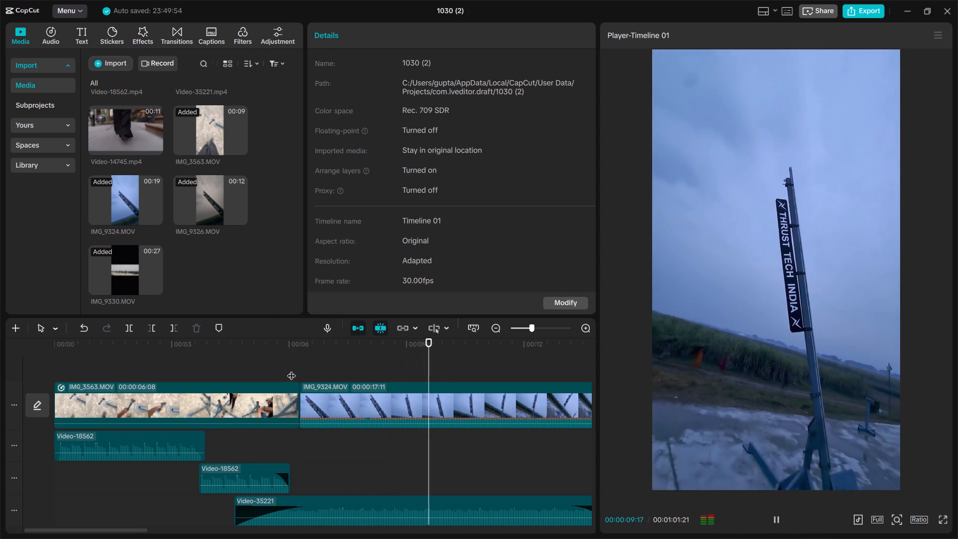
click(291, 369)
click(325, 395)
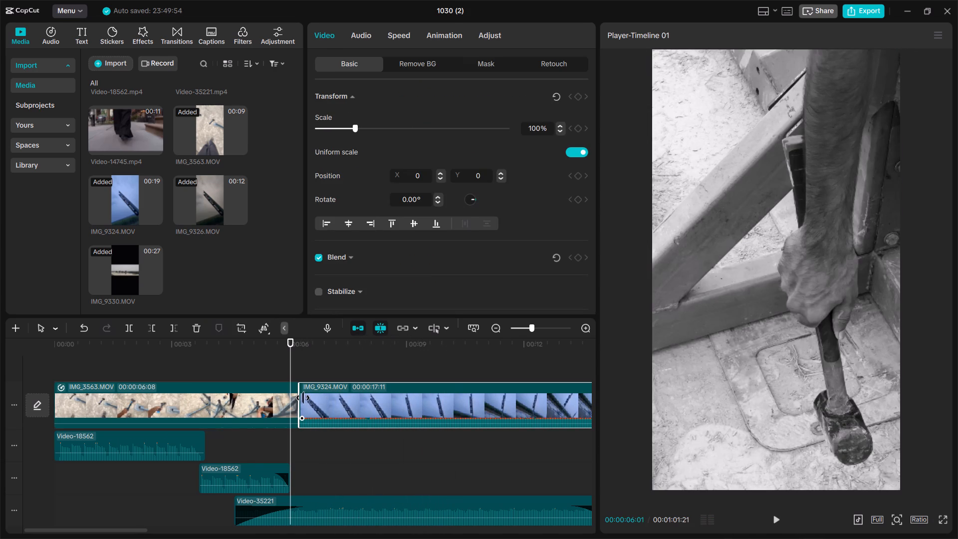
drag(300, 398, 322, 398)
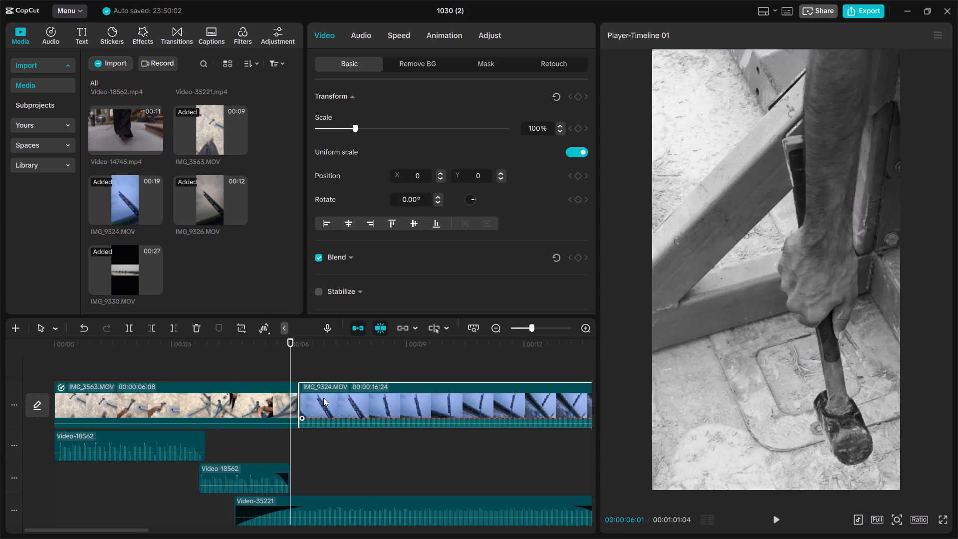
Set the playback speed of the IMG_9324 clip to 1.36x and play across the cut from IMG_3563.
click(406, 35)
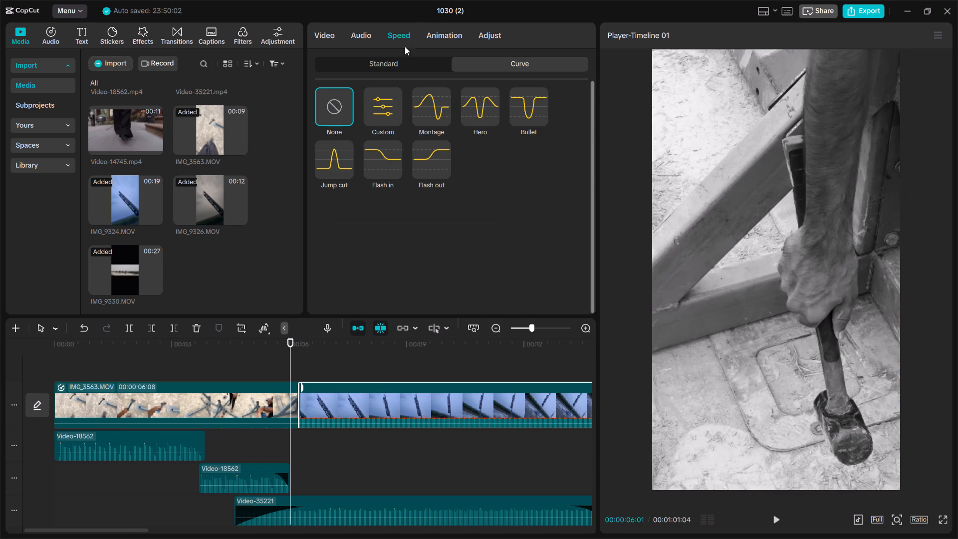
click(387, 69)
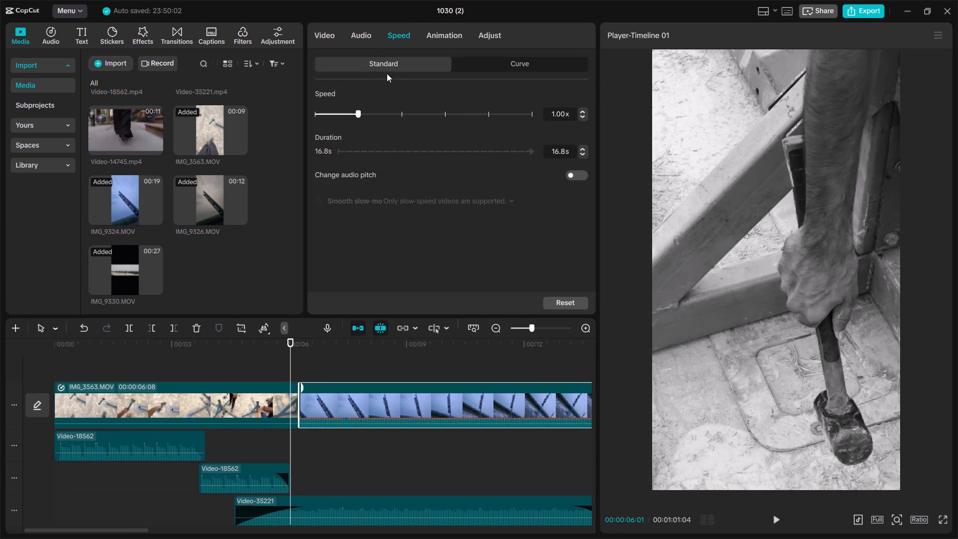
click(365, 108)
drag(366, 111, 374, 115)
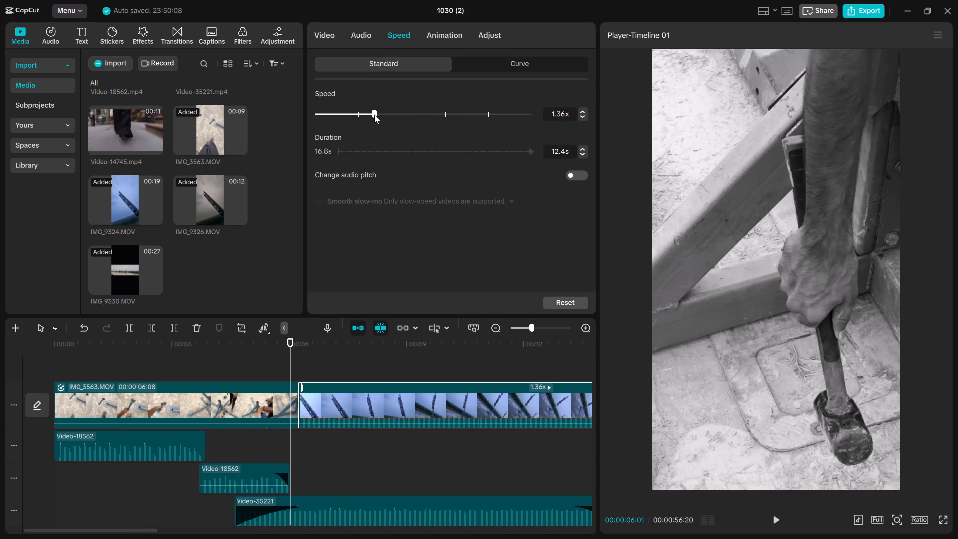
key(space)
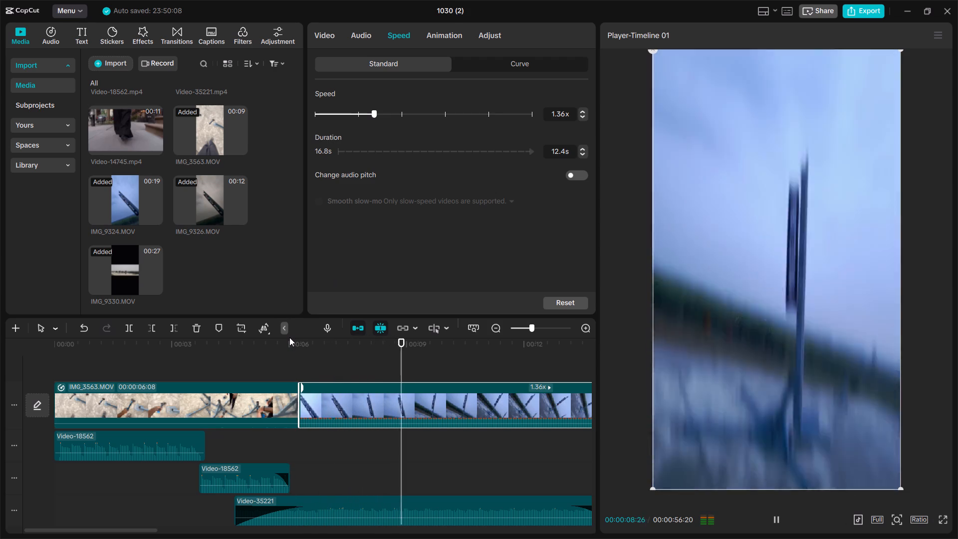
key(space)
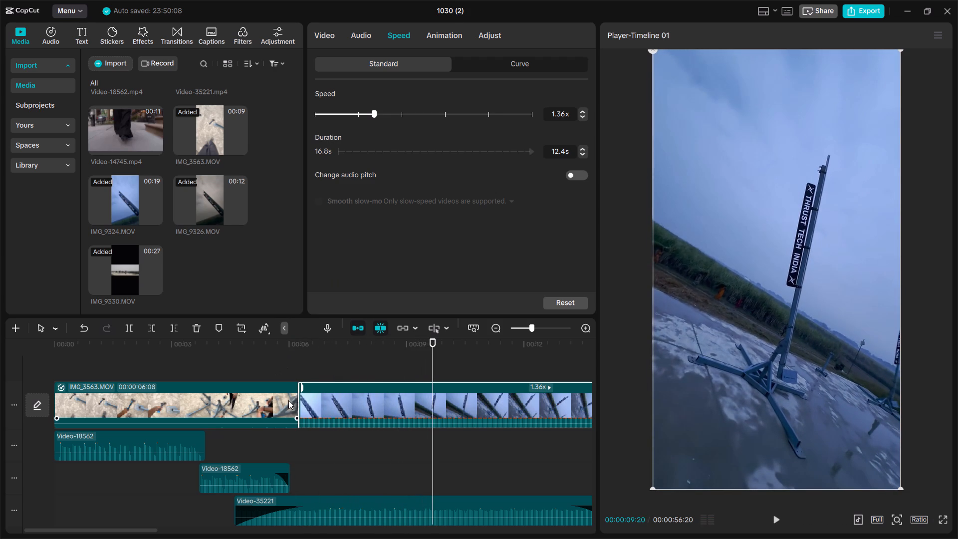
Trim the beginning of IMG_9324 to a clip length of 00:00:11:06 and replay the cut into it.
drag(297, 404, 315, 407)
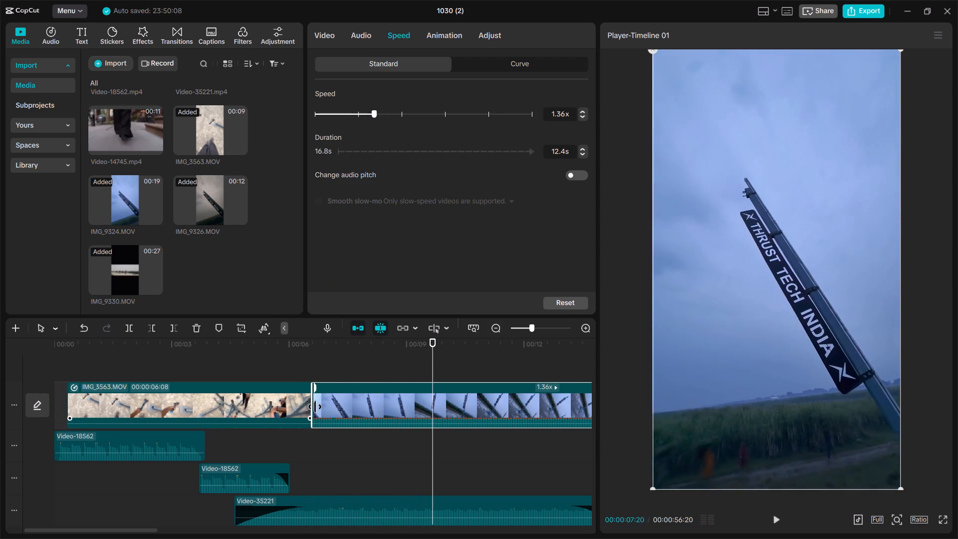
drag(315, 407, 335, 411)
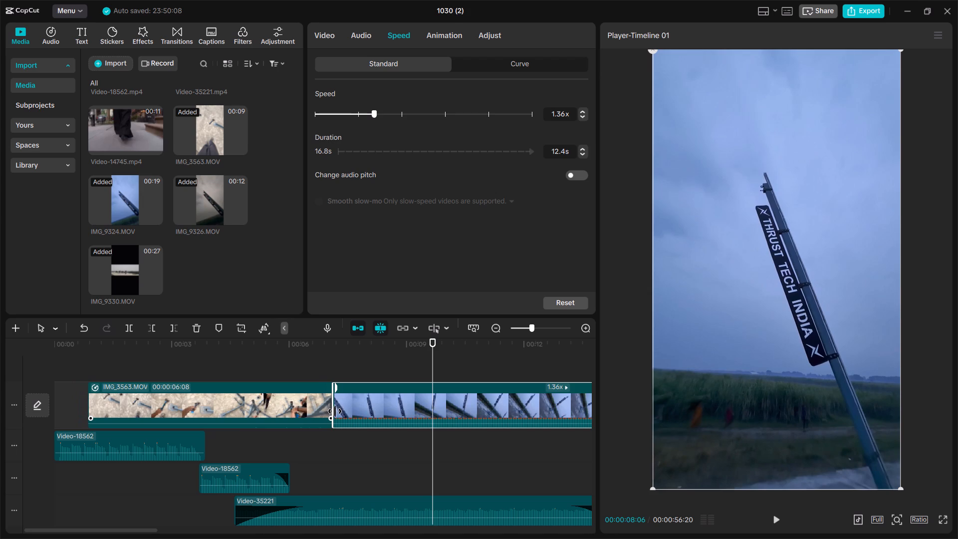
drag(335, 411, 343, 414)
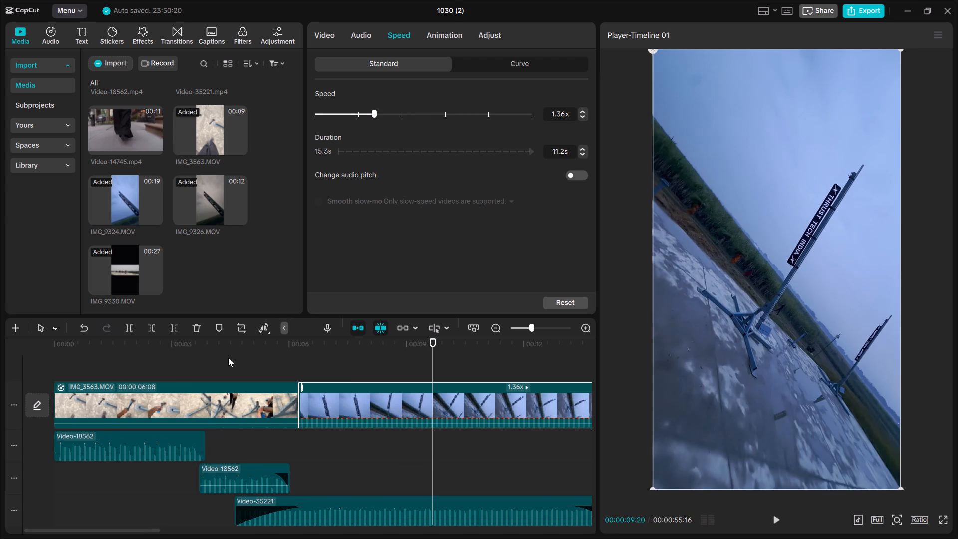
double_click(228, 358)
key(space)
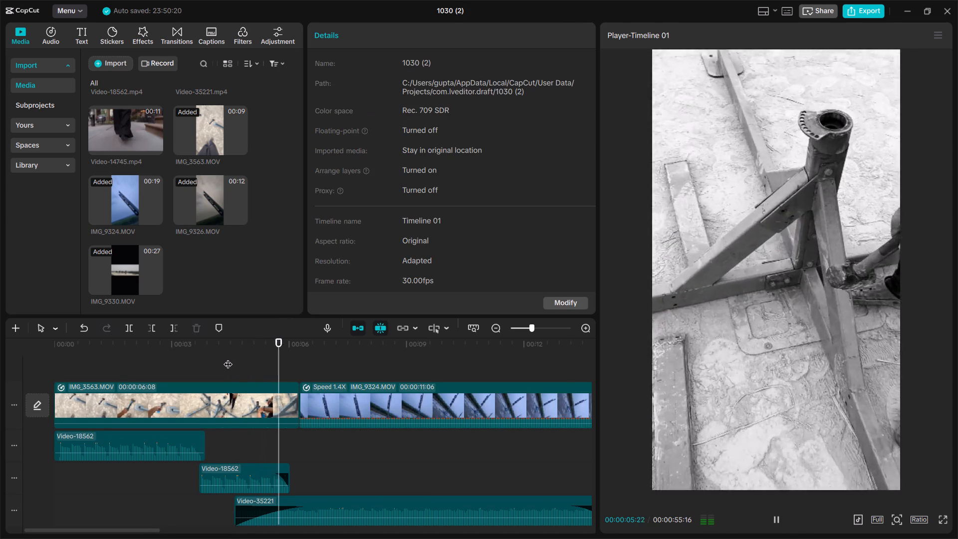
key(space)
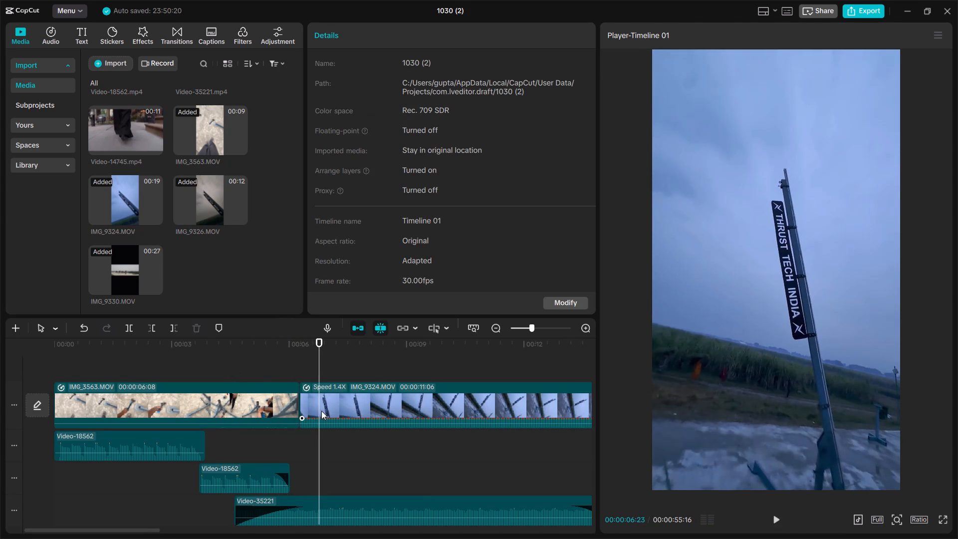
Mute the IMG_9324 clip's own audio by lowering its volume to -∞ dB, and play across the cut.
click(320, 420)
drag(325, 423, 324, 441)
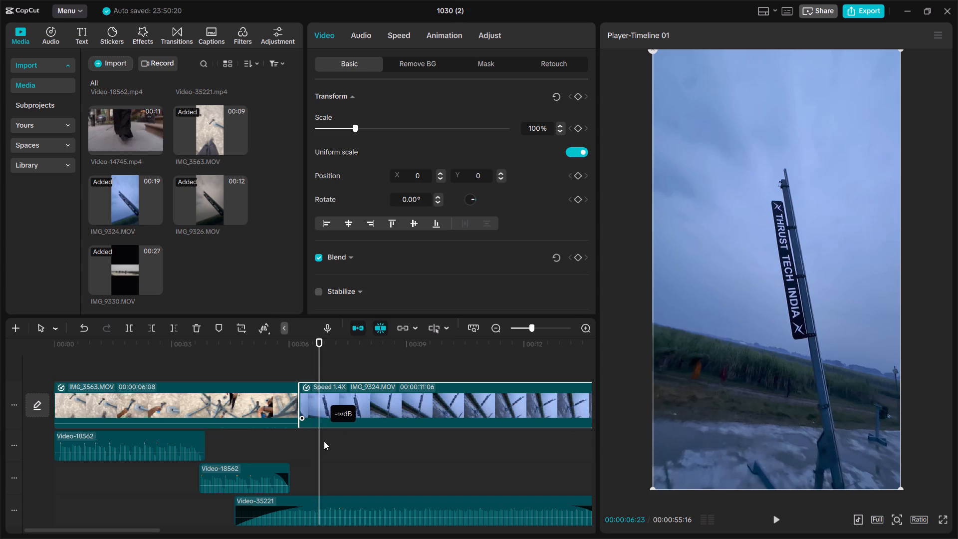
drag(324, 441, 284, 527)
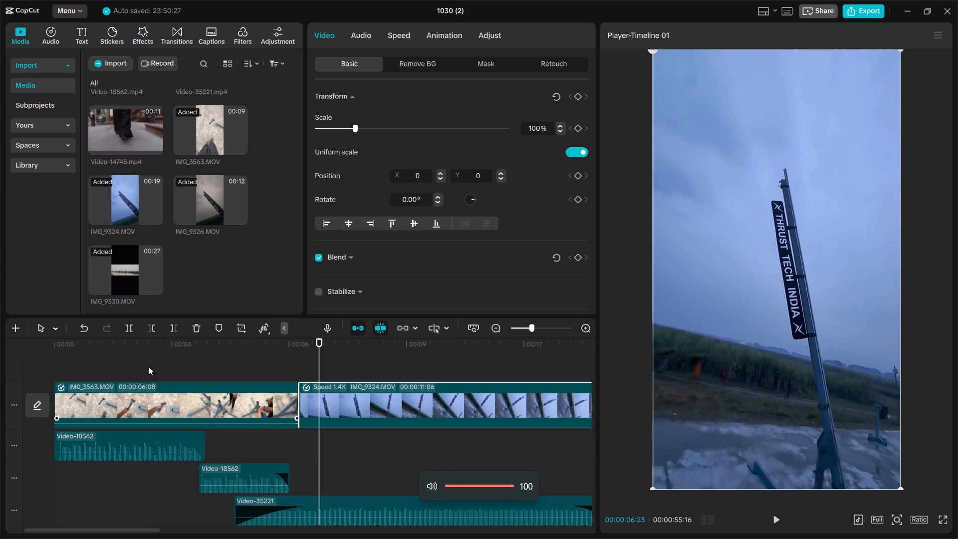
double_click(145, 366)
key(space)
key(space)
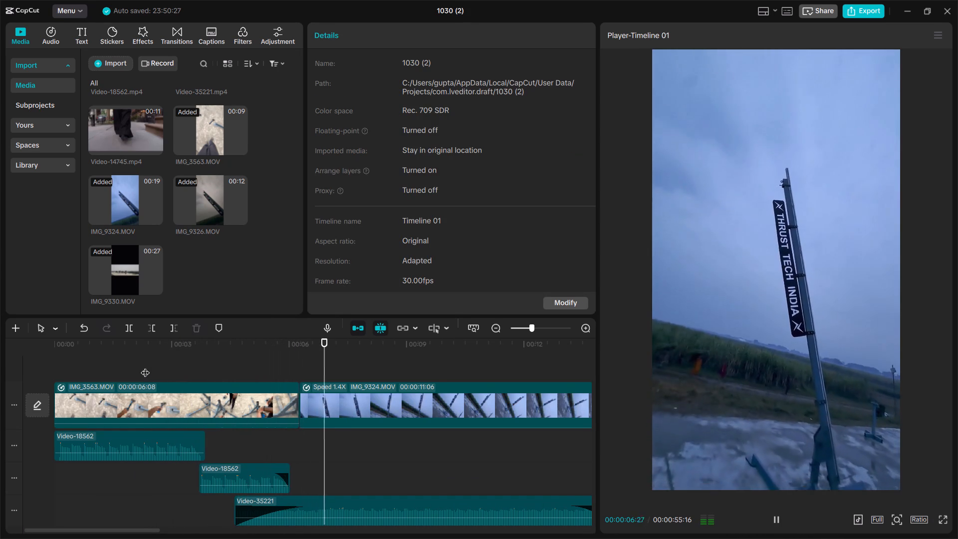
key(space)
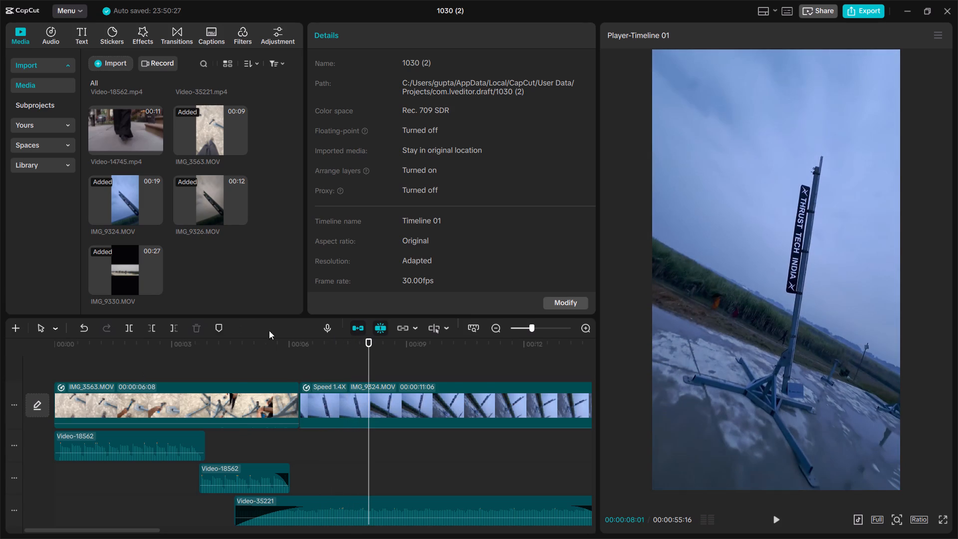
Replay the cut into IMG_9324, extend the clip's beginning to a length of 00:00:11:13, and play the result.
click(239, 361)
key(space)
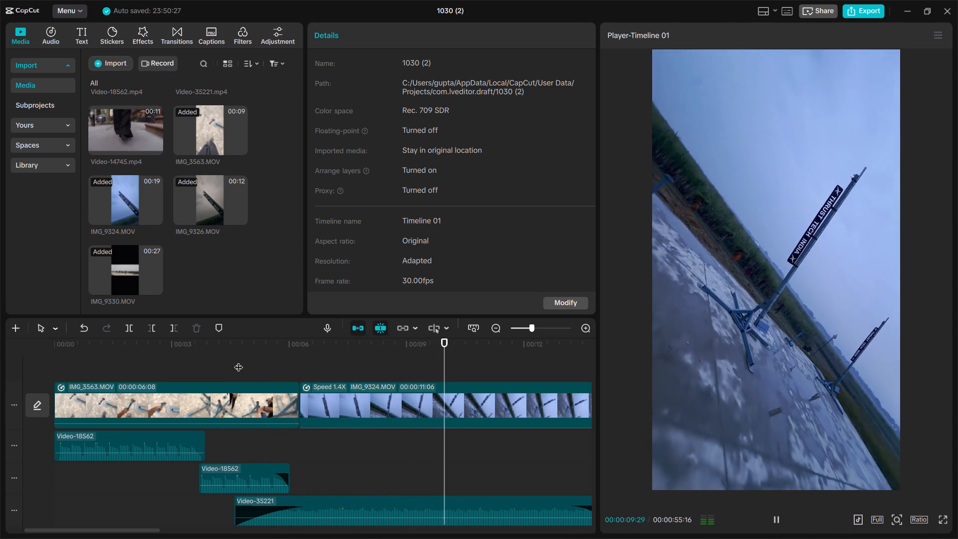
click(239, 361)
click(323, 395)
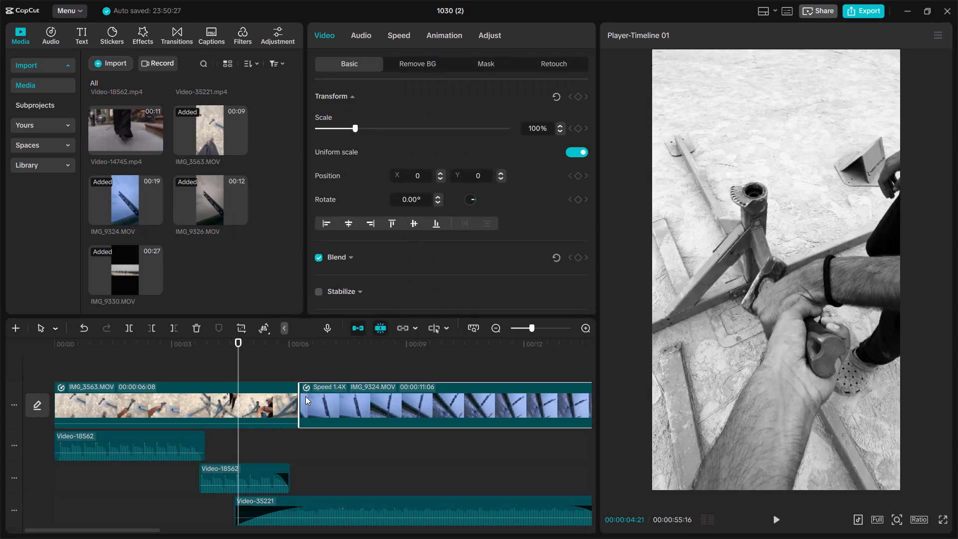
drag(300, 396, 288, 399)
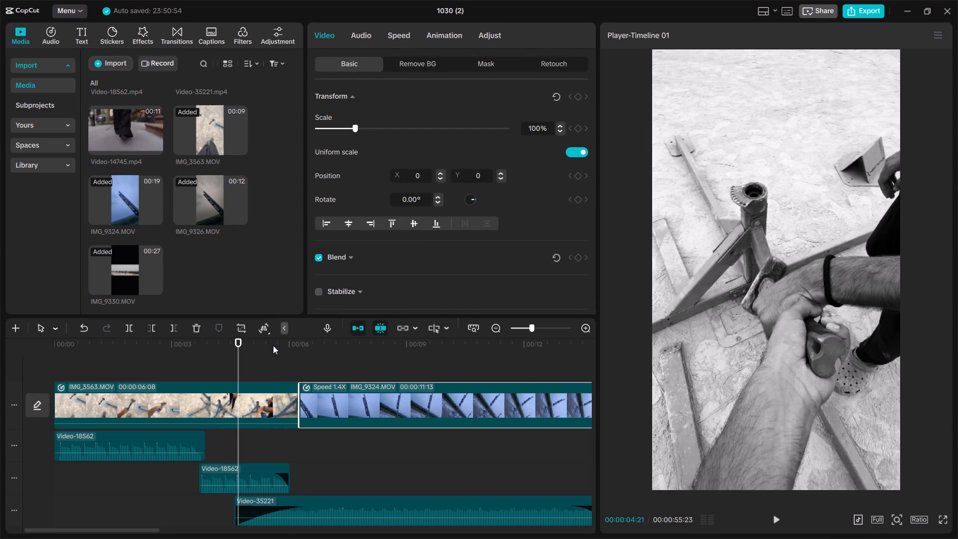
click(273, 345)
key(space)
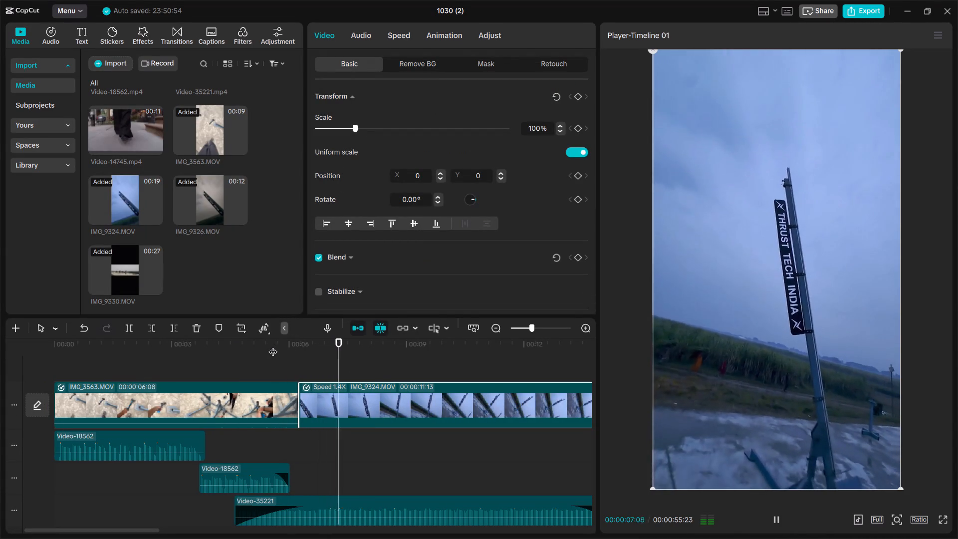
Extend the beginning of IMG_9324 to a clip length of 00:00:13:11 and play across the cut.
click(273, 345)
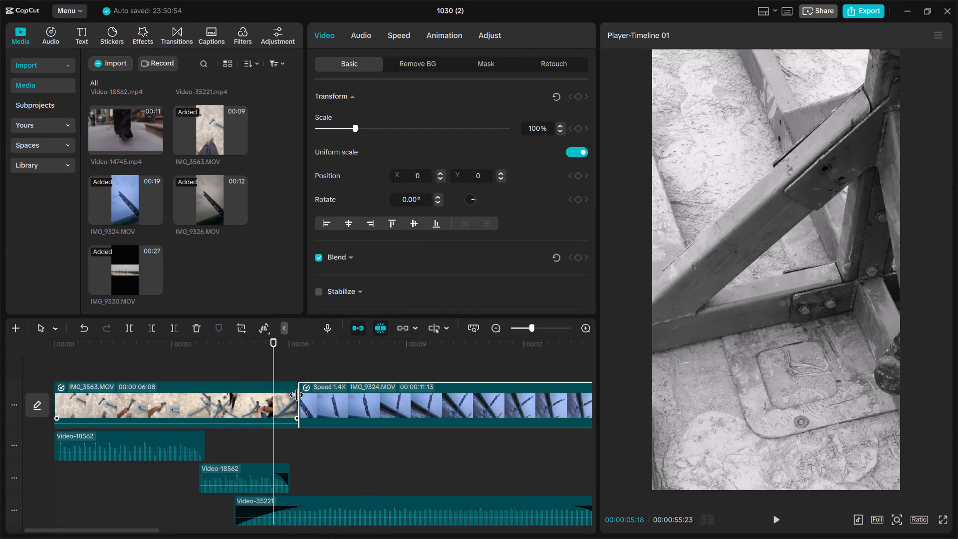
drag(300, 394, 274, 394)
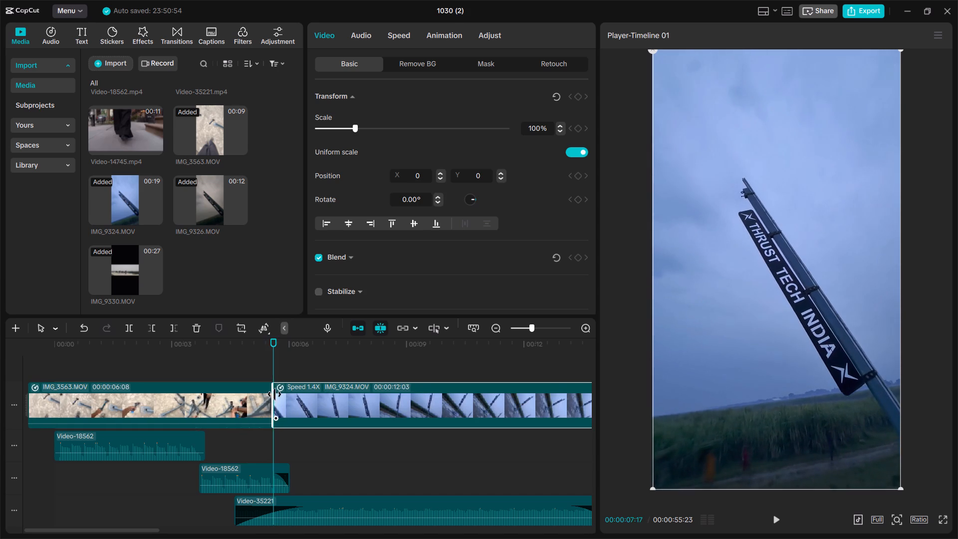
drag(274, 394, 190, 374)
key(space)
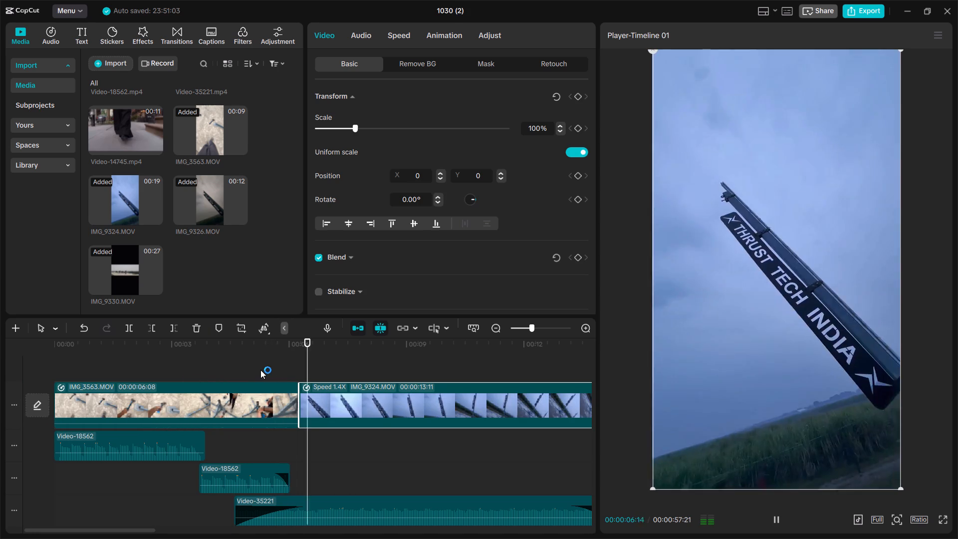
key(space)
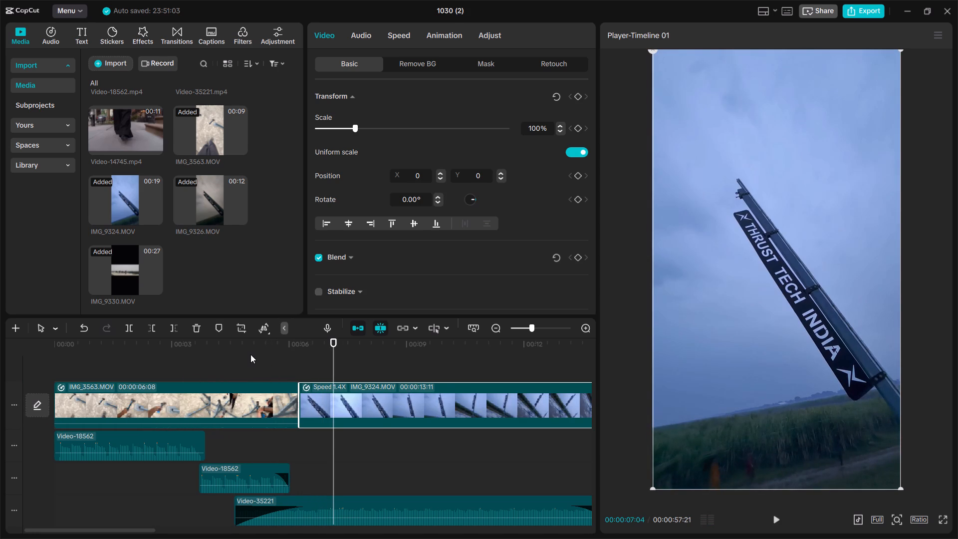
Find the blurred frame shortly after the start of IMG_9324 and split the clip there, at 00:00:06:22.
double_click(250, 354)
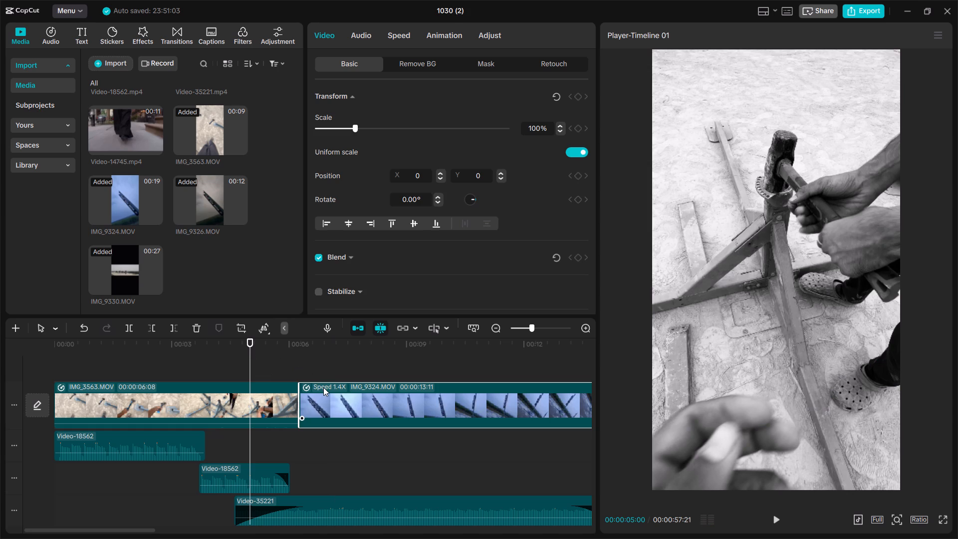
click(323, 387)
double_click(325, 395)
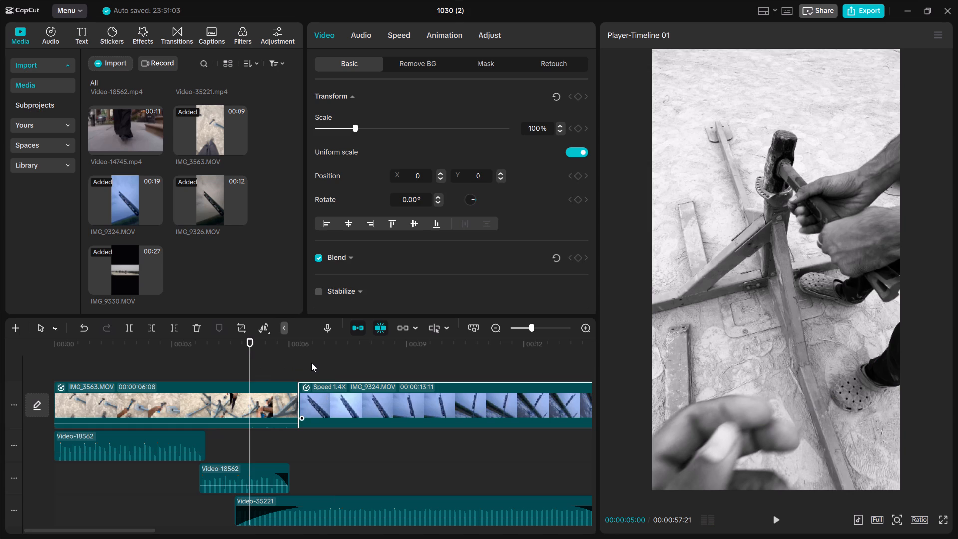
double_click(310, 358)
click(312, 388)
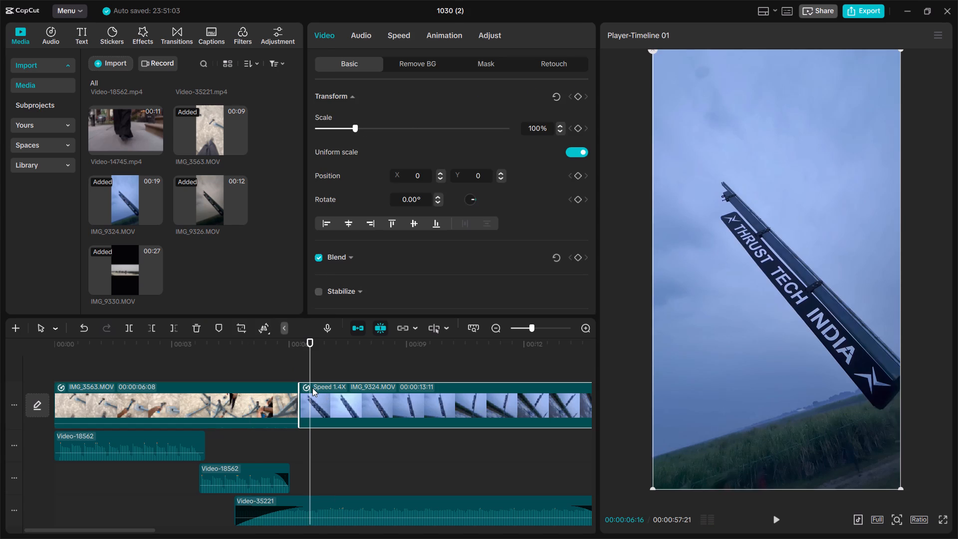
key(Right)
key(Right)
key(Right)
key(Right)
key(Right)
key(Right)
key(Right)
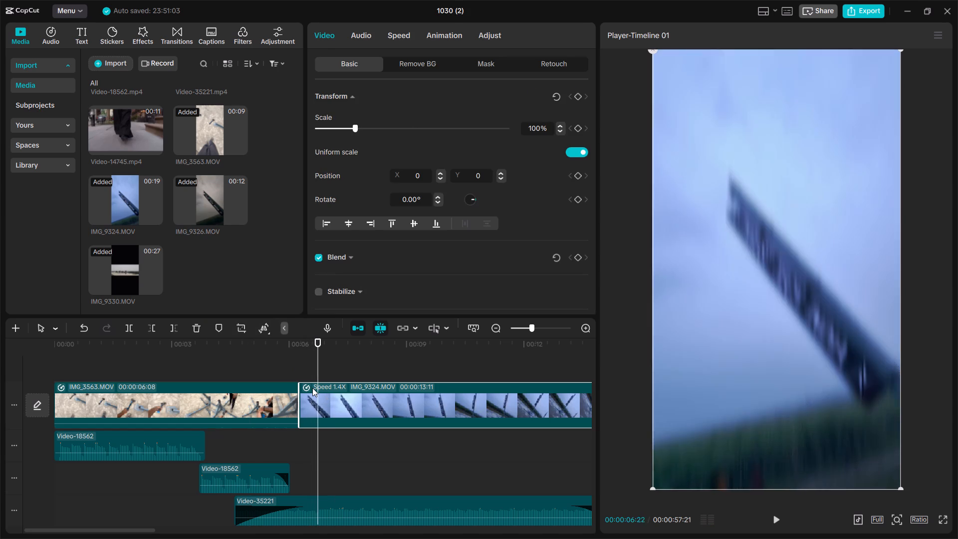
key(Right)
key(Left)
key(Left)
key(Left)
key(Right)
key(ctrl+b)
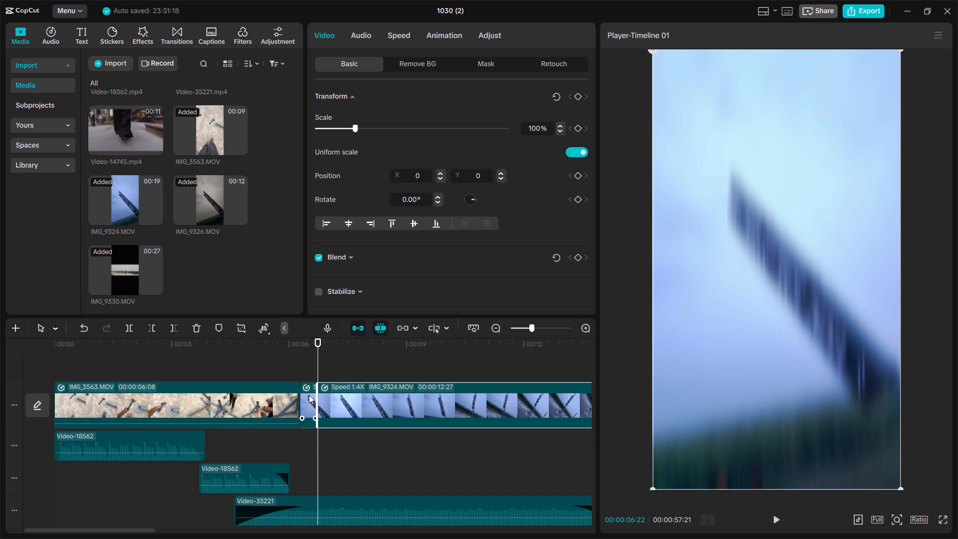
Open the standard speed settings of the short first IMG_9324 segment before the new split.
click(309, 395)
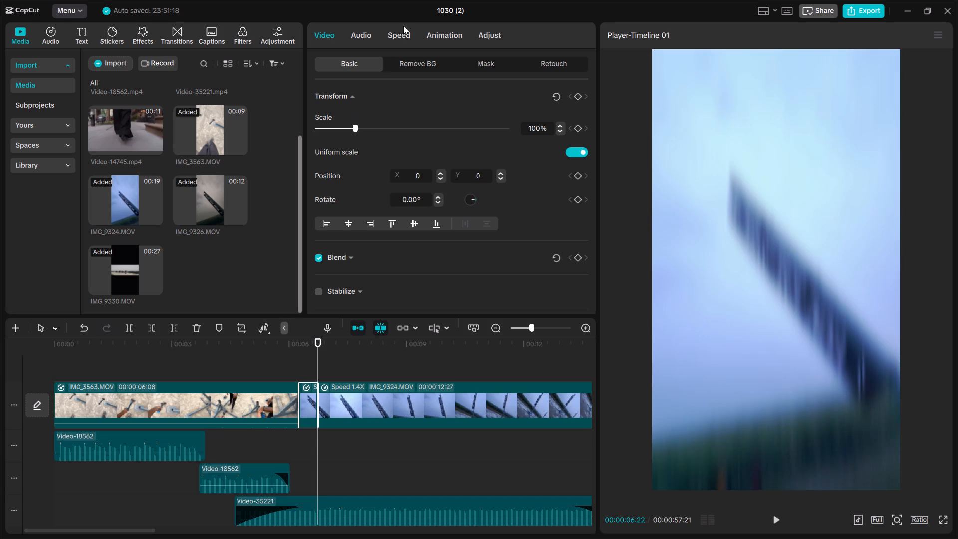
click(402, 27)
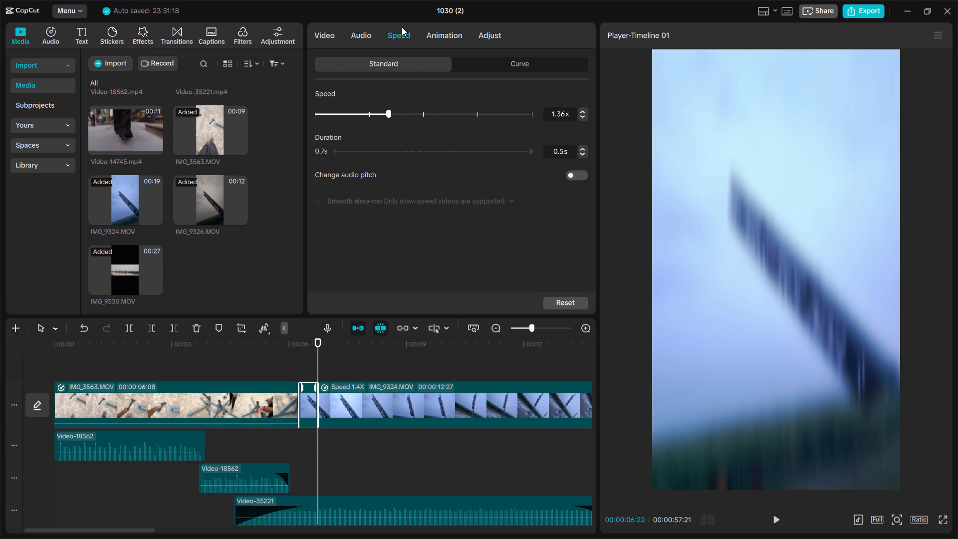
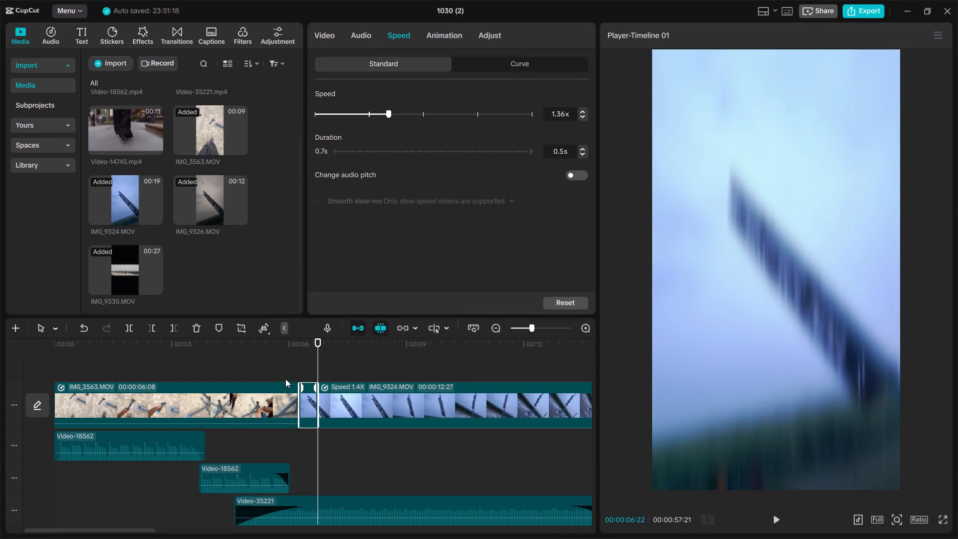
Import the mostly black screenshot ending in 62045.png from the Screenshots folder into the project media.
double_click(315, 43)
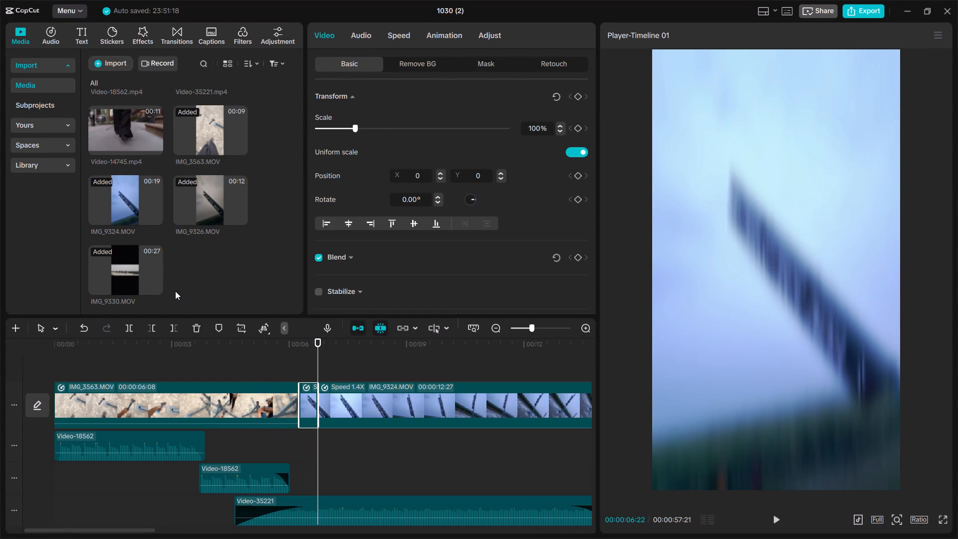
scroll(175, 291, up, 6)
click(123, 70)
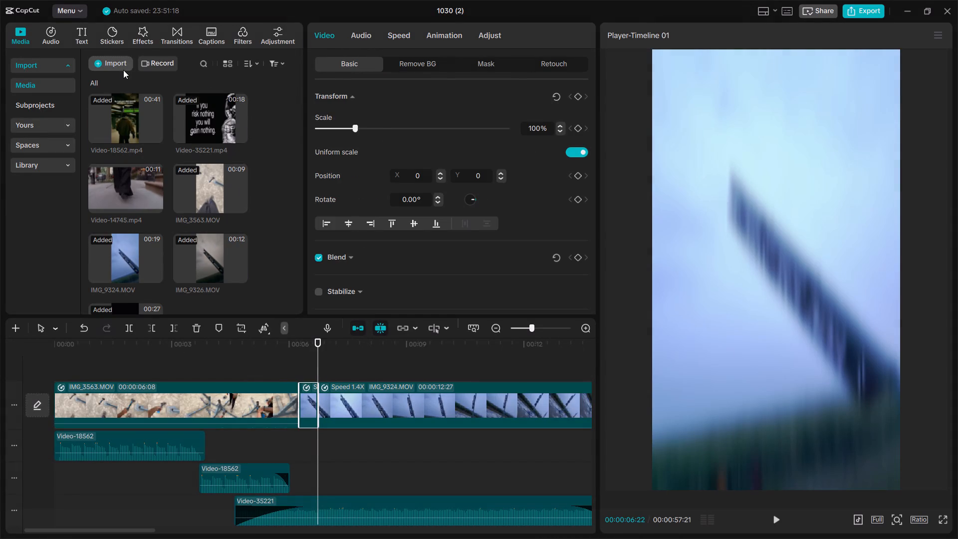
click(167, 85)
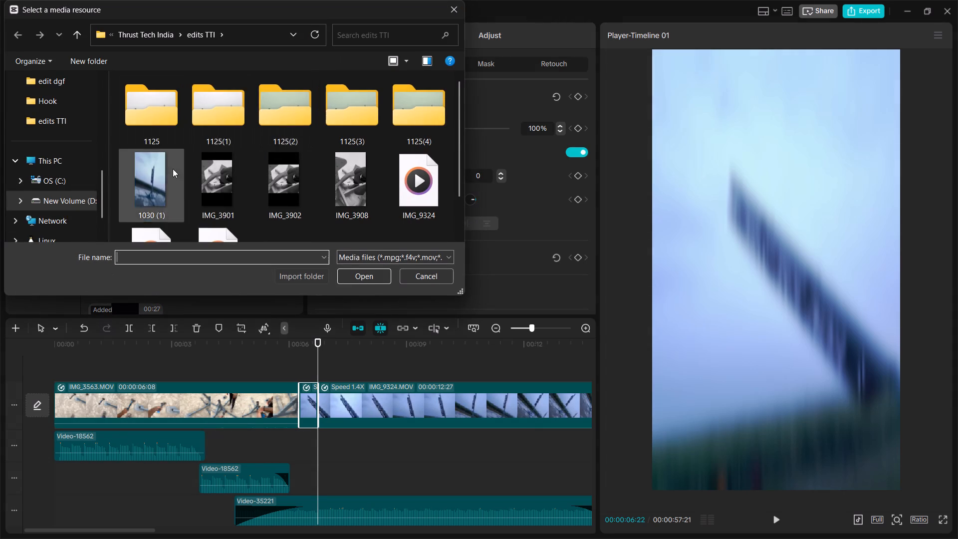
scroll(187, 189, down, 3)
scroll(51, 162, up, 6)
click(55, 141)
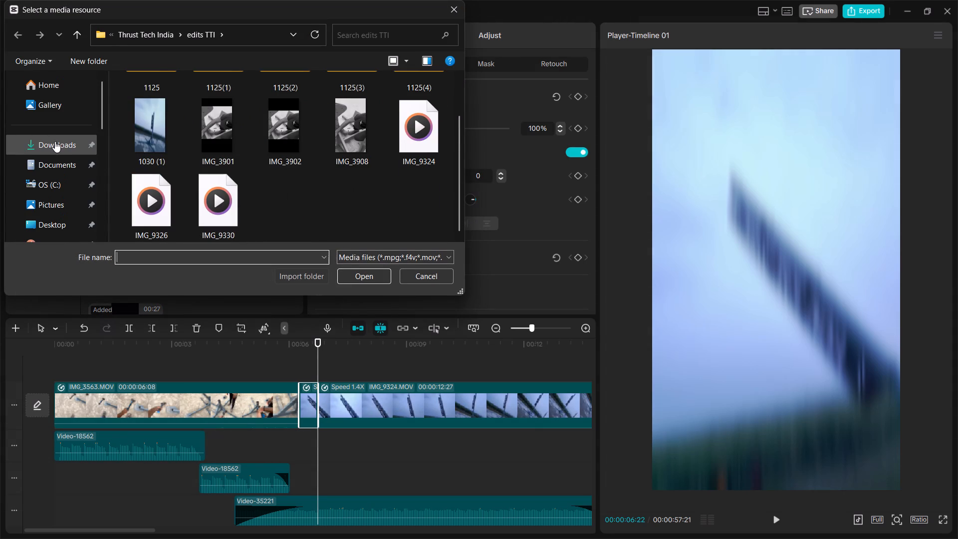
click(55, 92)
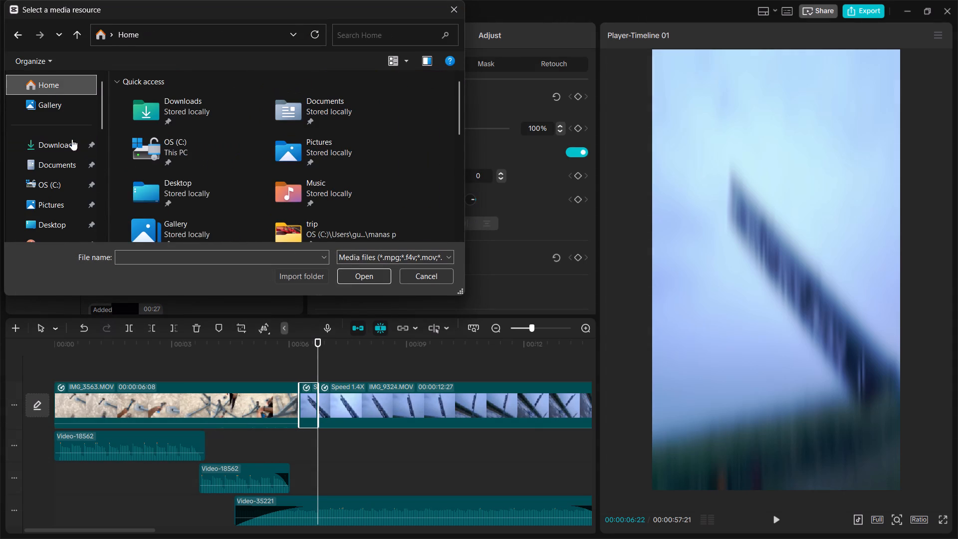
click(75, 170)
click(68, 153)
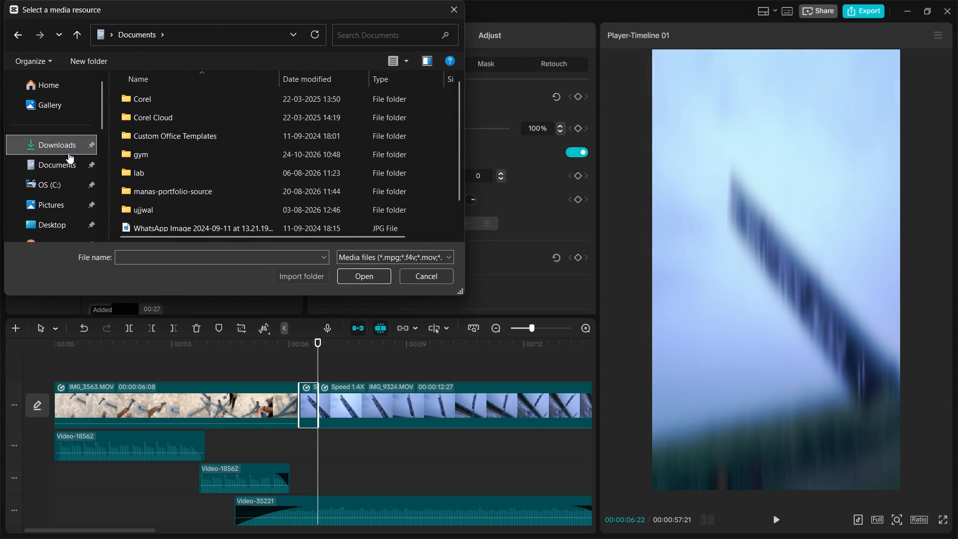
scroll(73, 233, down, 1)
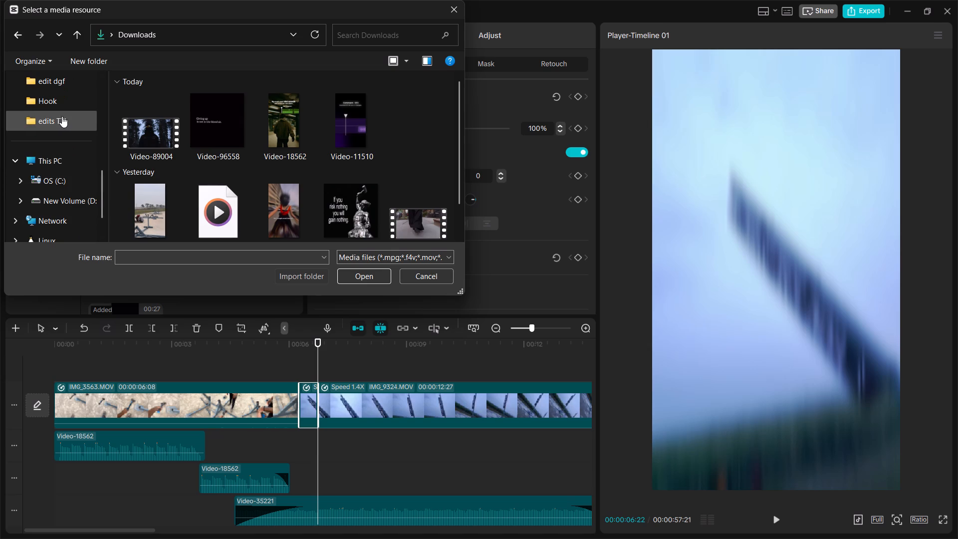
click(62, 117)
click(72, 107)
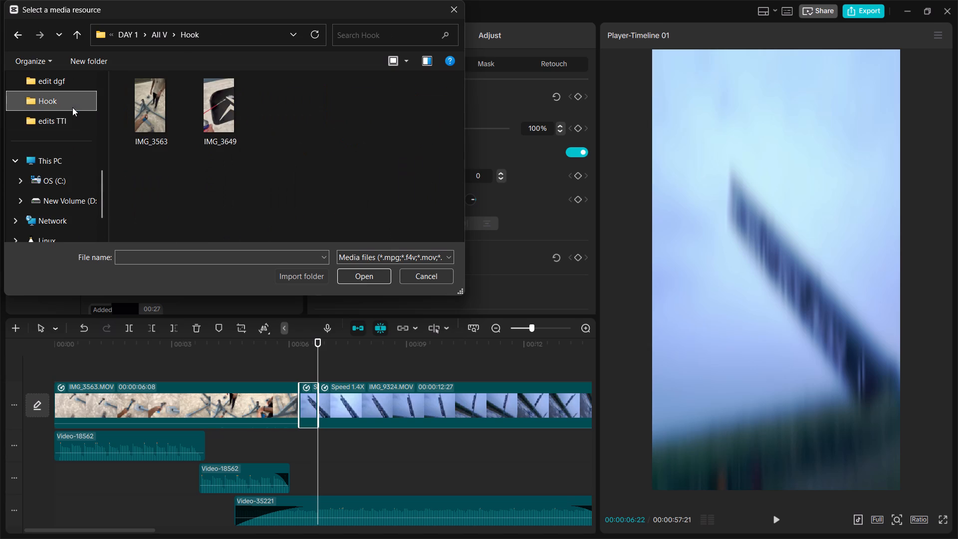
click(66, 88)
scroll(66, 88, up, 1)
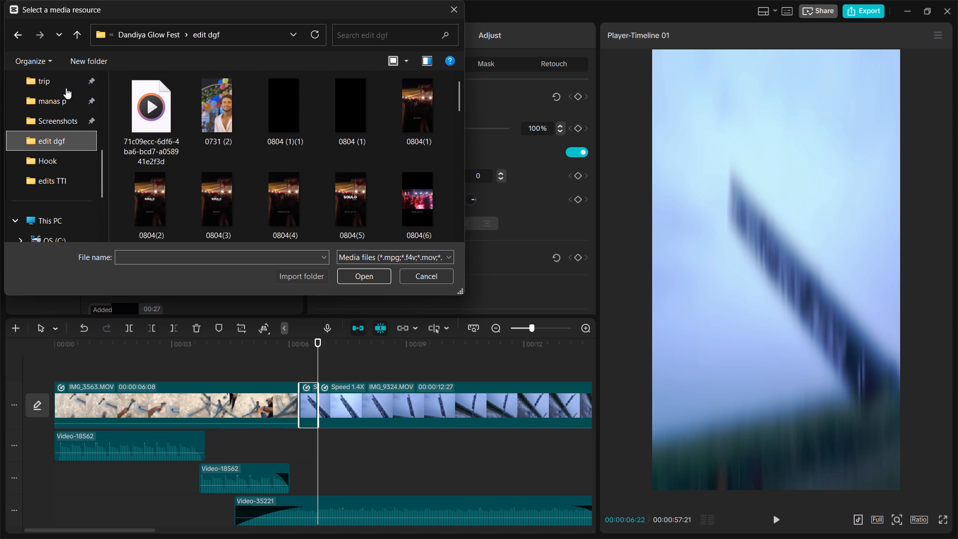
click(61, 122)
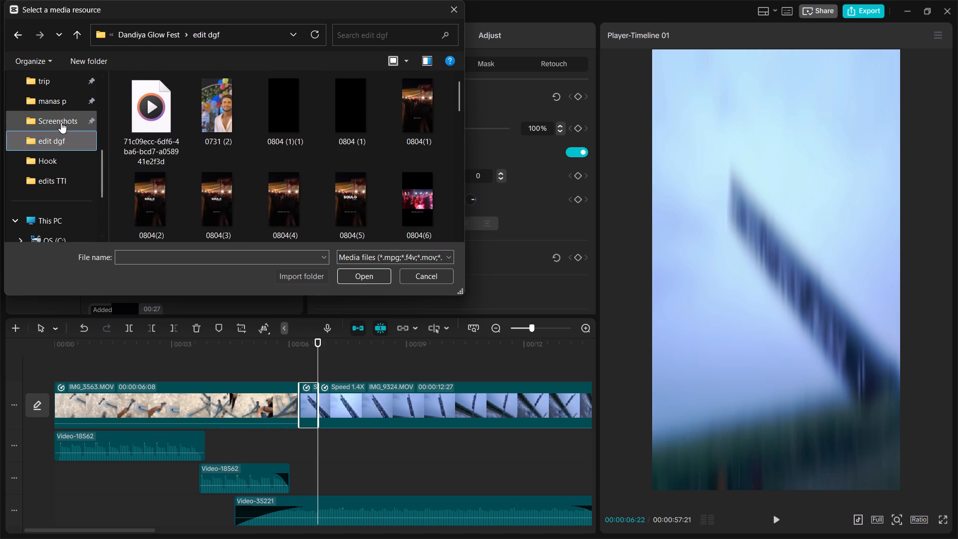
scroll(356, 209, down, 10)
scroll(356, 209, up, 2)
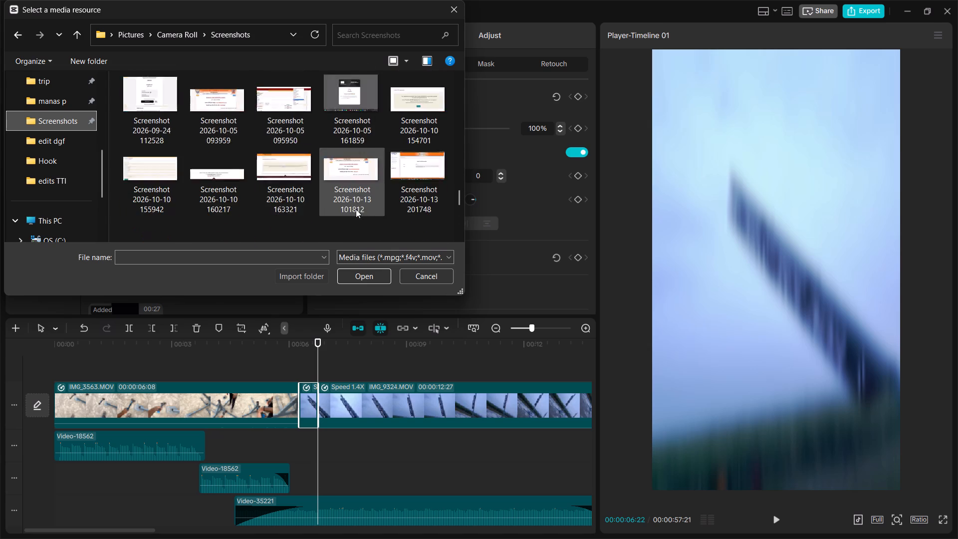
scroll(356, 209, up, 1)
double_click(281, 174)
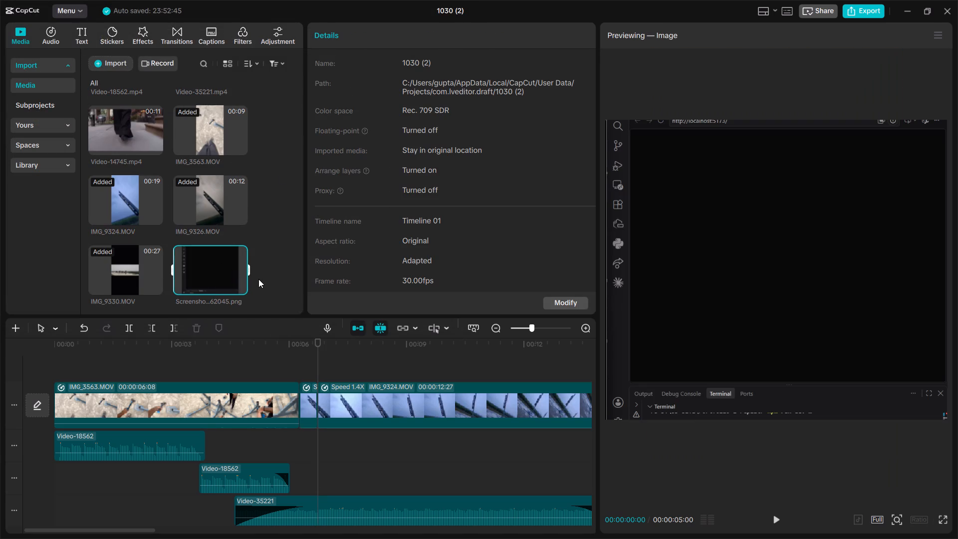
Replace the short first IMG_9324 segment with the imported black screenshot, using the original video effect.
click(239, 285)
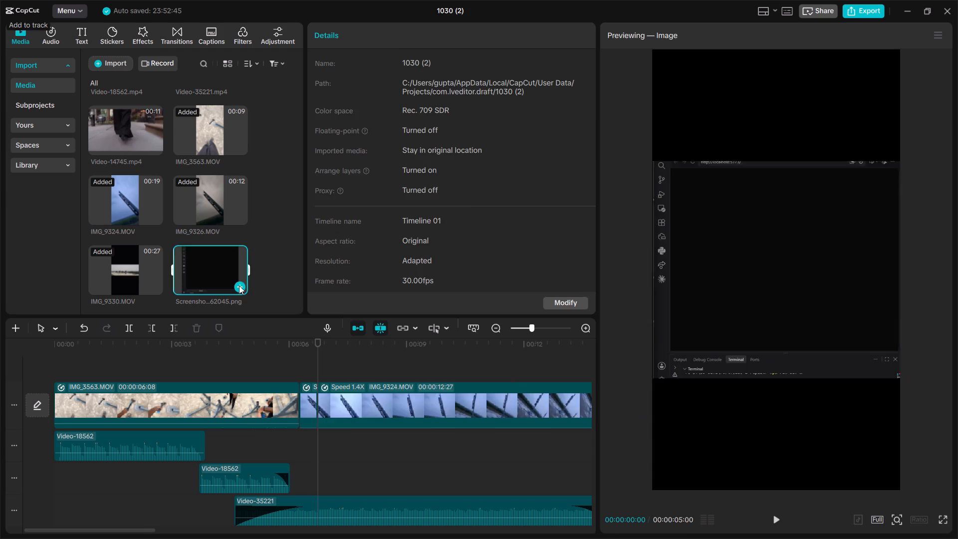
key(ctrl+z)
drag(210, 285, 256, 330)
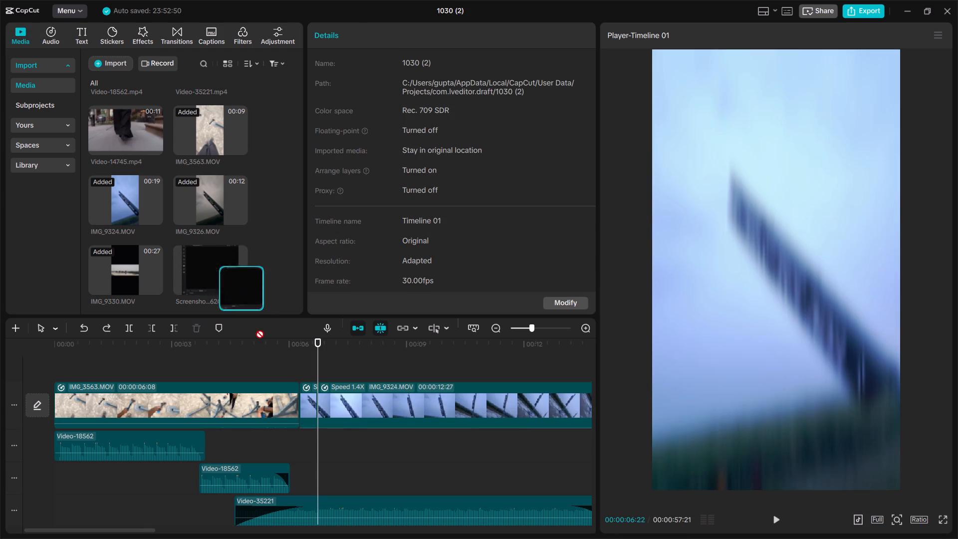
drag(256, 330, 305, 394)
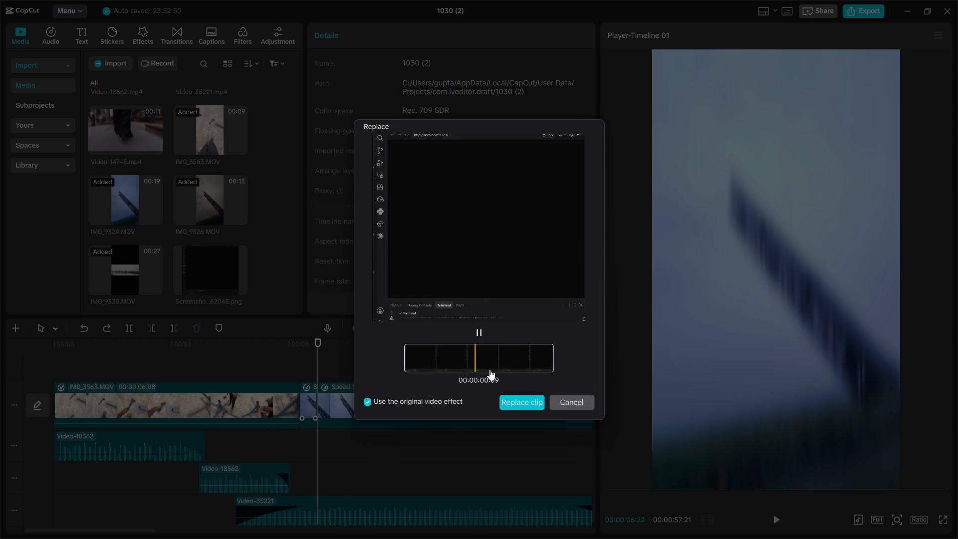
click(531, 398)
Crop the screenshot clip at a 9:16 ratio to a small area that is entirely black.
click(307, 408)
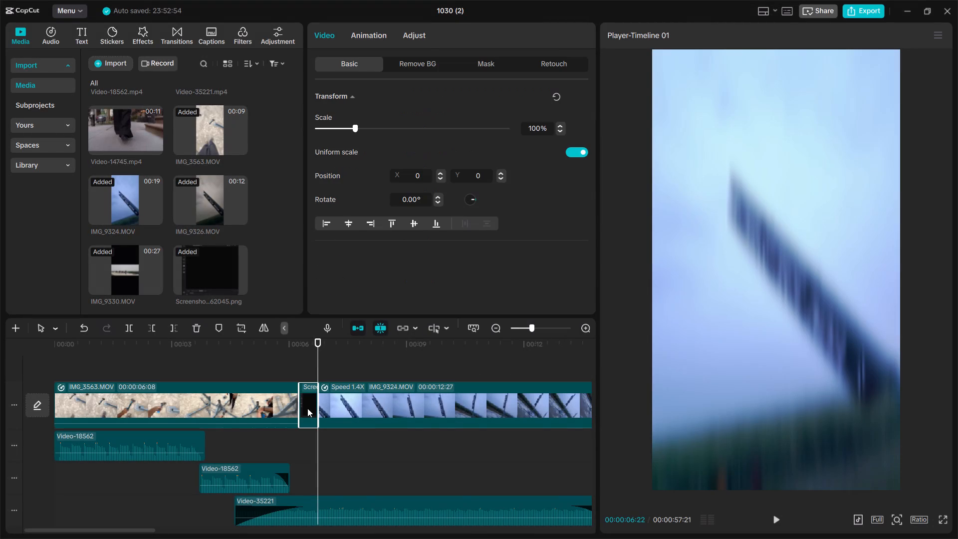
key(Left)
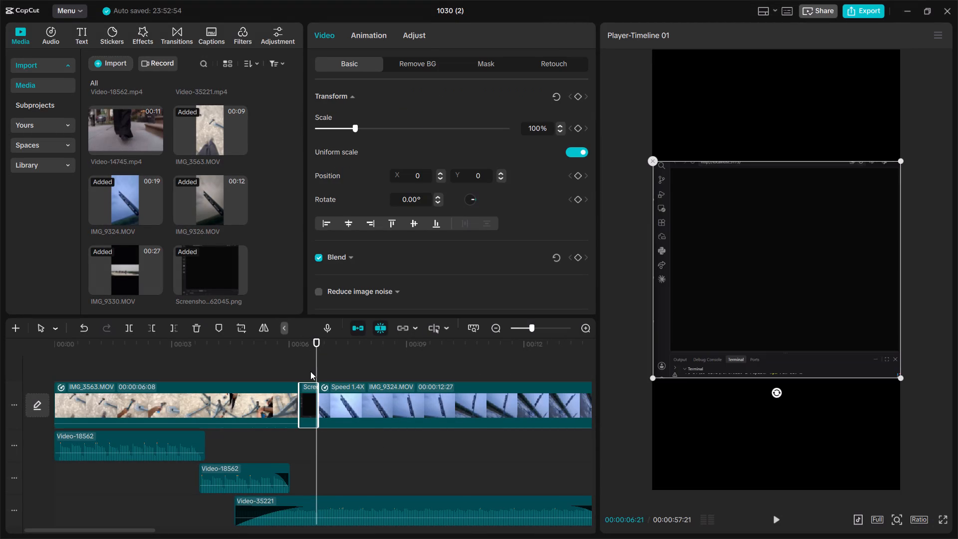
right_click(304, 404)
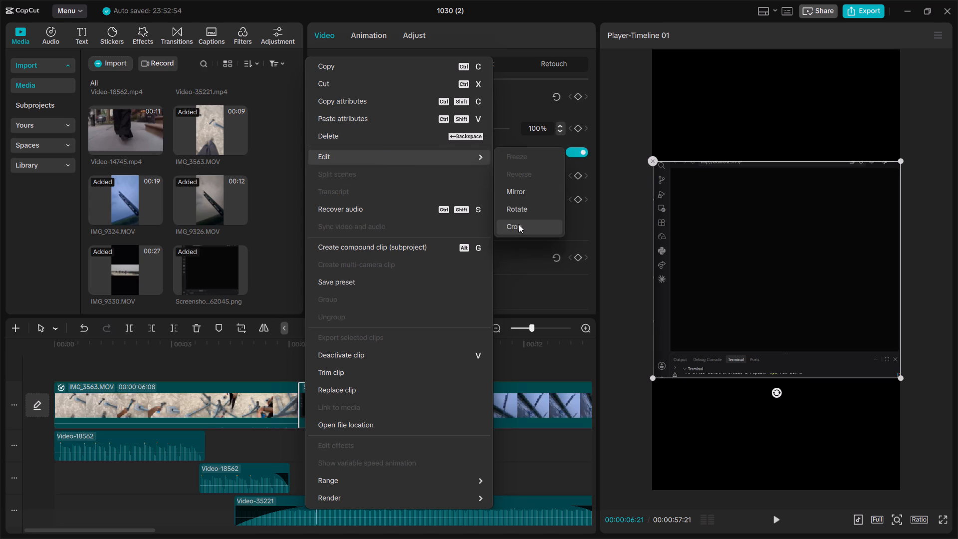
click(521, 222)
drag(442, 451, 442, 455)
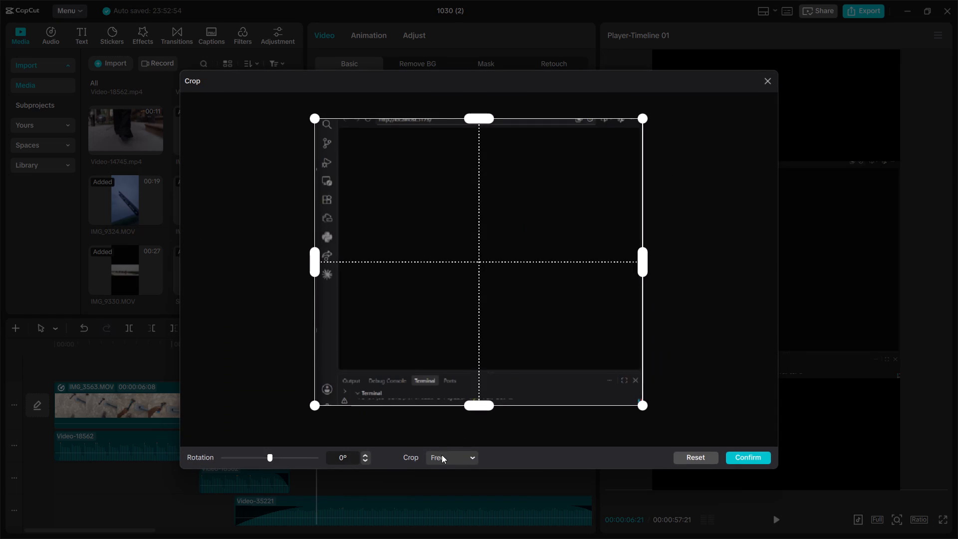
drag(442, 455, 442, 456)
click(458, 439)
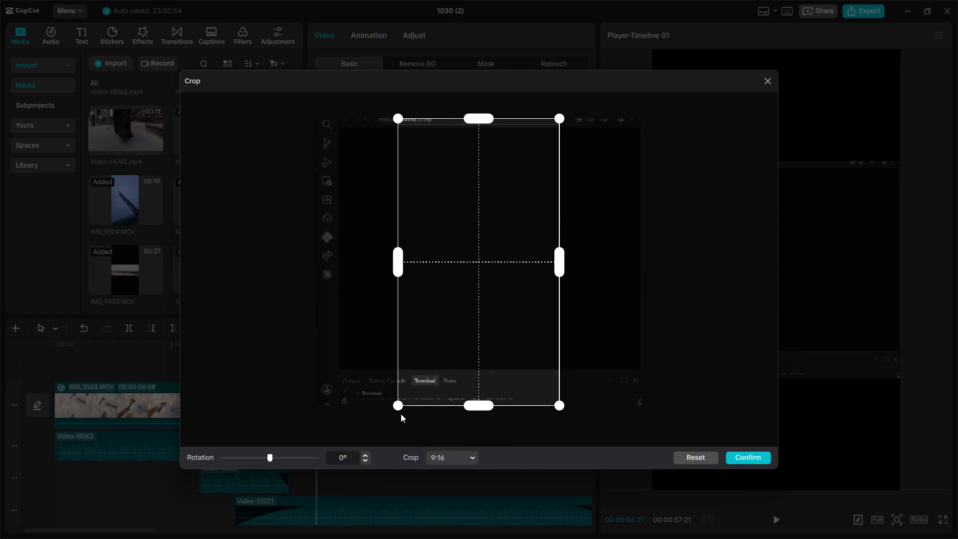
drag(402, 404, 500, 270)
drag(540, 152, 522, 214)
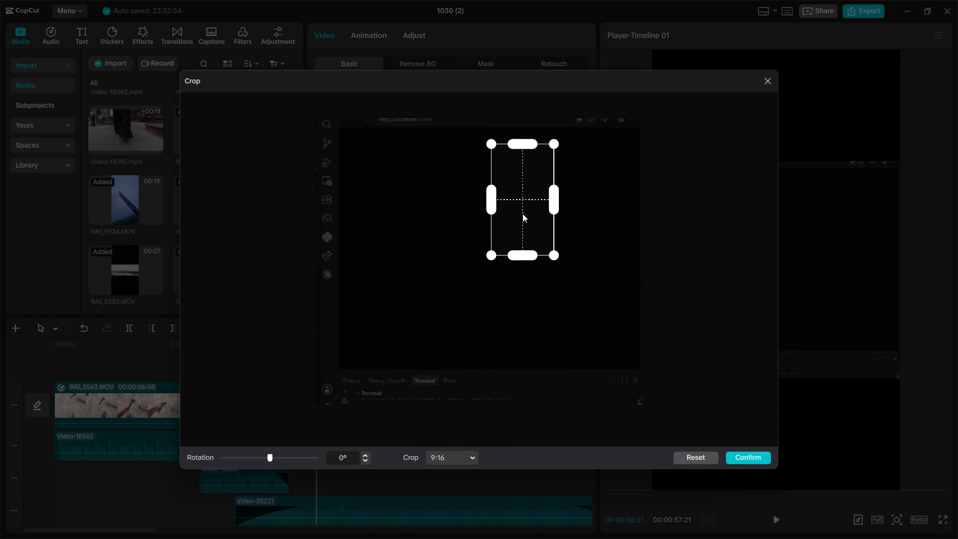
drag(522, 214, 518, 225)
click(737, 462)
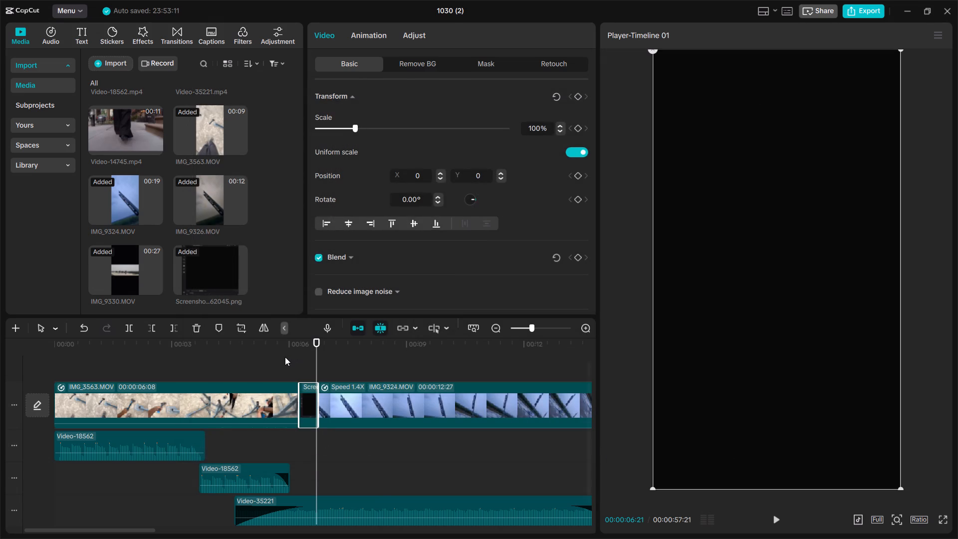
Play the transition from IMG_3563 through the black screenshot clip into IMG_9324, and replay it from 00:00:06:16.
double_click(285, 357)
drag(285, 357, 277, 354)
key(space)
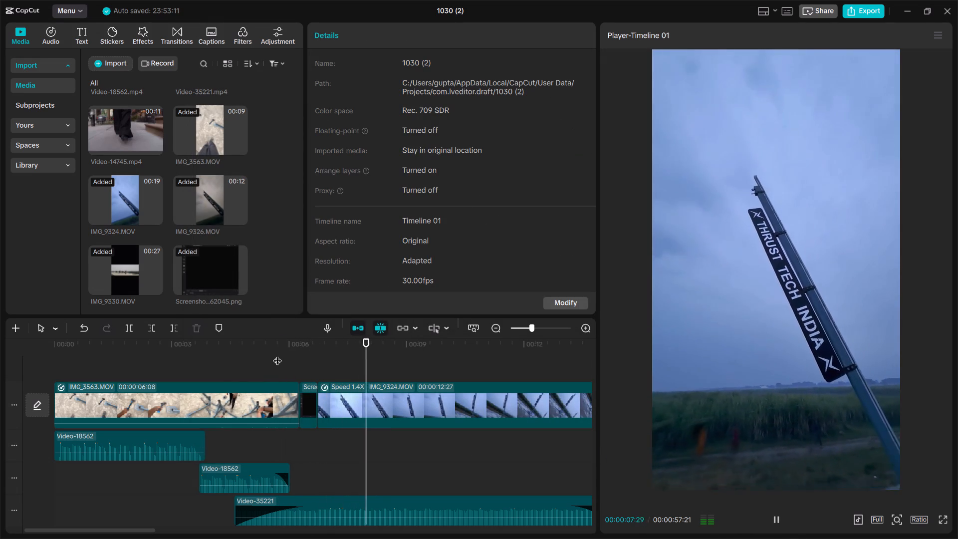
click(277, 354)
key(space)
click(310, 352)
key(space)
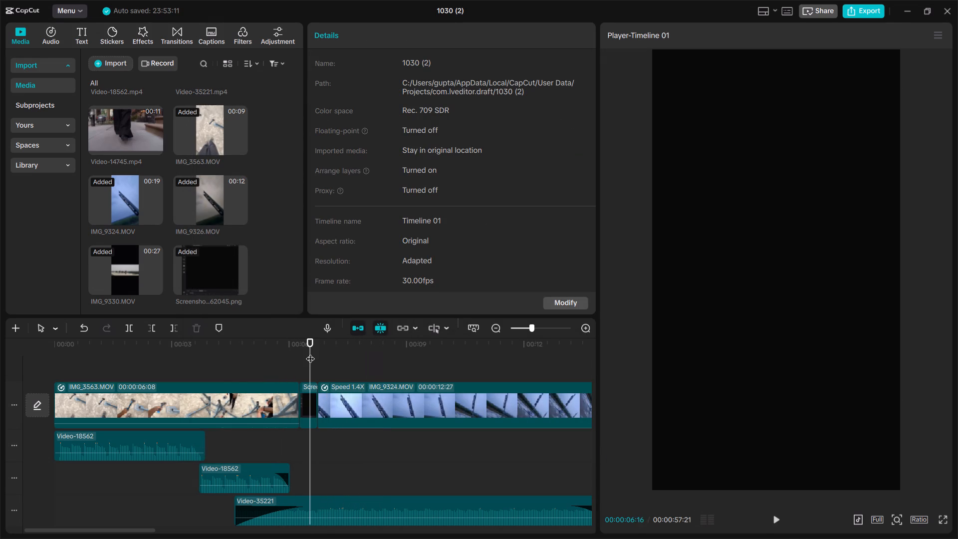
key(space)
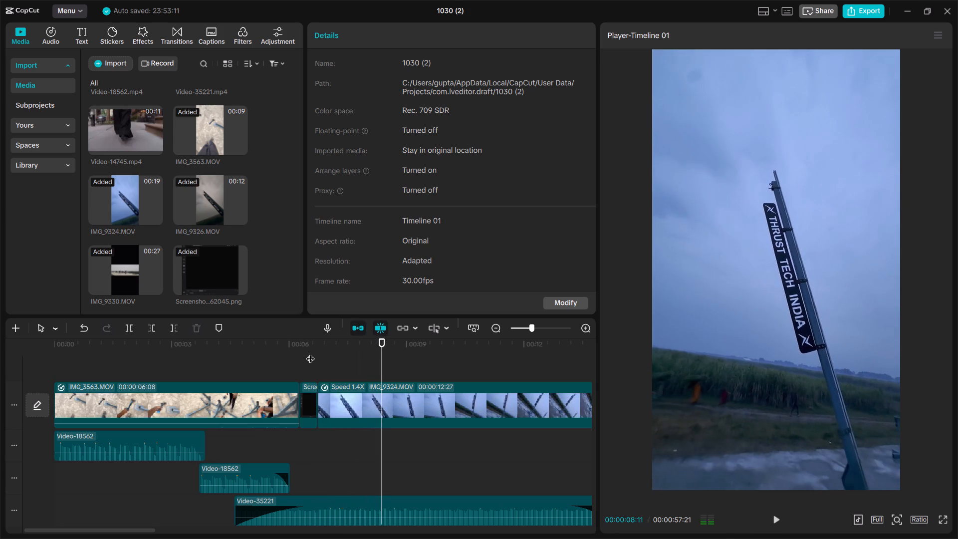
Apply a Custom speed curve to the IMG_9324 clip after the black insert and play its opening seconds.
click(362, 391)
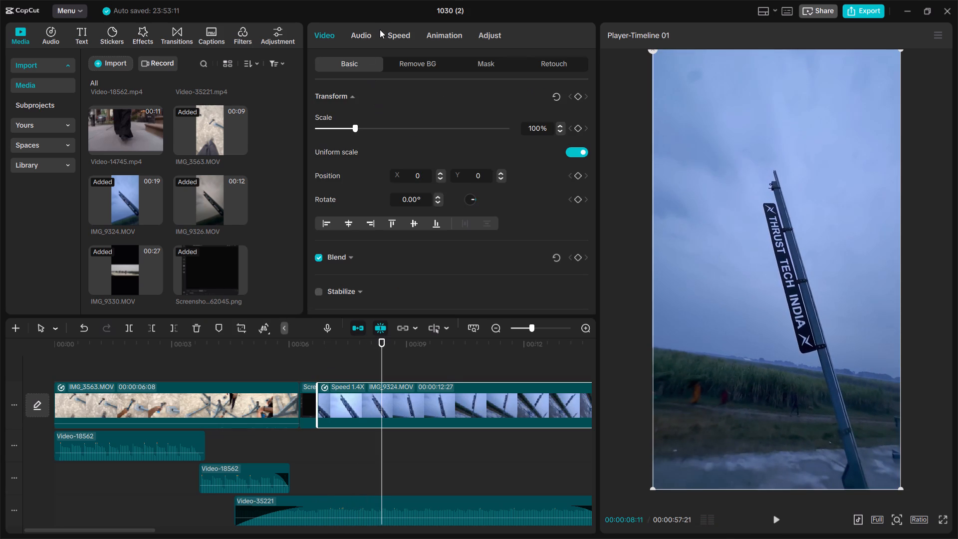
click(384, 33)
click(484, 59)
click(400, 92)
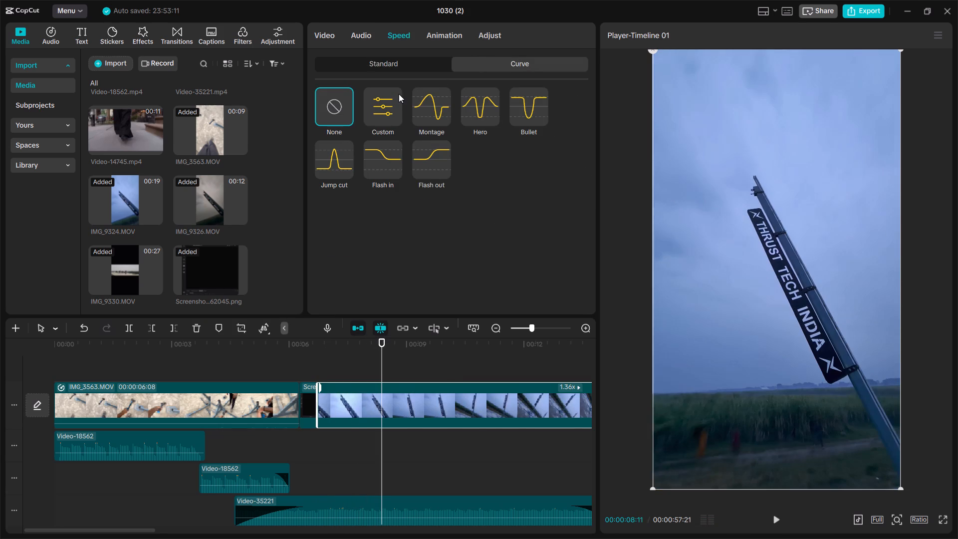
scroll(353, 217, up, 1)
click(334, 246)
drag(334, 246, 301, 250)
key(space)
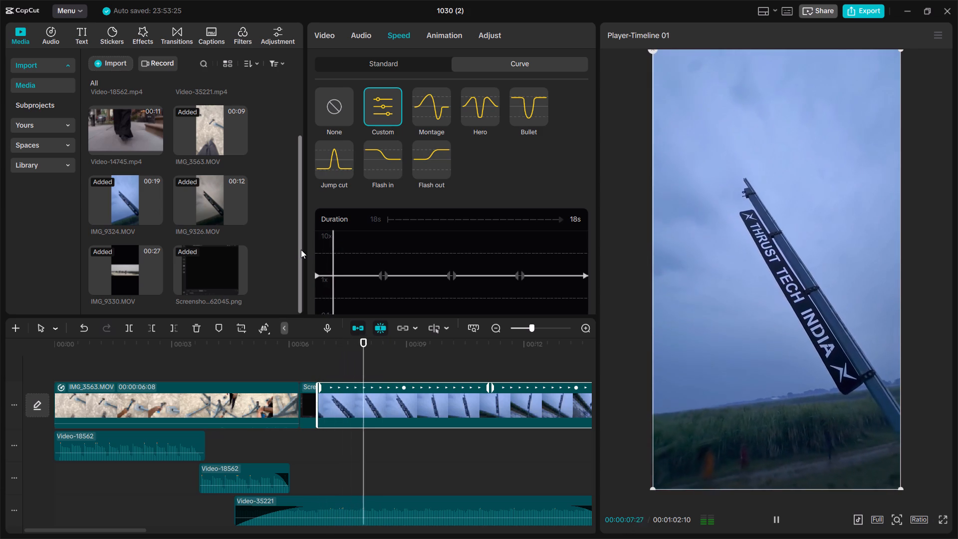
key(space)
key(space)
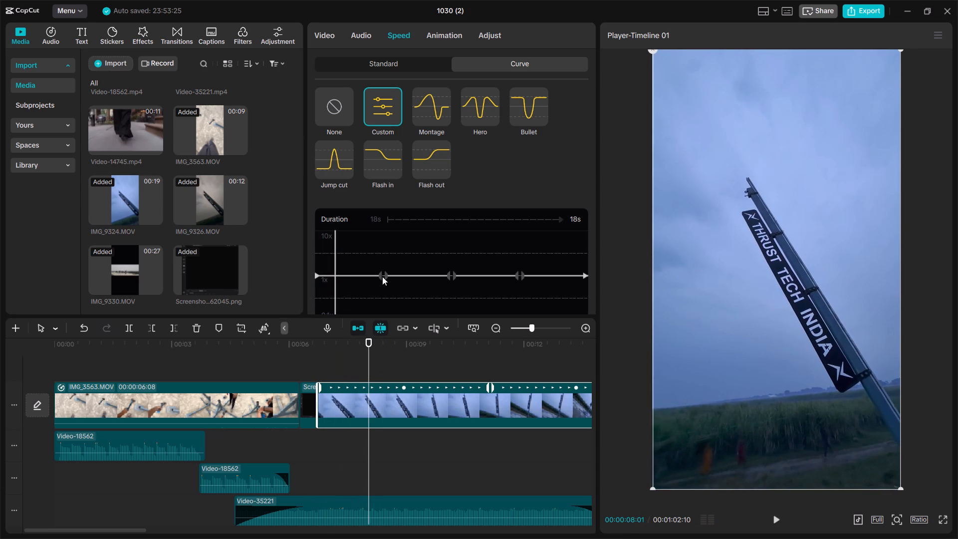
key(space)
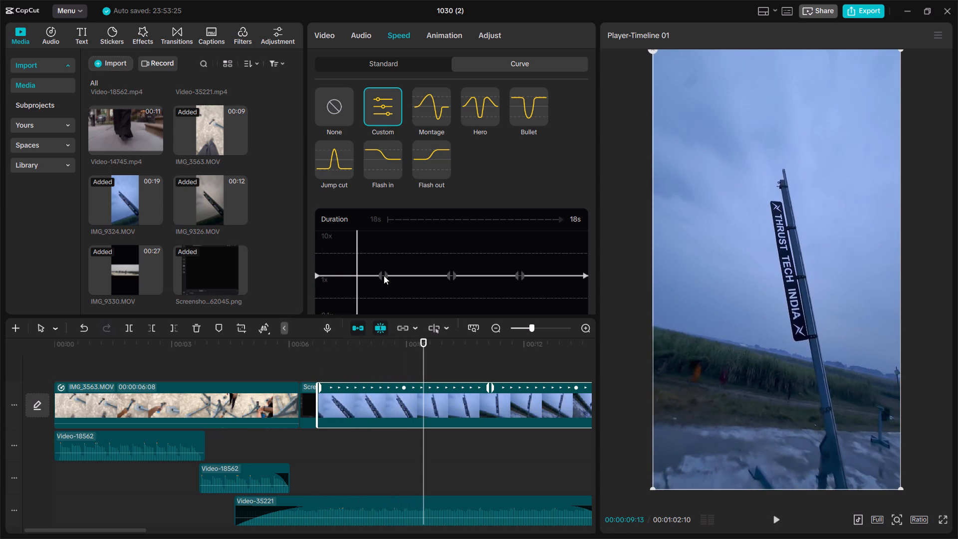
Add a speed curve point at 00:00:08:22 in IMG_9324, raise it for a 16s clip duration, and replay the section.
click(346, 271)
scroll(346, 271, down, 2)
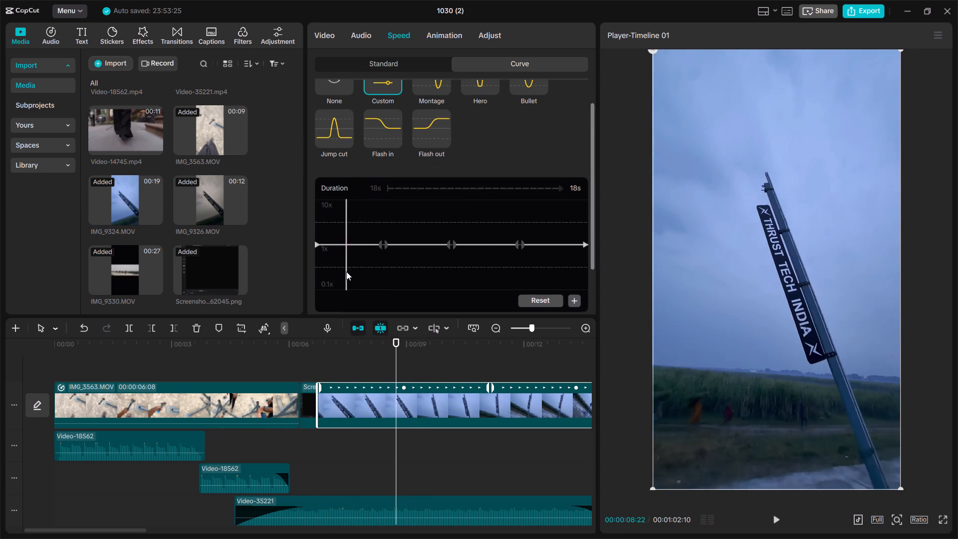
scroll(346, 271, down, 2)
click(573, 261)
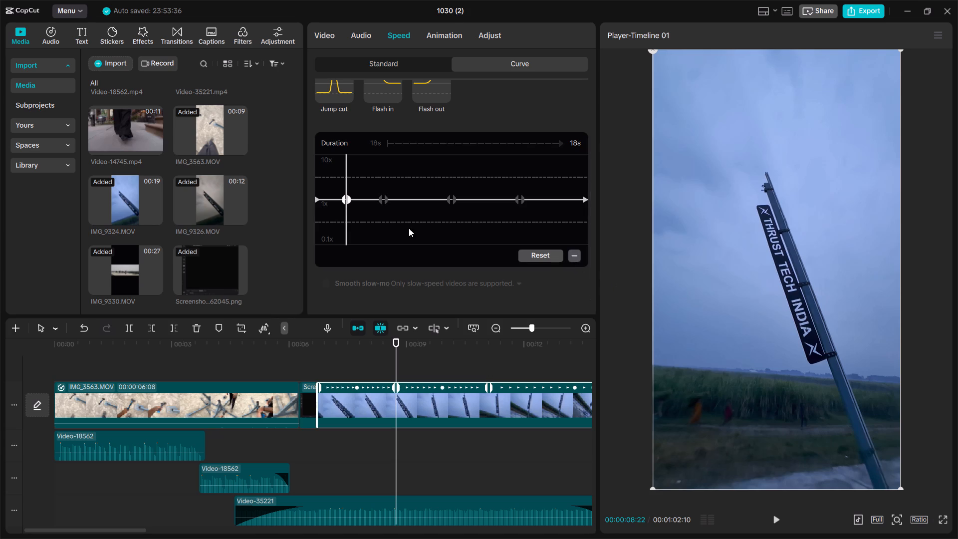
drag(347, 197, 344, 183)
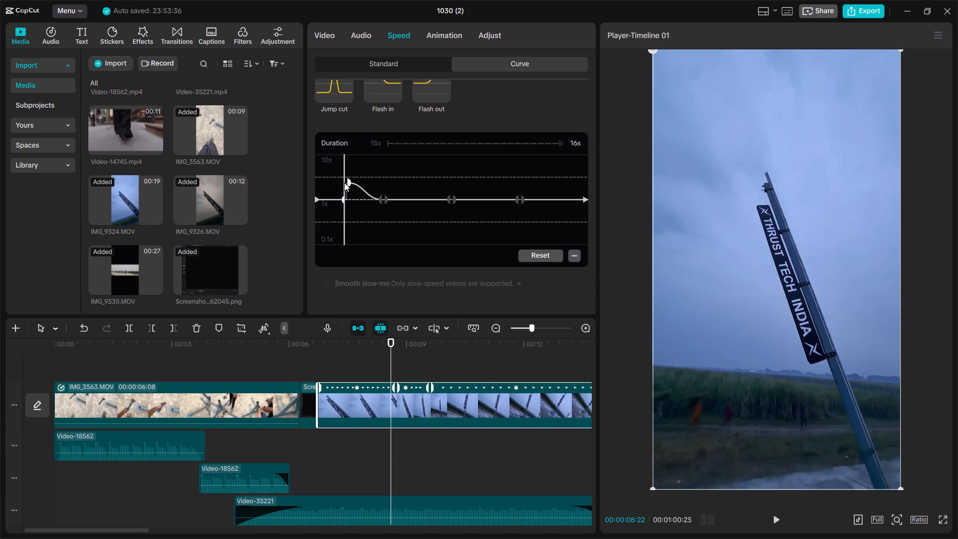
double_click(328, 183)
key(space)
key(space)
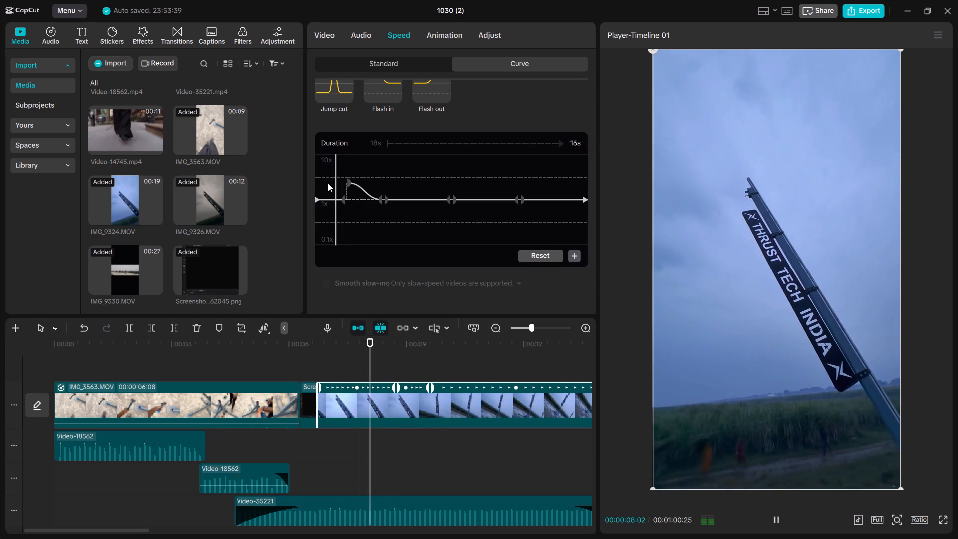
key(space)
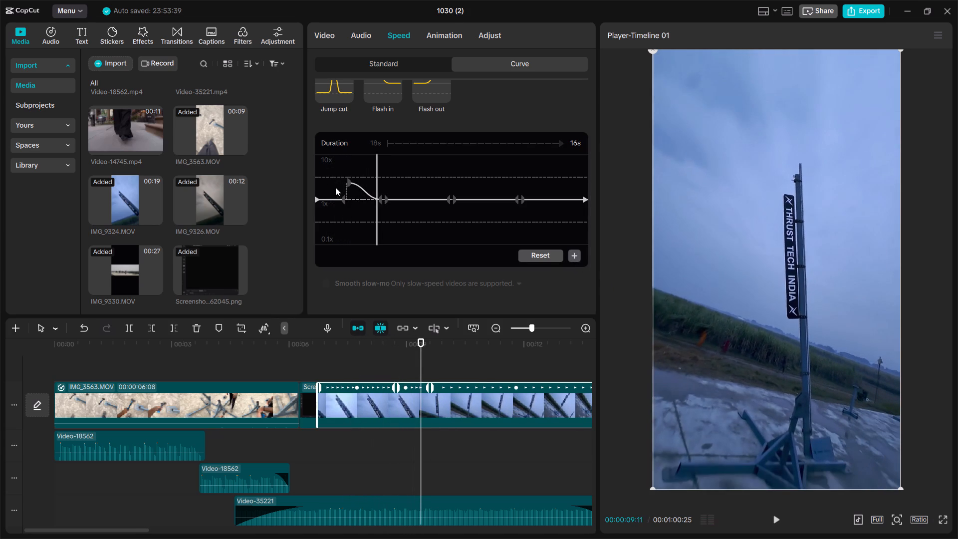
Add a speed curve point at 00:00:07:25 in IMG_9324, raise both sides of the next point at about 00:00:08:11, and replay.
click(332, 189)
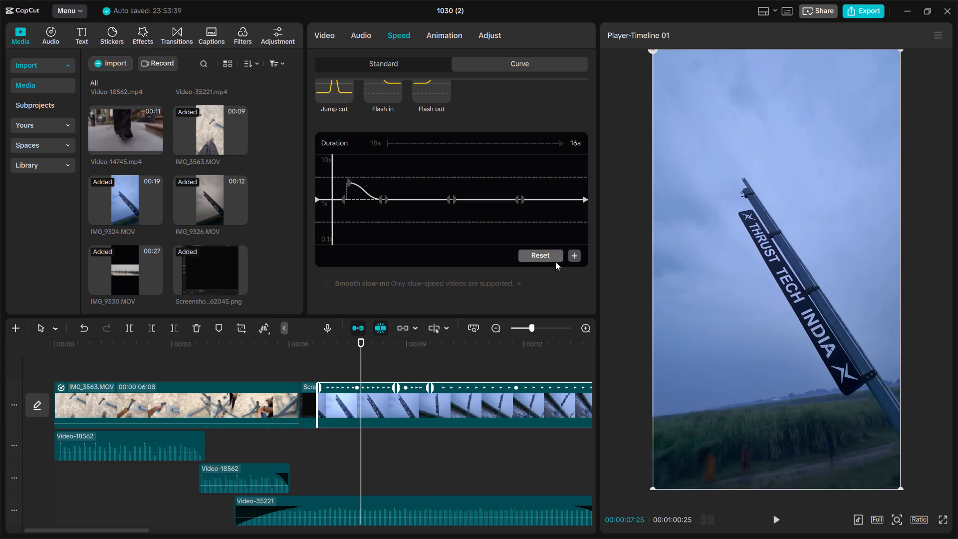
click(570, 261)
click(344, 200)
drag(344, 200, 347, 182)
drag(347, 182, 354, 182)
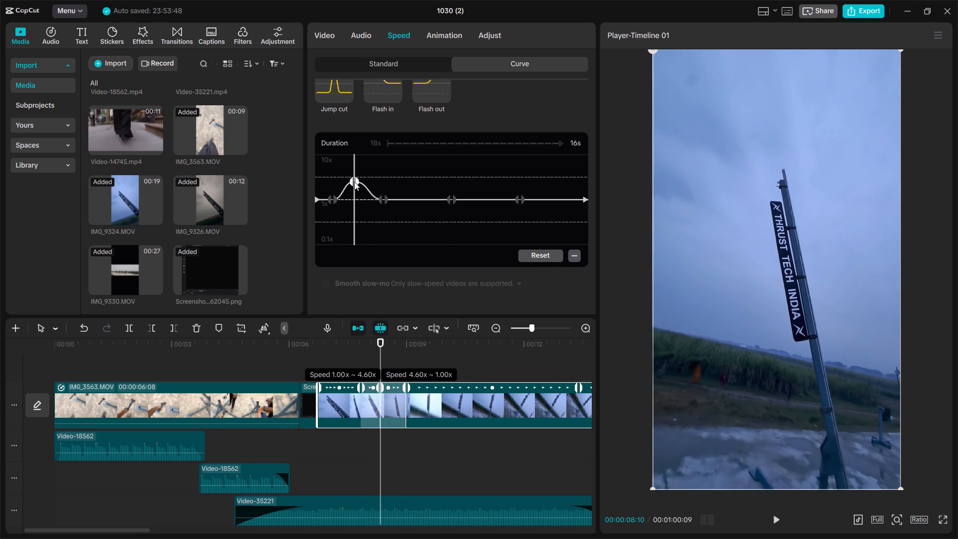
drag(354, 182, 354, 183)
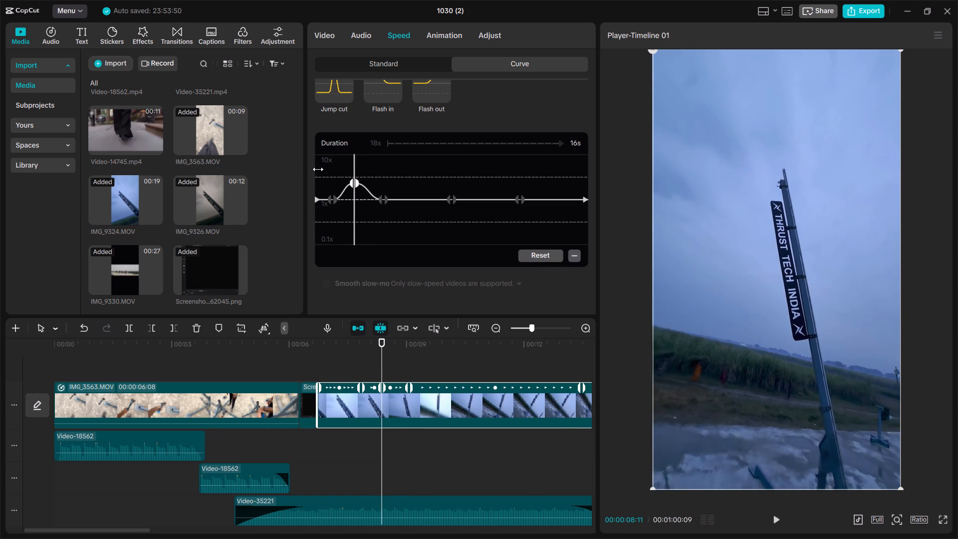
click(318, 169)
drag(318, 169, 310, 170)
key(space)
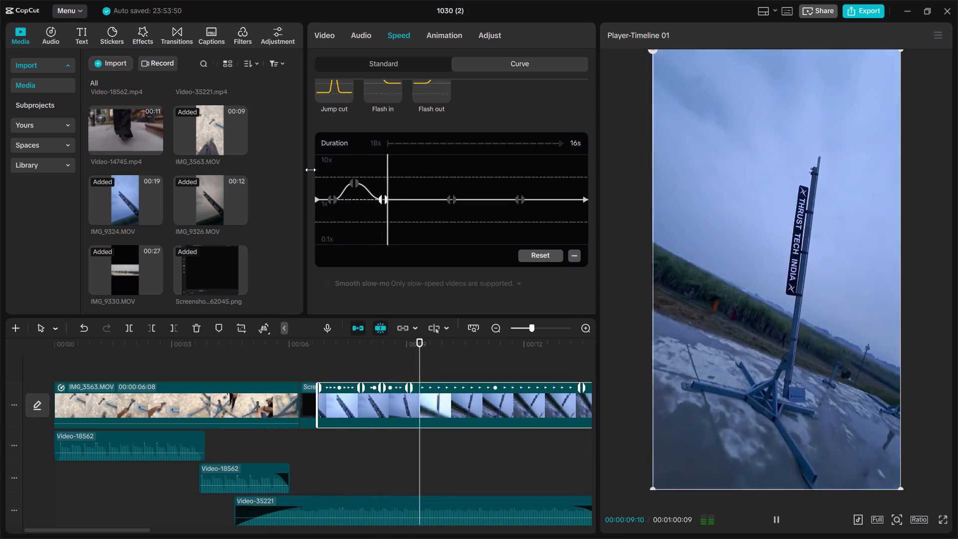
click(310, 170)
Lower the peak speed point of IMG_9324 to about 3.6x and replay the curve from the clip's start.
click(357, 182)
drag(355, 182, 357, 187)
click(330, 186)
drag(330, 186, 321, 181)
key(space)
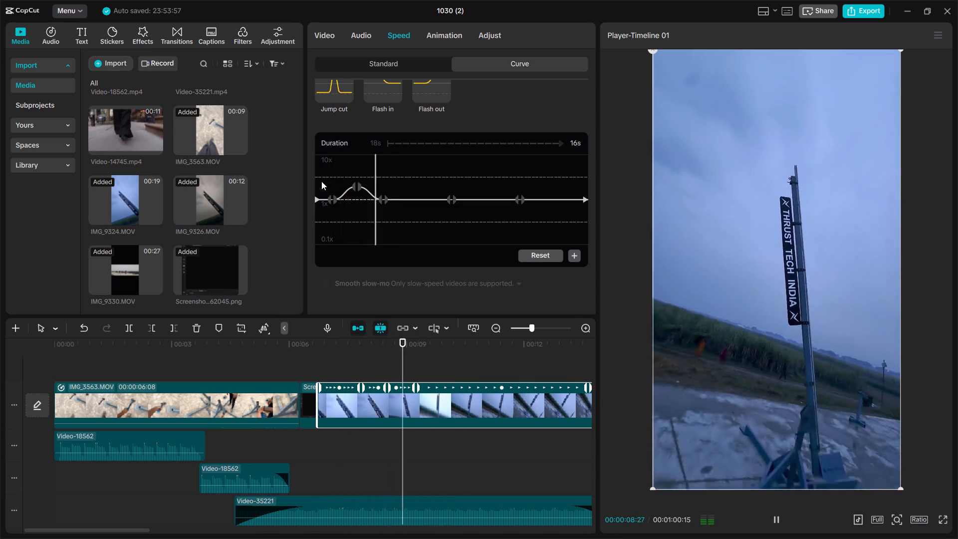
key(space)
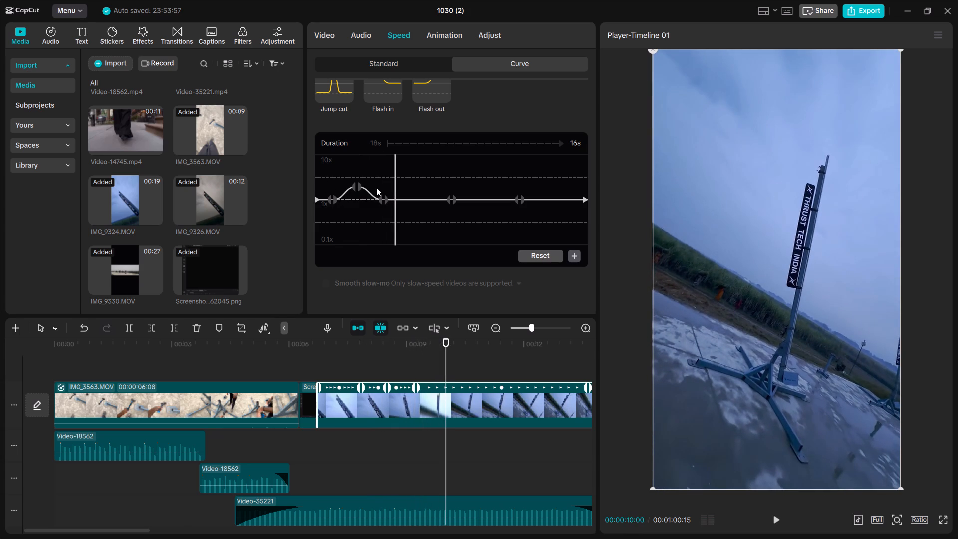
Raise the point after the peak for a 14s clip duration, with its outgoing side slightly lower, and replay the section.
click(382, 196)
drag(382, 197, 386, 191)
drag(386, 199, 384, 192)
click(324, 156)
drag(324, 156, 314, 153)
key(space)
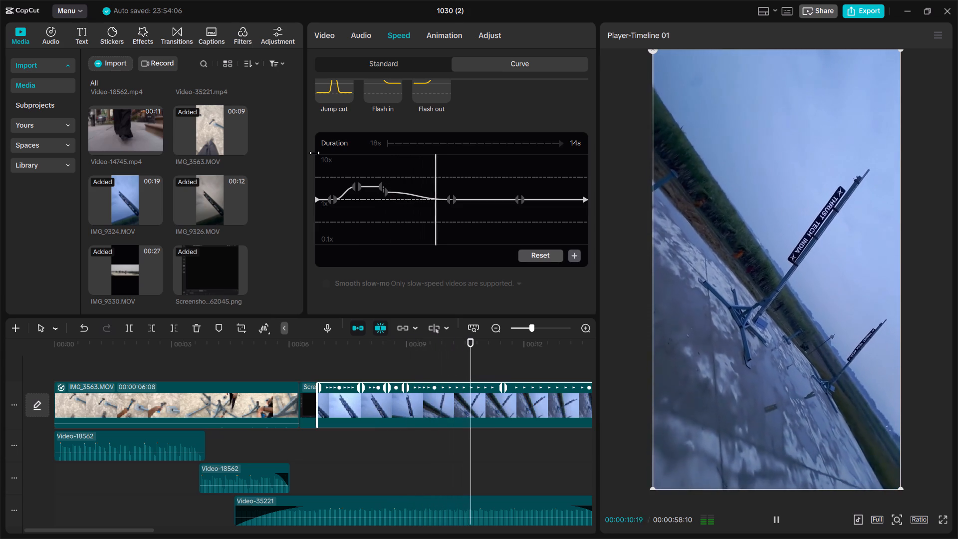
click(314, 153)
double_click(433, 179)
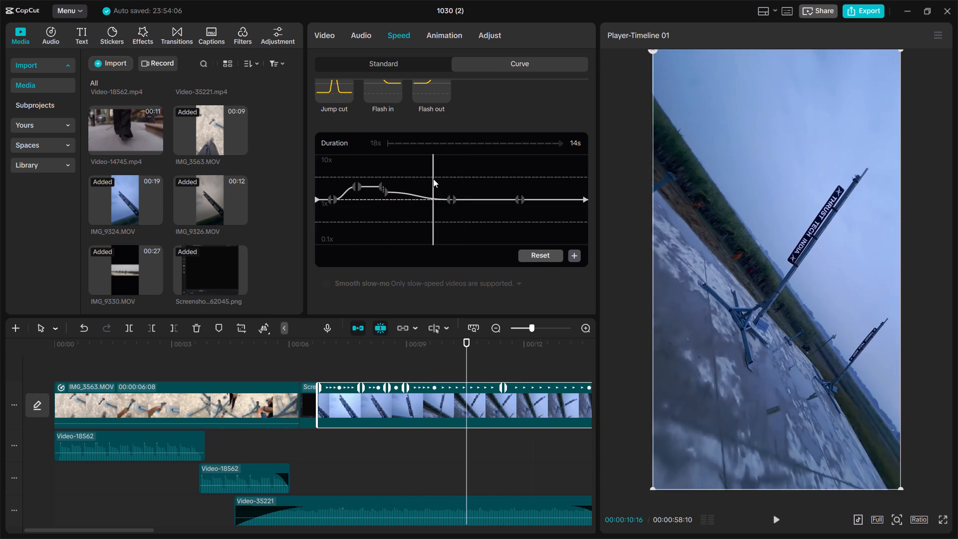
drag(433, 179, 306, 173)
key(space)
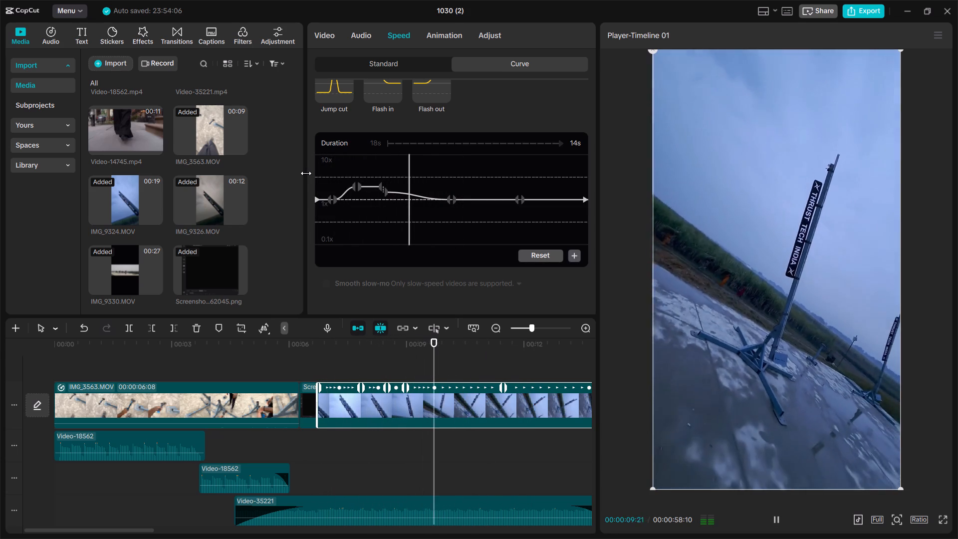
key(space)
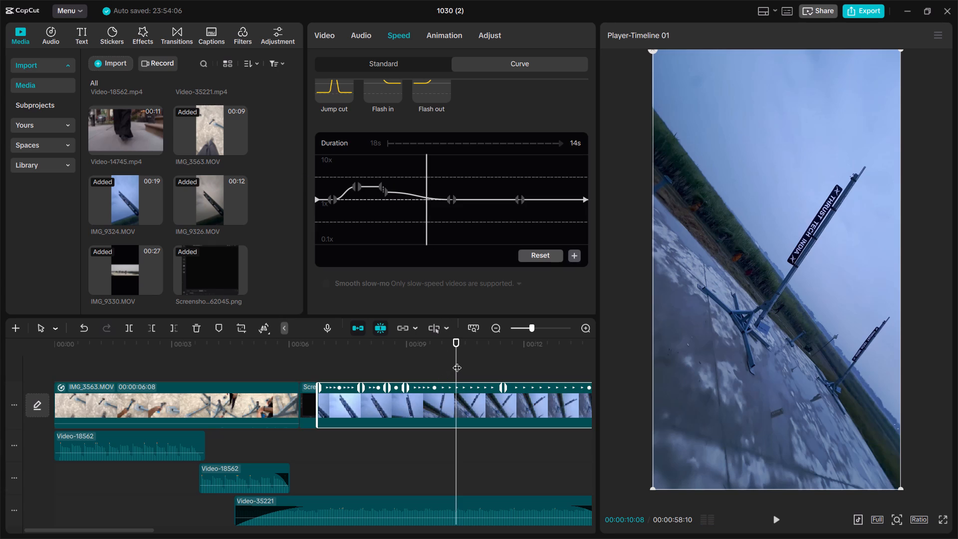
Split IMG_9324 at 00:00:10:08, delete the remainder, and play the shortened clip through its cut into IMG_9326.
key(ctrl+b)
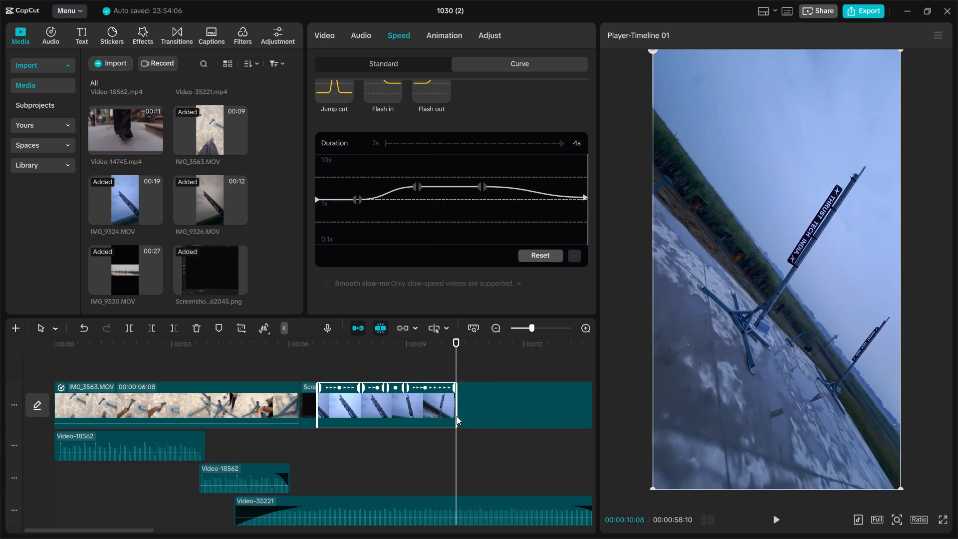
key(BackSpace)
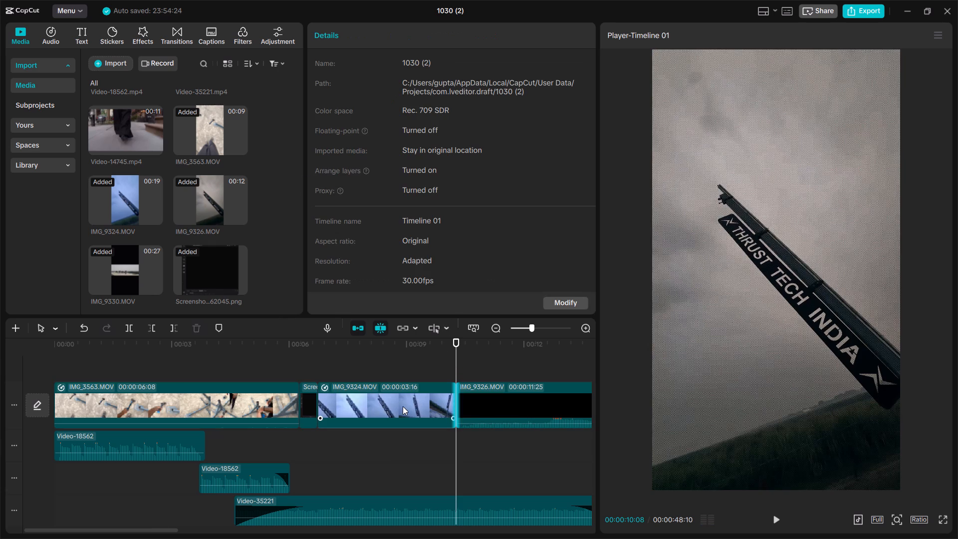
click(403, 406)
triple_click(274, 362)
key(space)
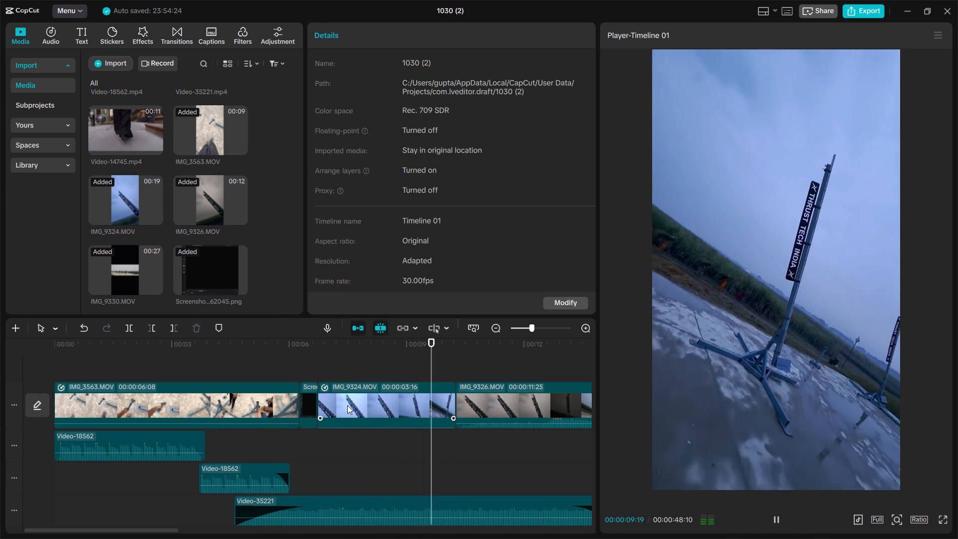
Move the first speed point of IMG_9324 earlier to 00:00:06:27, near the clip's start, and replay the clip.
click(347, 403)
click(335, 384)
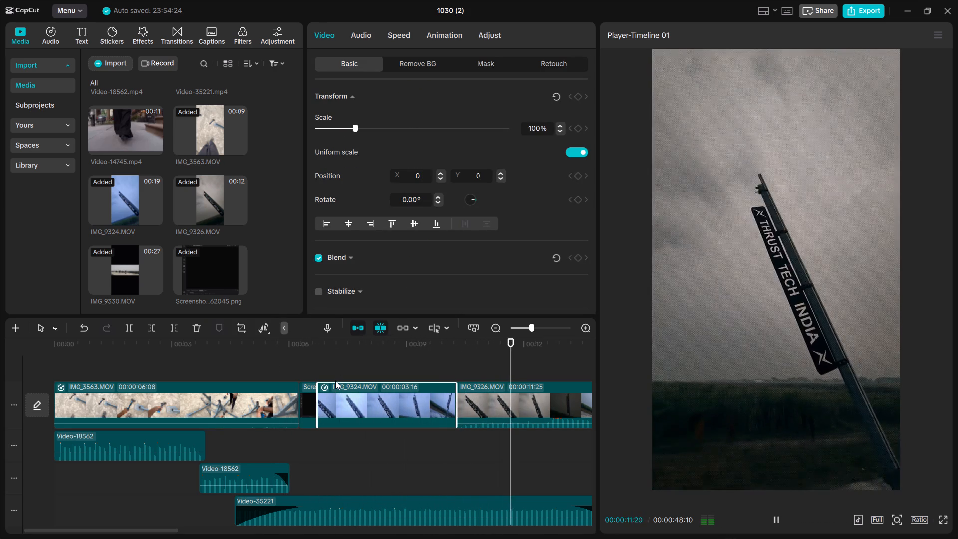
click(336, 363)
click(341, 401)
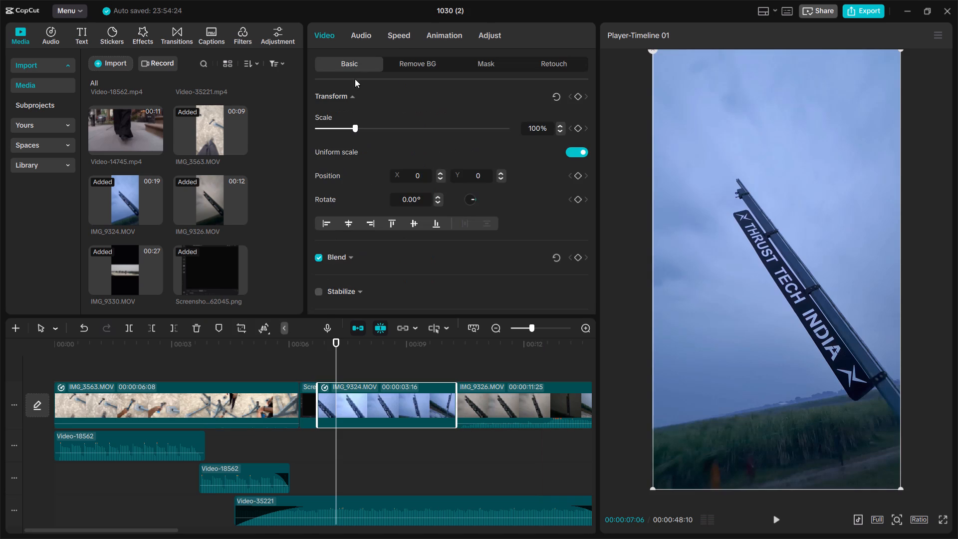
click(397, 35)
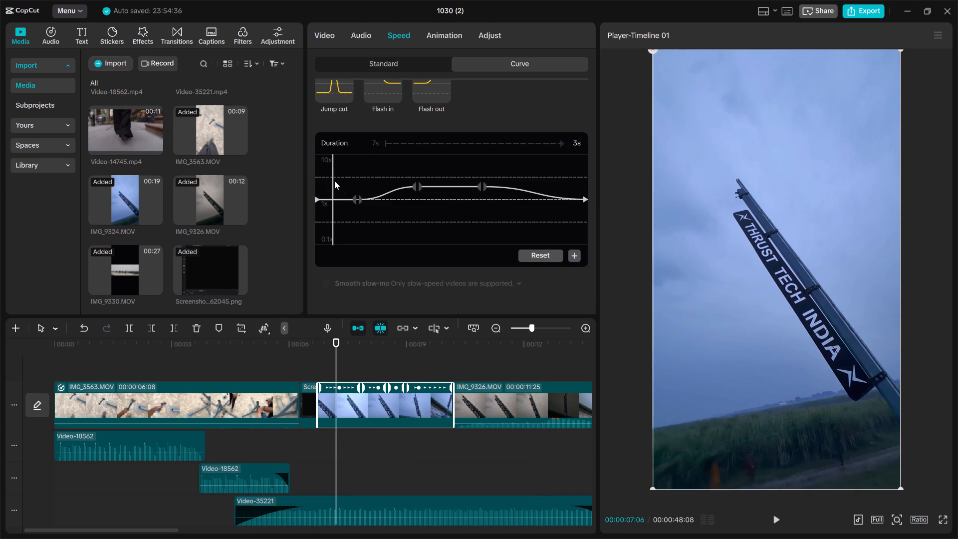
double_click(334, 181)
key(space)
key(space)
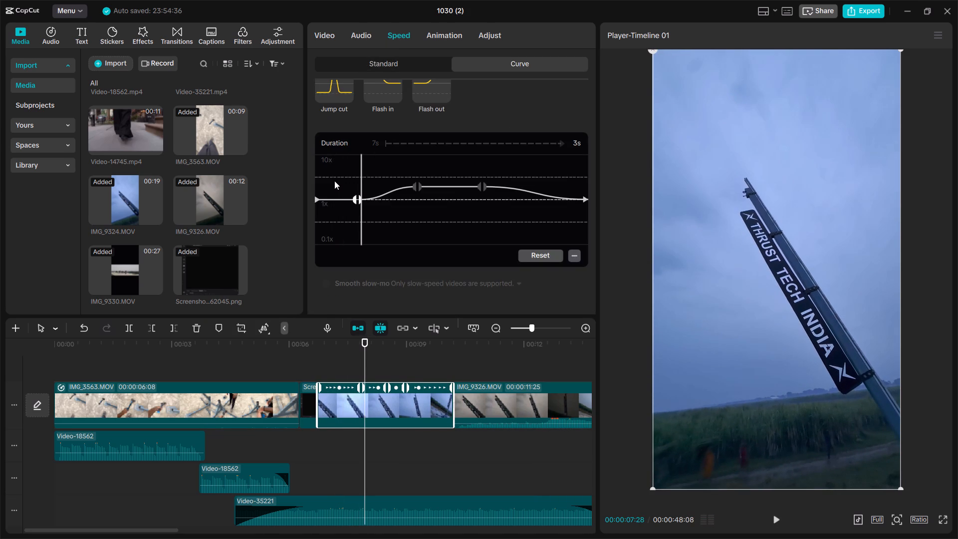
drag(359, 198, 330, 200)
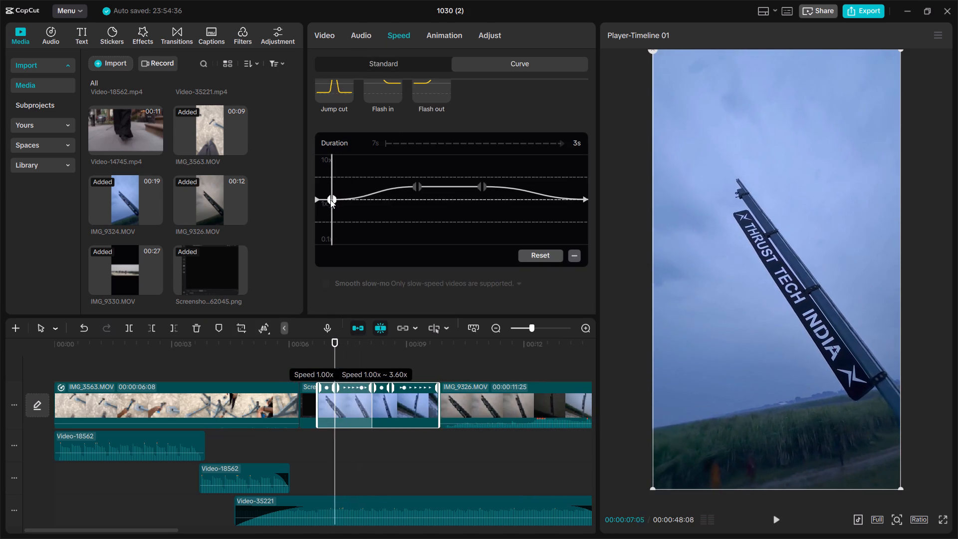
drag(330, 200, 321, 200)
click(313, 177)
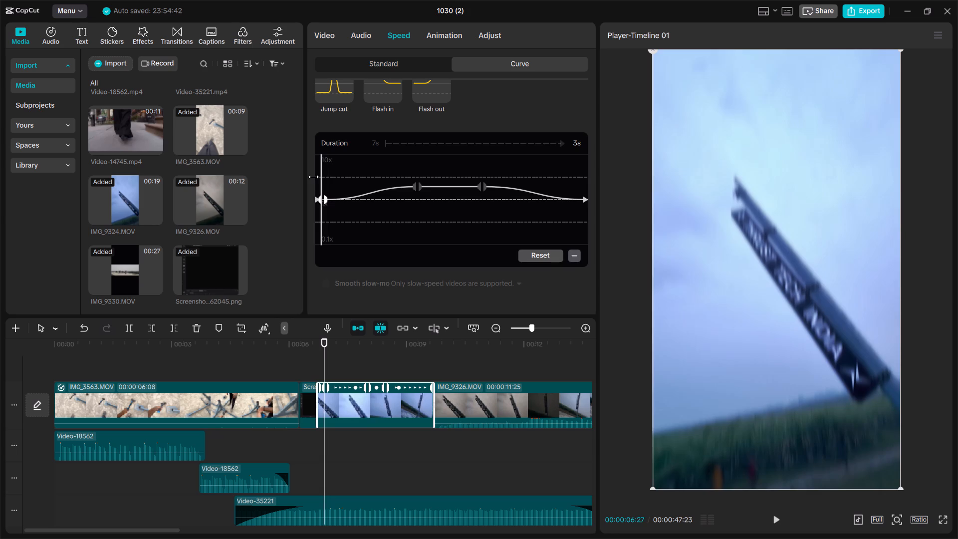
key(space)
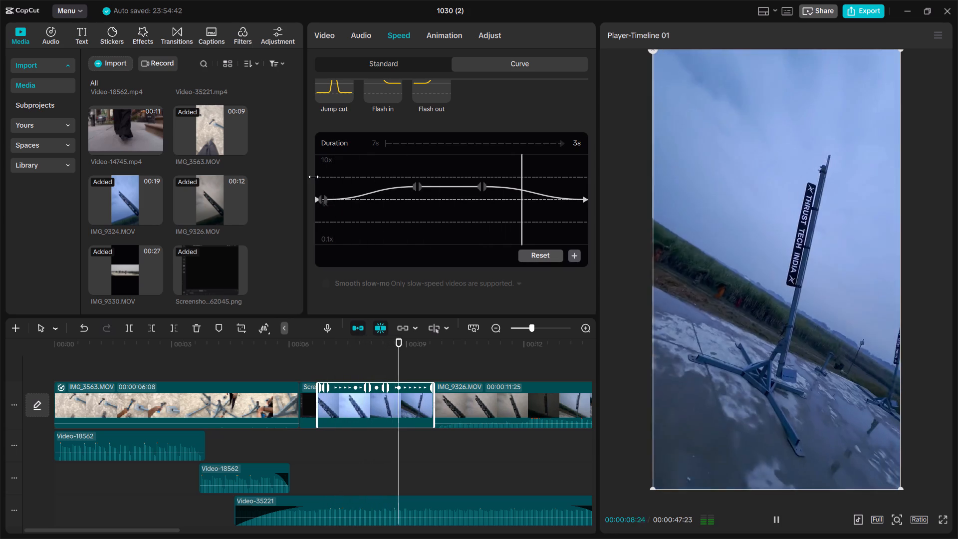
key(space)
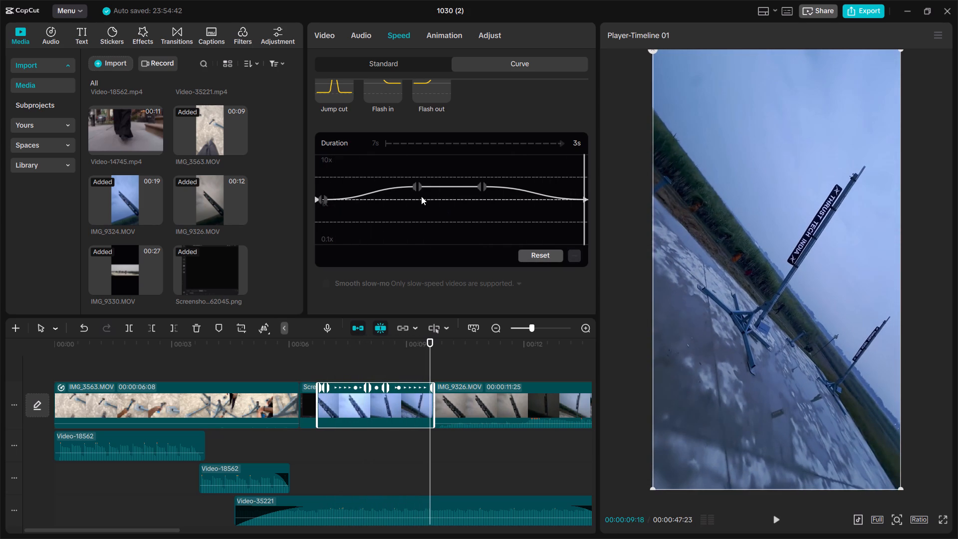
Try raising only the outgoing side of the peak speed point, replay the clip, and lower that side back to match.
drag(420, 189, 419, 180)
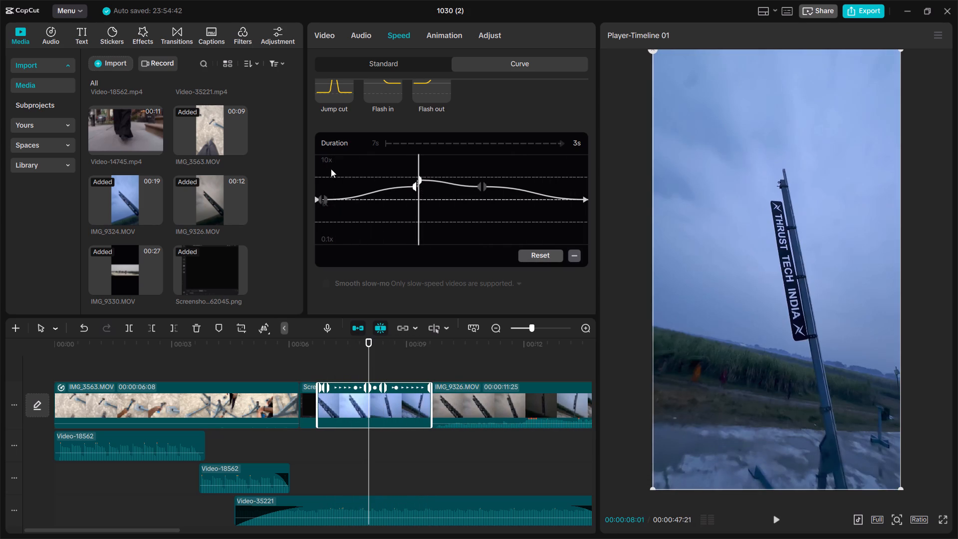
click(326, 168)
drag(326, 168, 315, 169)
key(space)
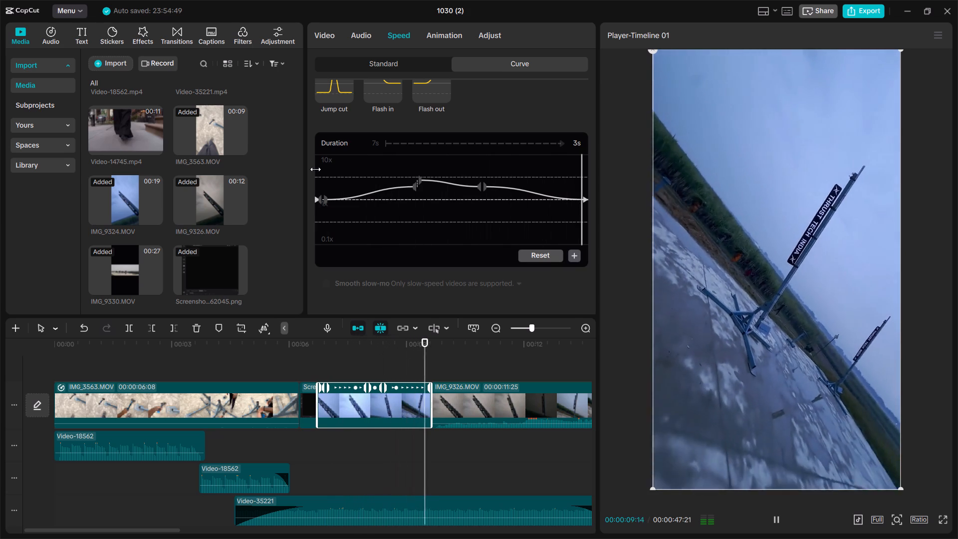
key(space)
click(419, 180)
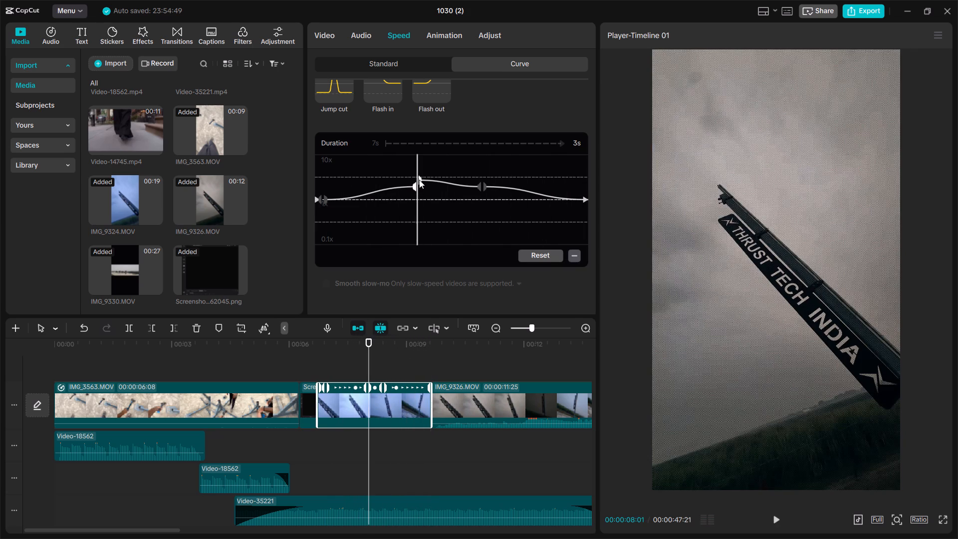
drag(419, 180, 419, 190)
Raise the incoming side of the peak speed point in IMG_9324 to 4.90x and replay the clip.
click(414, 184)
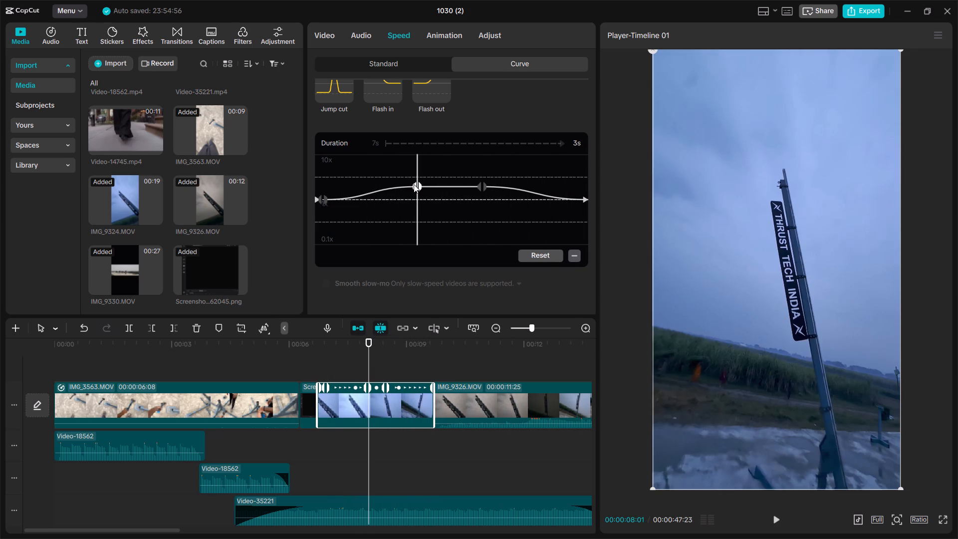
click(330, 164)
drag(330, 164, 317, 163)
key(space)
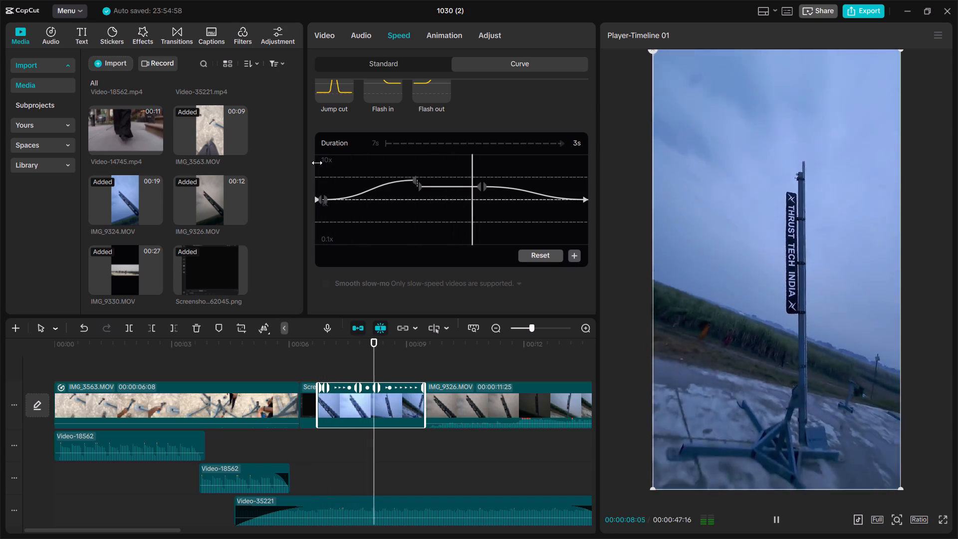
key(space)
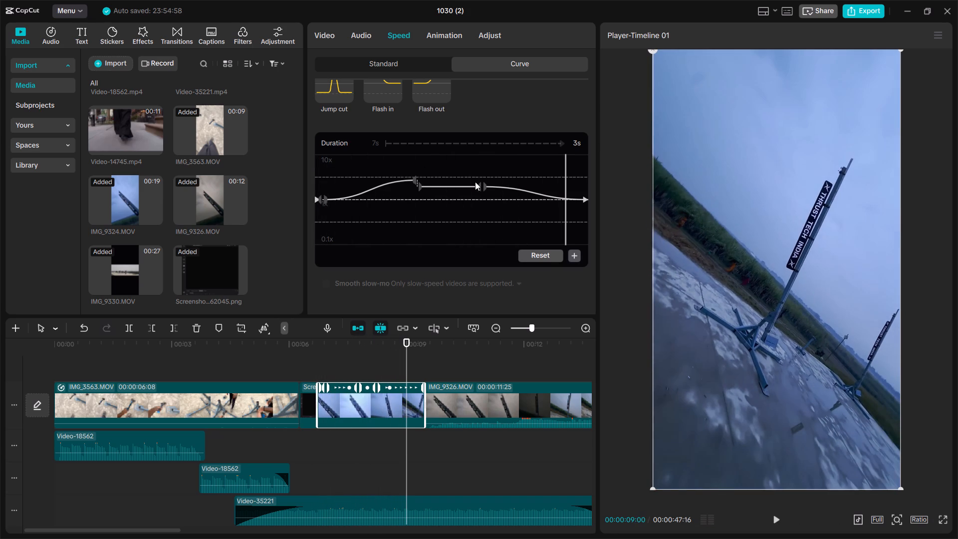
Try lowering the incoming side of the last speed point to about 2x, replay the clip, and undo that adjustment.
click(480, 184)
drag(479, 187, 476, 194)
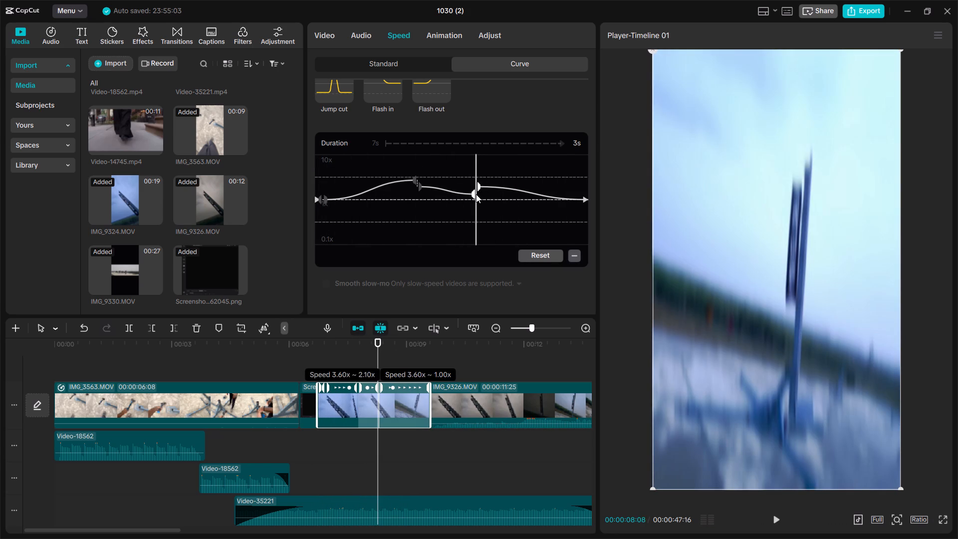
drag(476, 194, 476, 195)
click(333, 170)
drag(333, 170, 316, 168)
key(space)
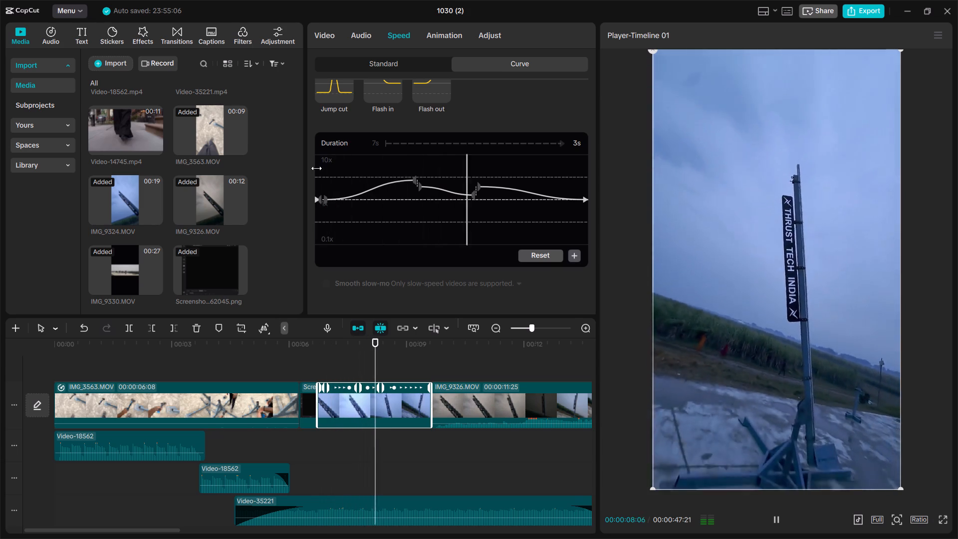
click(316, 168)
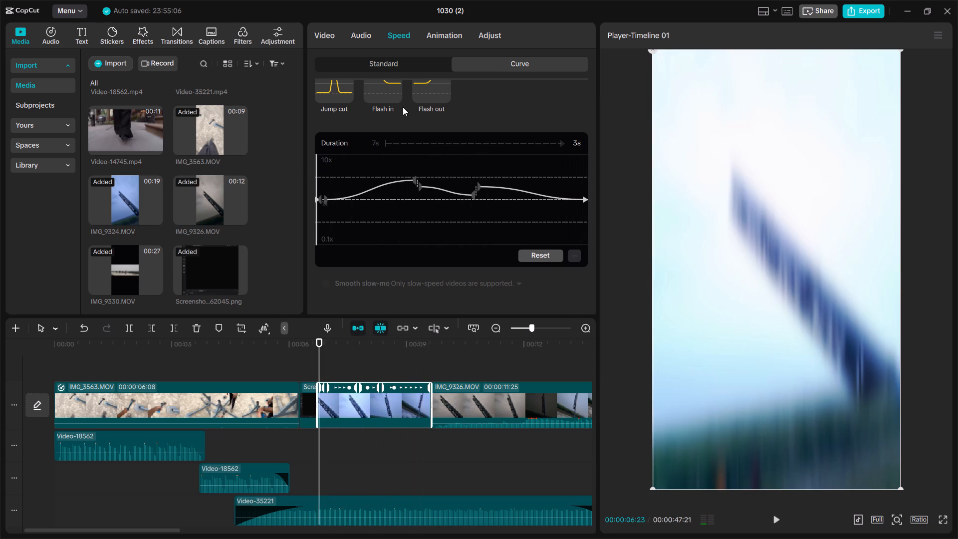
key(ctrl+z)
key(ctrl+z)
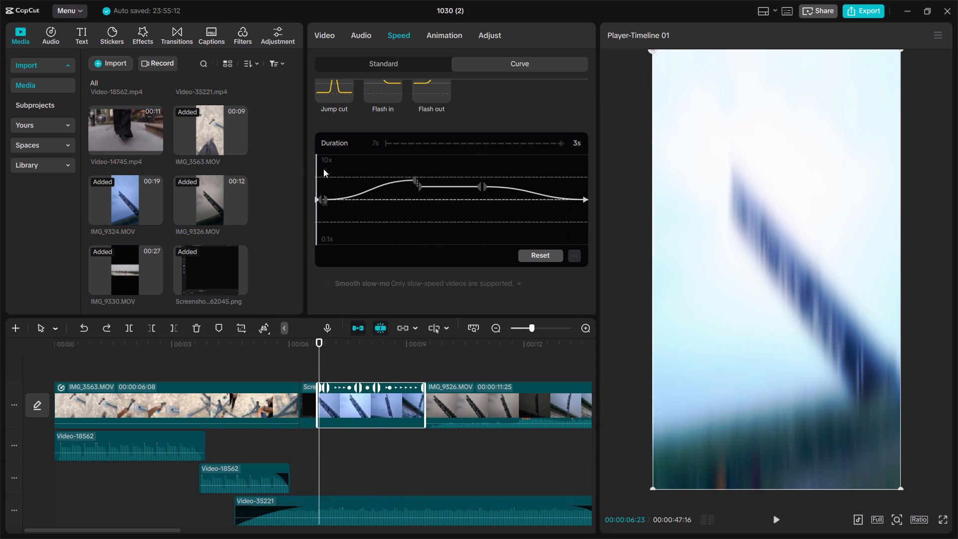
Shift the first speed point of IMG_9324 later to about 00:00:07:04, keeping it at 1.00x, and replay the clip.
key(space)
key(space)
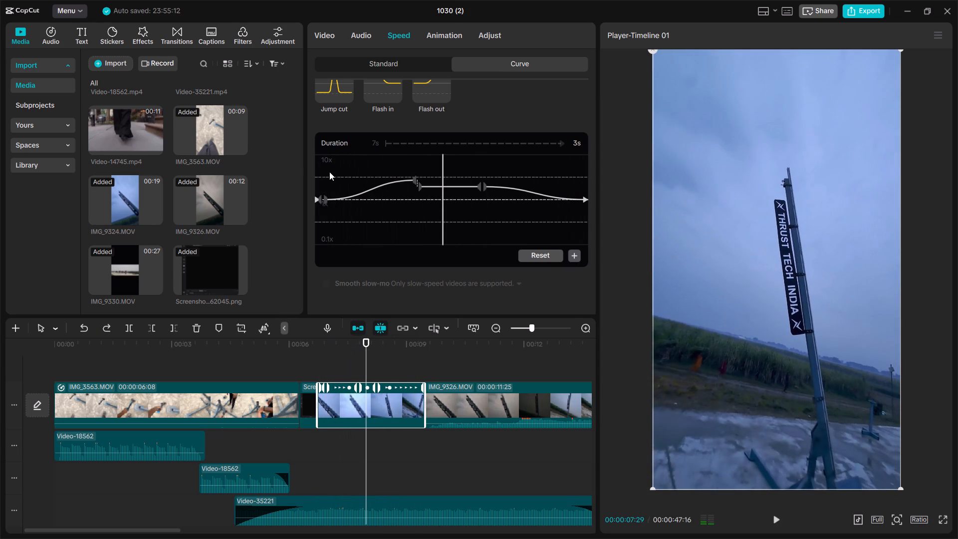
click(320, 198)
drag(324, 198, 333, 200)
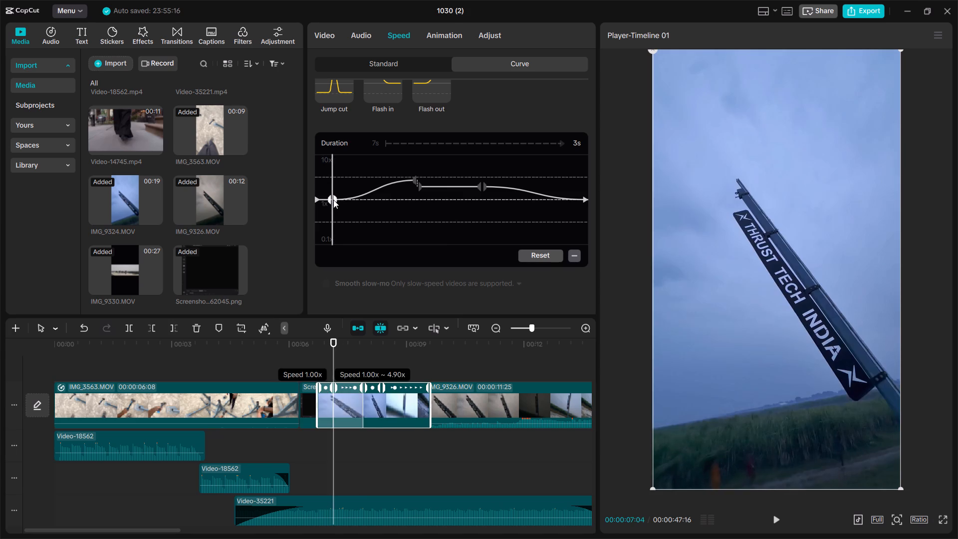
drag(333, 200, 333, 200)
click(322, 185)
key(space)
key(space)
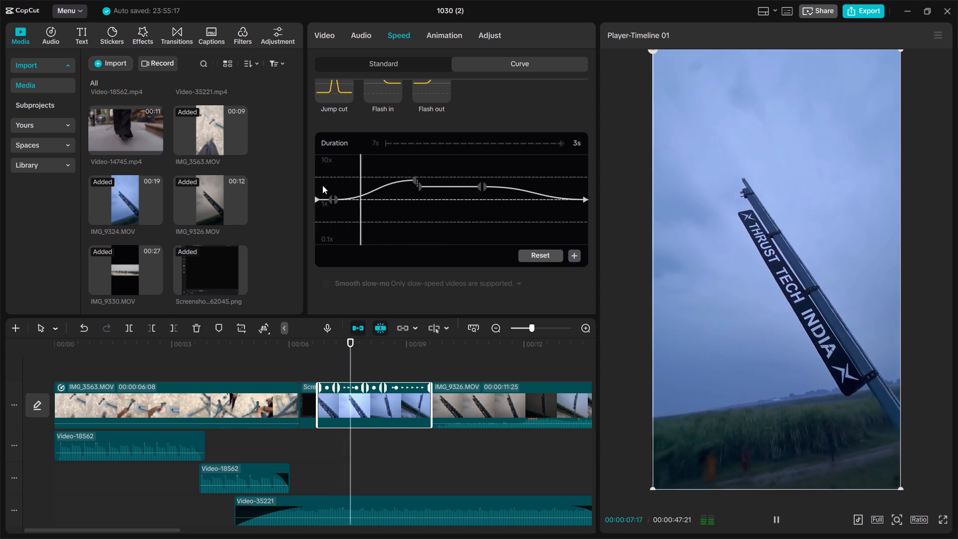
key(space)
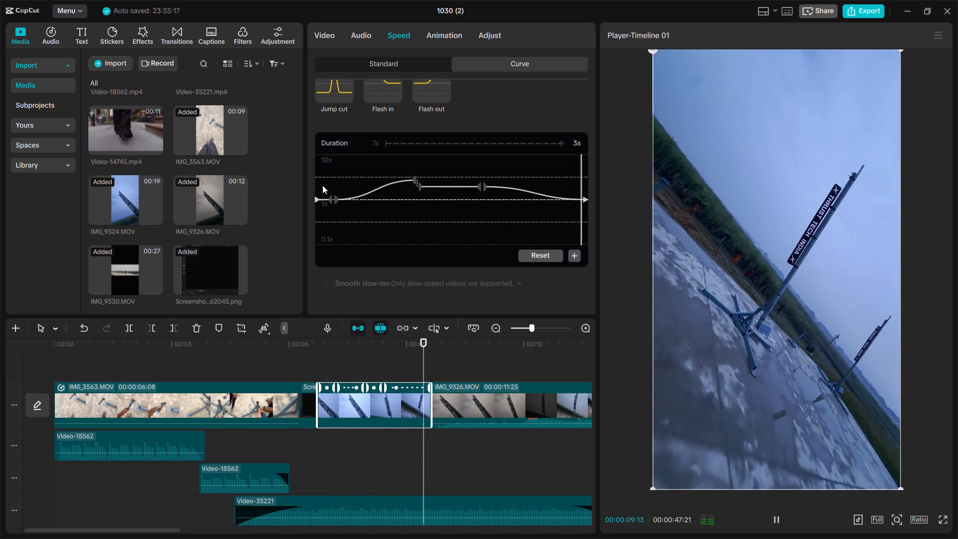
Lower the incoming side of IMG_9324's peak speed point to match its outgoing side, and replay from about 00:00:05:19 into the following clip.
click(415, 181)
drag(415, 181, 415, 189)
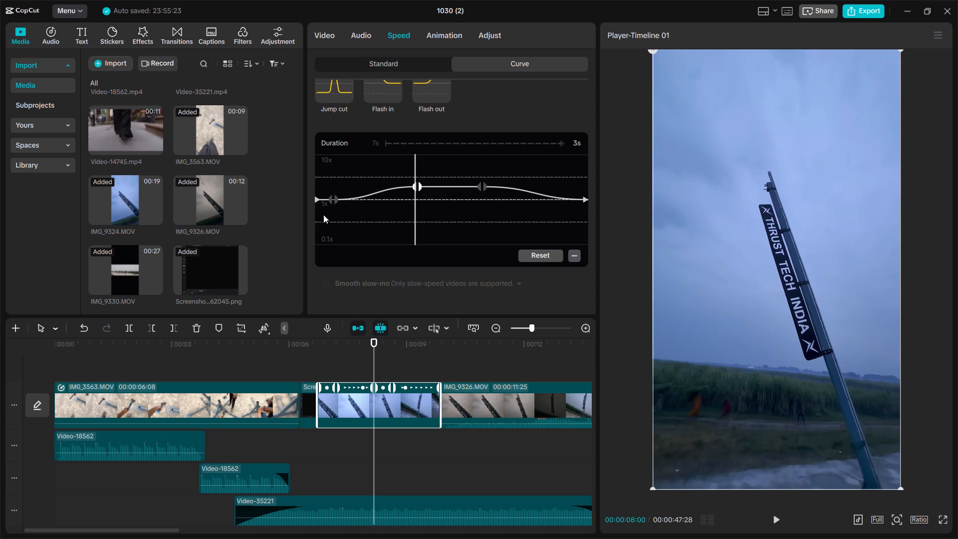
click(295, 384)
click(274, 357)
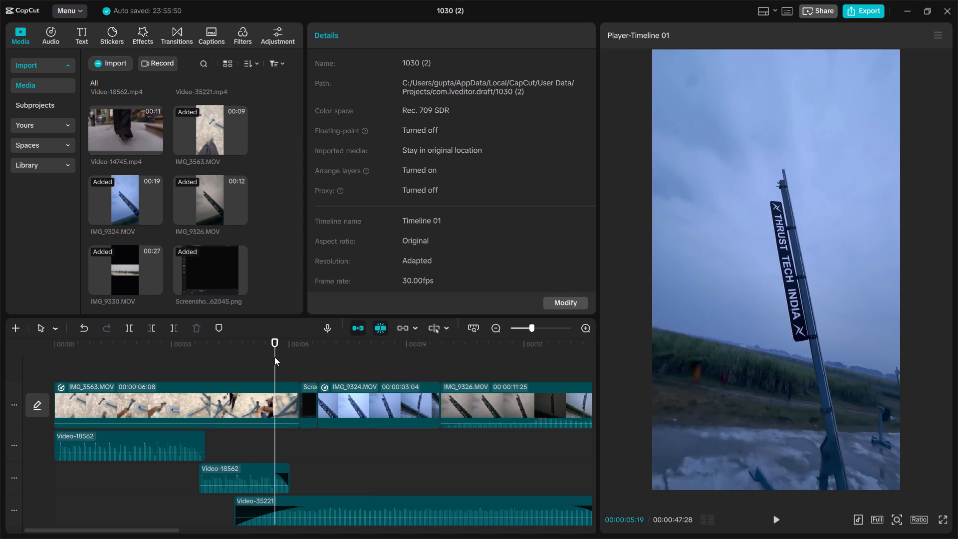
key(space)
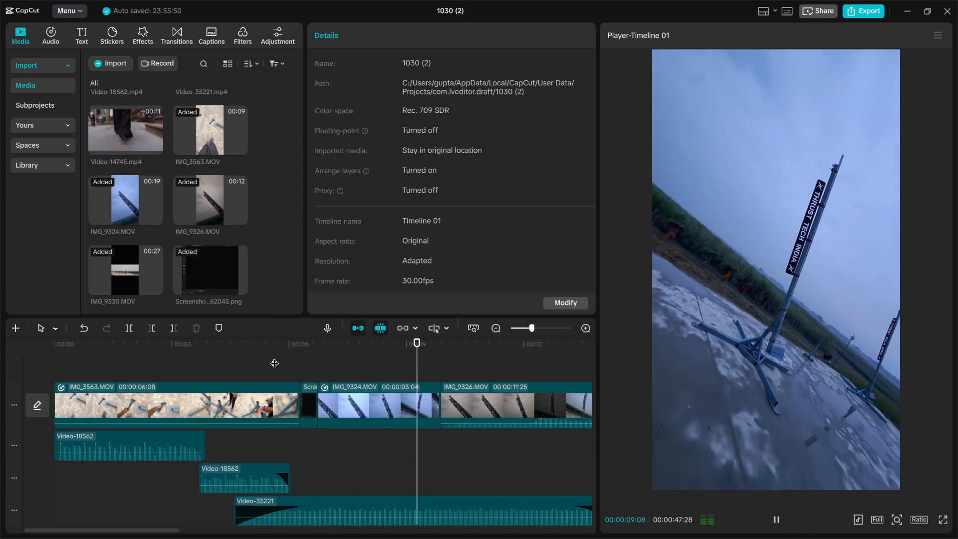
key(space)
key(space)
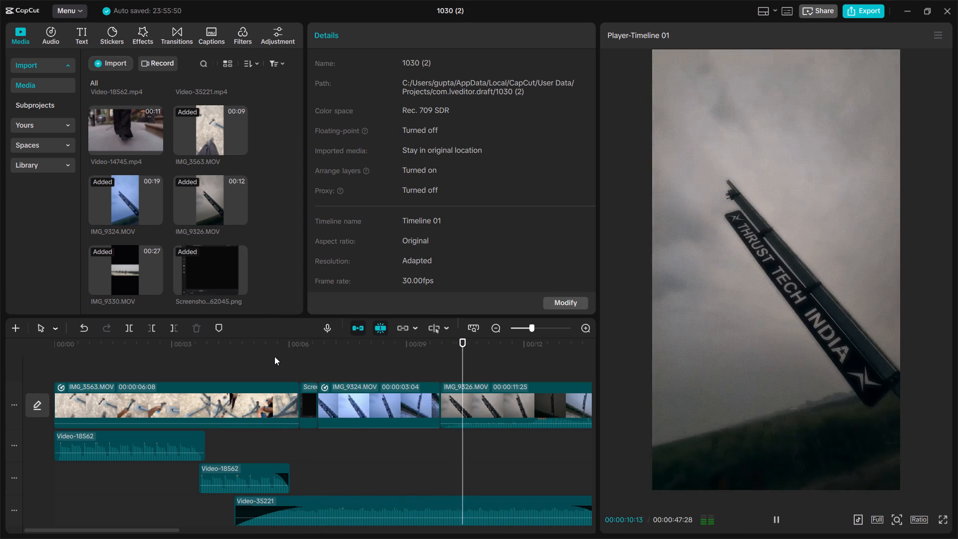
Delete the IMG_9326 and IMG_9330 clips that follow IMG_9324 on the timeline, checking playback between the two deletions.
click(484, 389)
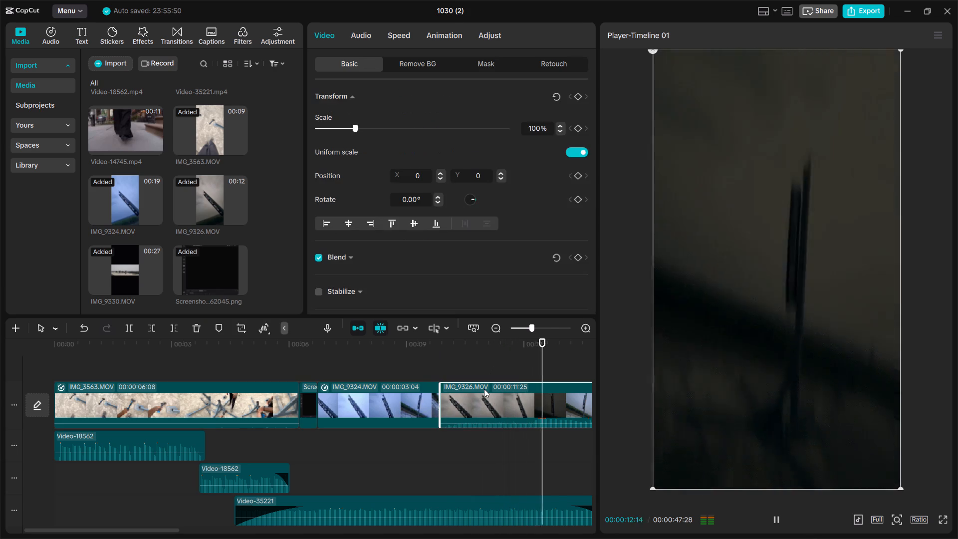
key(BackSpace)
double_click(424, 359)
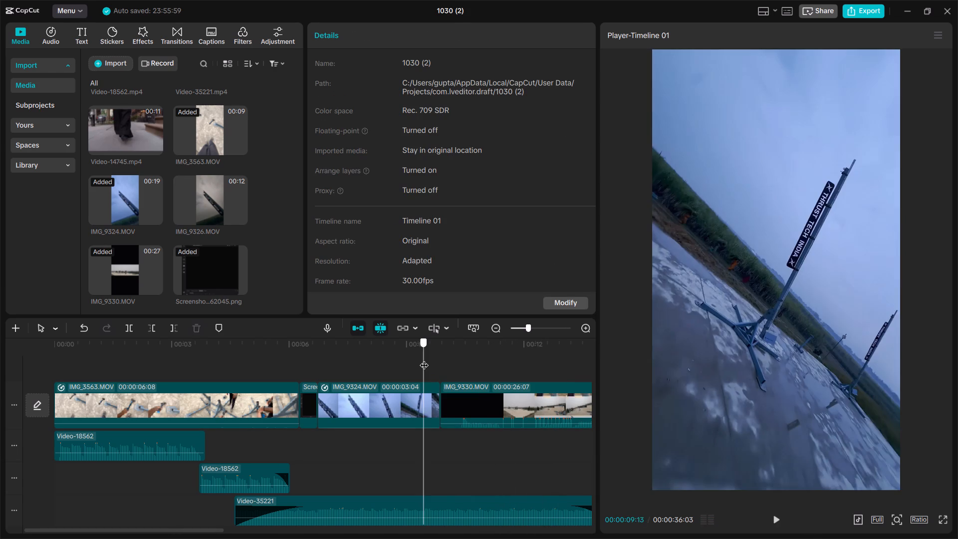
key(space)
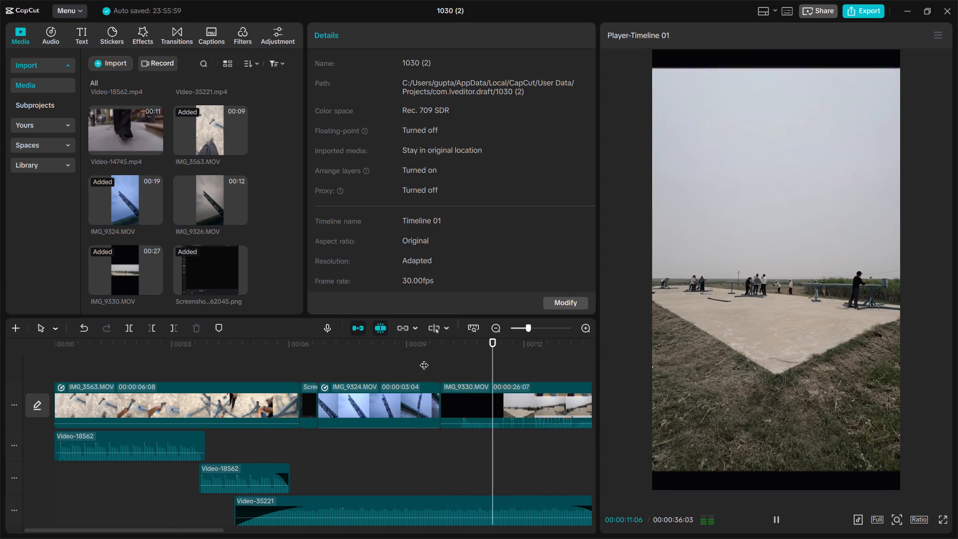
click(517, 412)
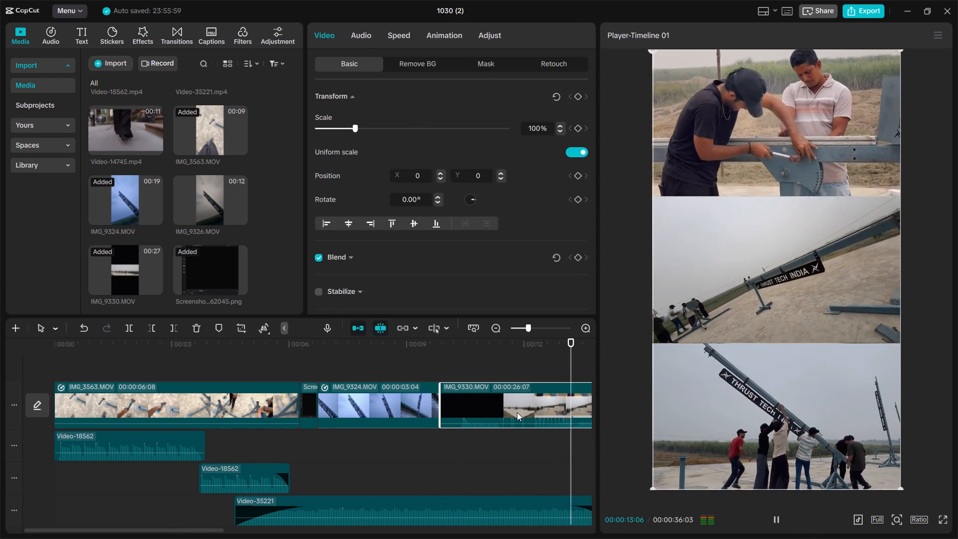
key(BackSpace)
double_click(447, 360)
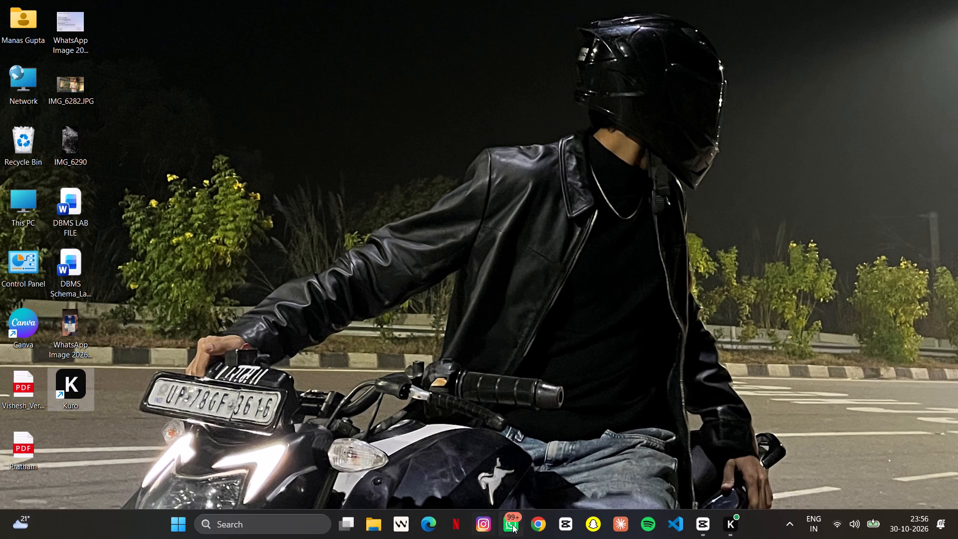
Switch to WhatsApp.
click(512, 525)
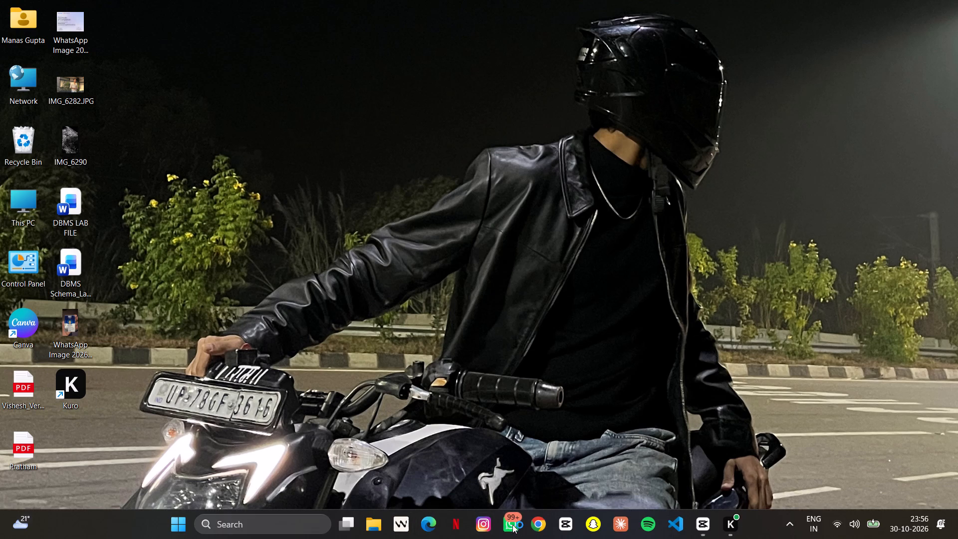
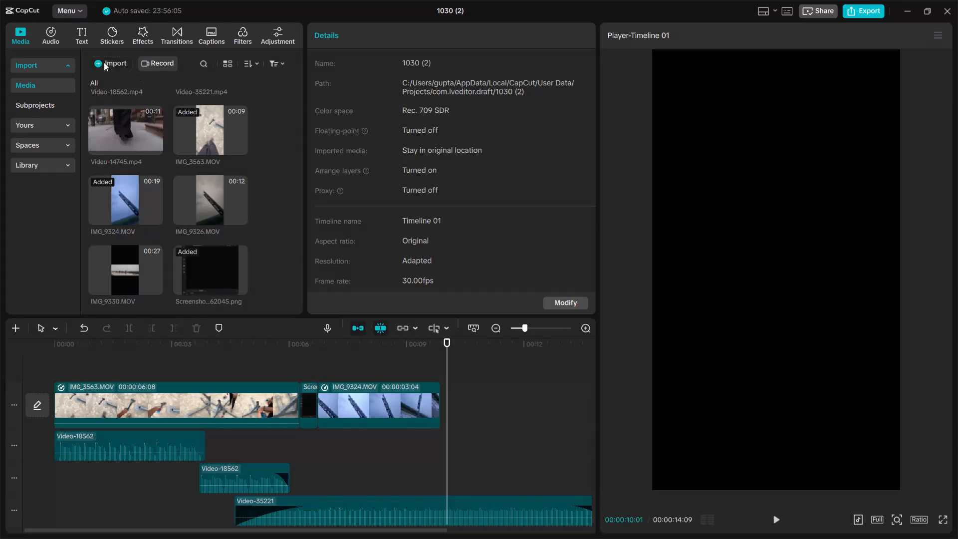
Import the IMG_3908 video from the edits TTI folder into the project media.
click(143, 84)
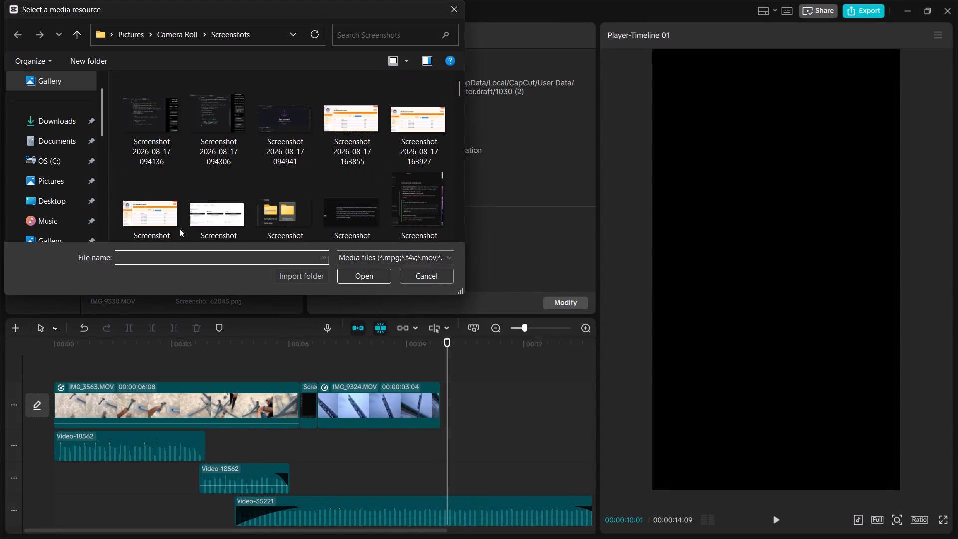
scroll(254, 142, down, 1)
click(25, 118)
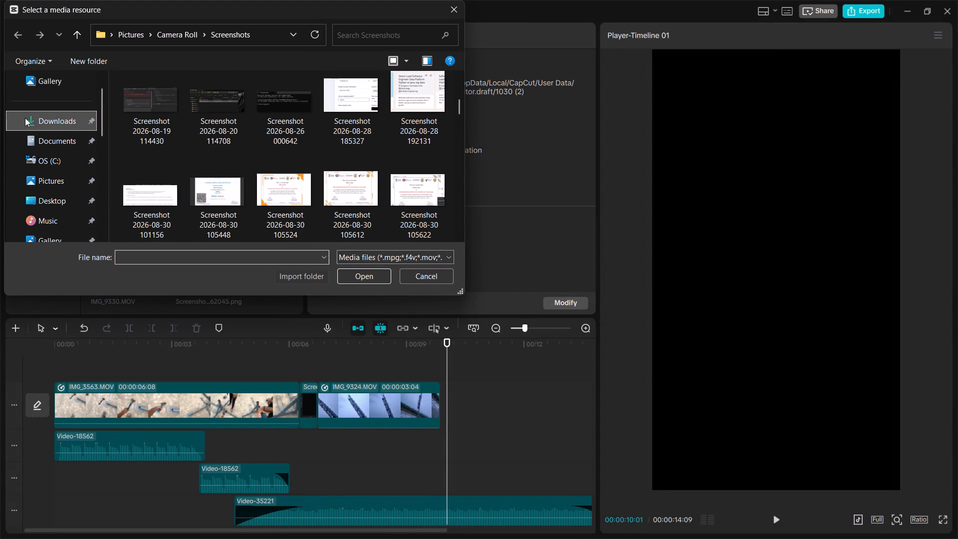
double_click(60, 126)
scroll(60, 126, down, 1)
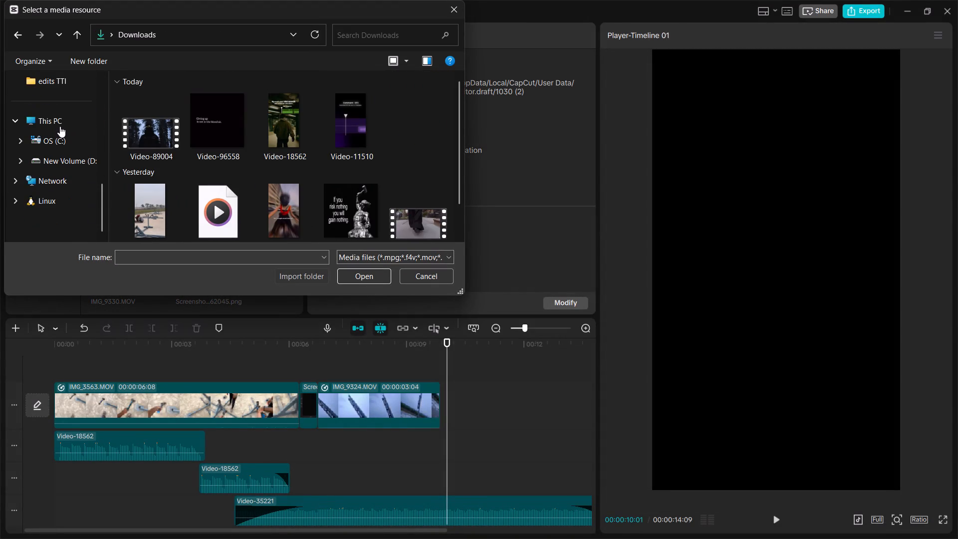
scroll(60, 126, down, 1)
click(70, 166)
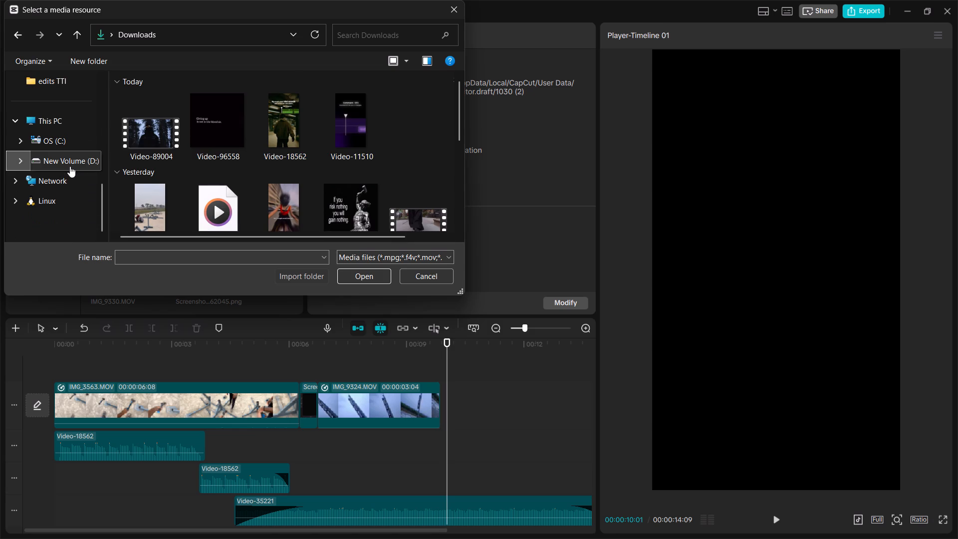
scroll(202, 190, down, 4)
scroll(202, 190, up, 8)
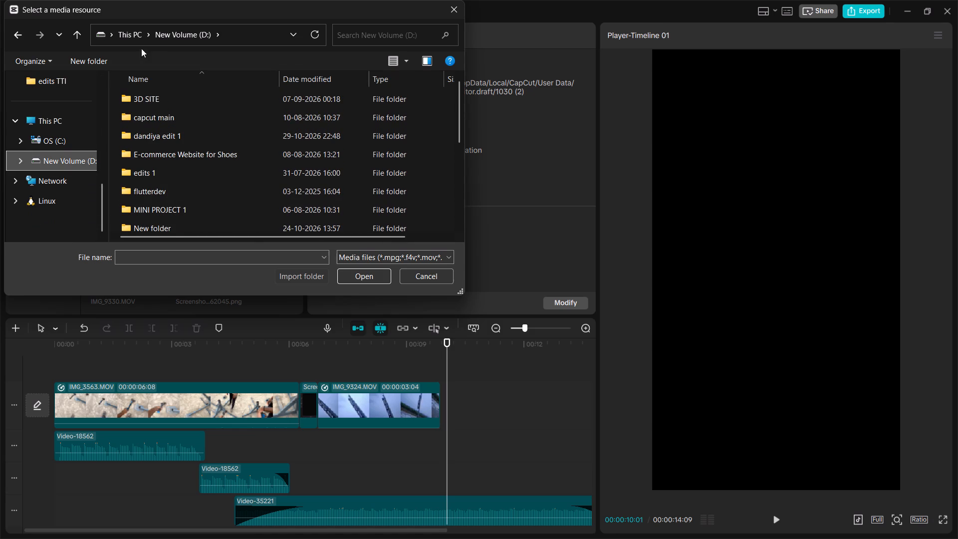
scroll(82, 207, up, 1)
click(58, 173)
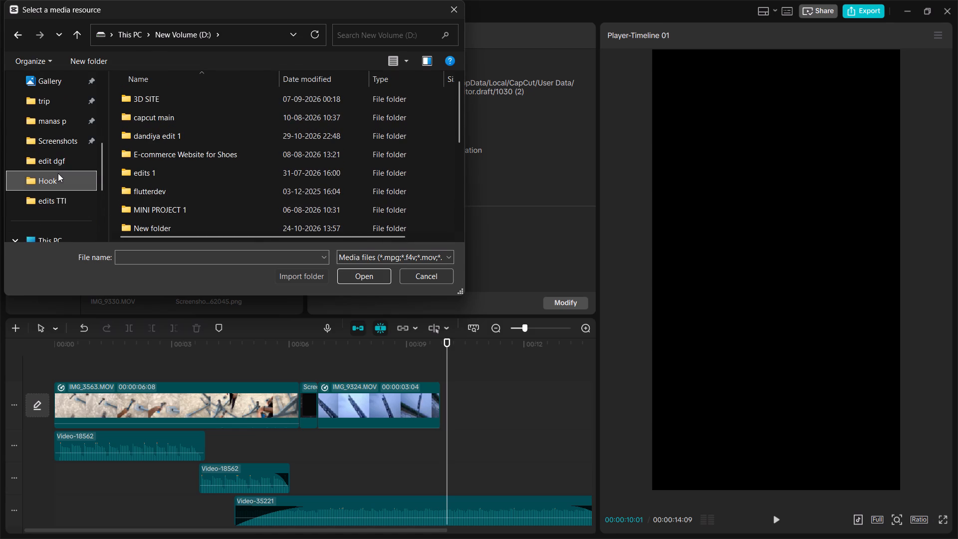
click(55, 210)
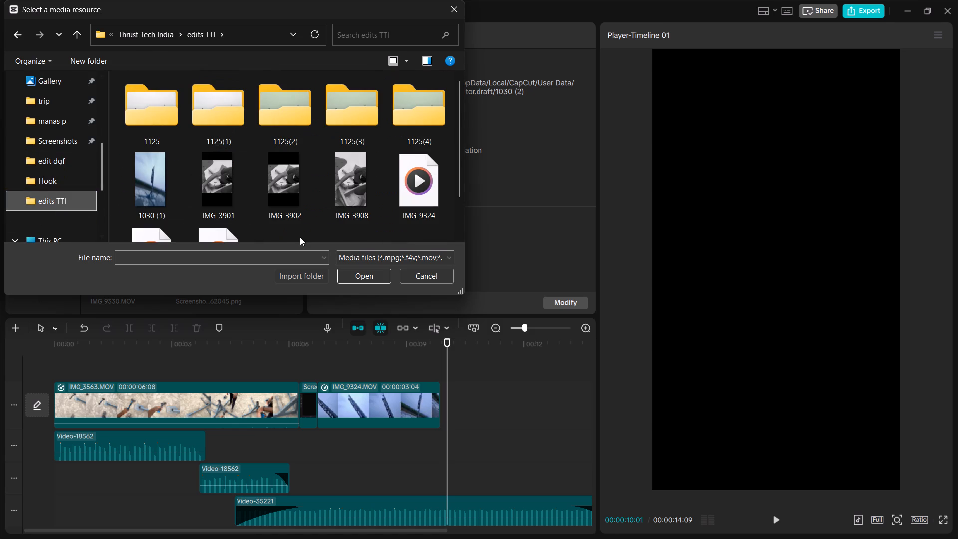
scroll(303, 237, down, 1)
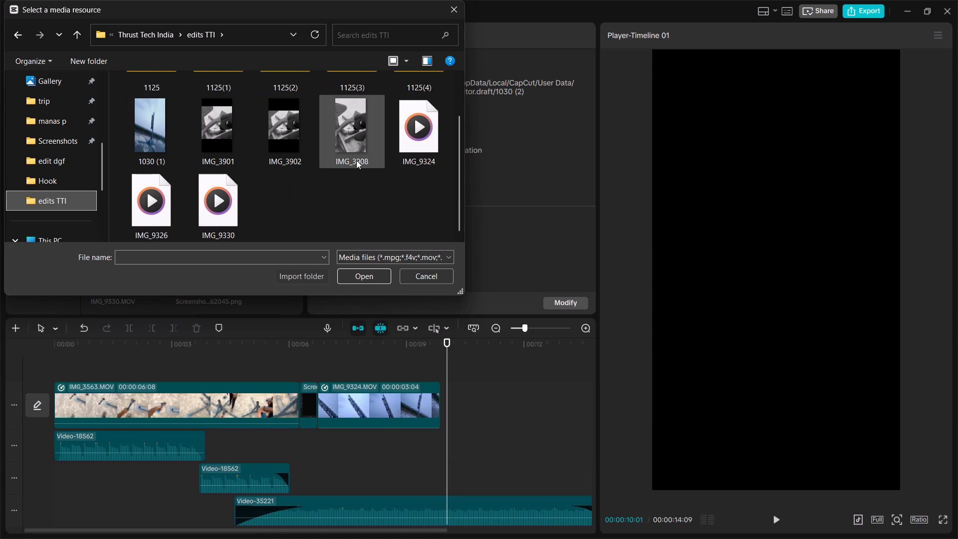
click(353, 143)
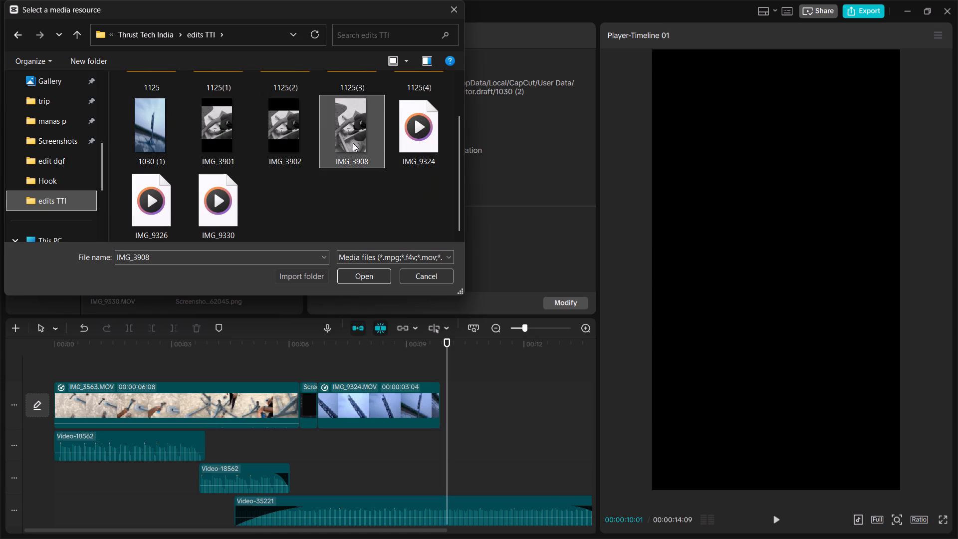
double_click(353, 143)
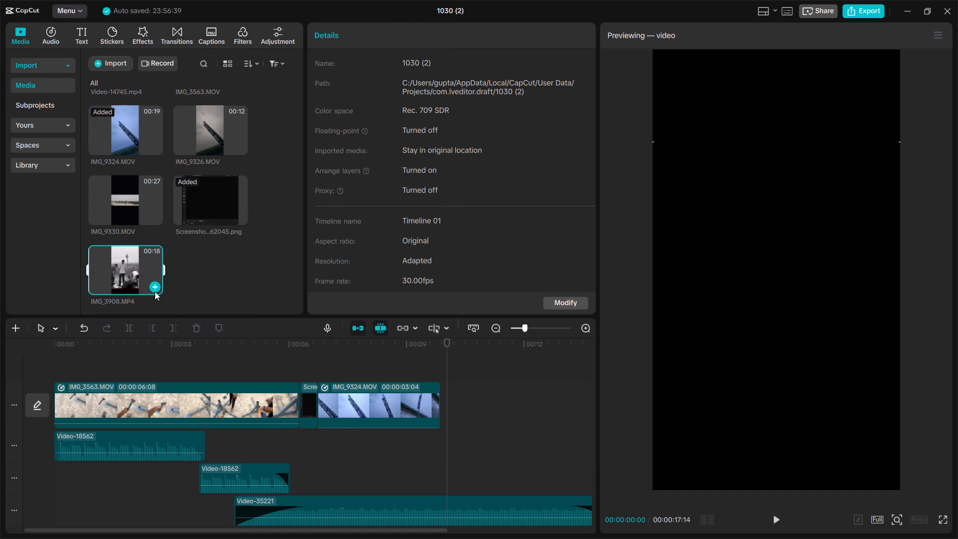
Add IMG_3908 to the timeline directly after IMG_9324 and play through its opening seconds.
click(153, 284)
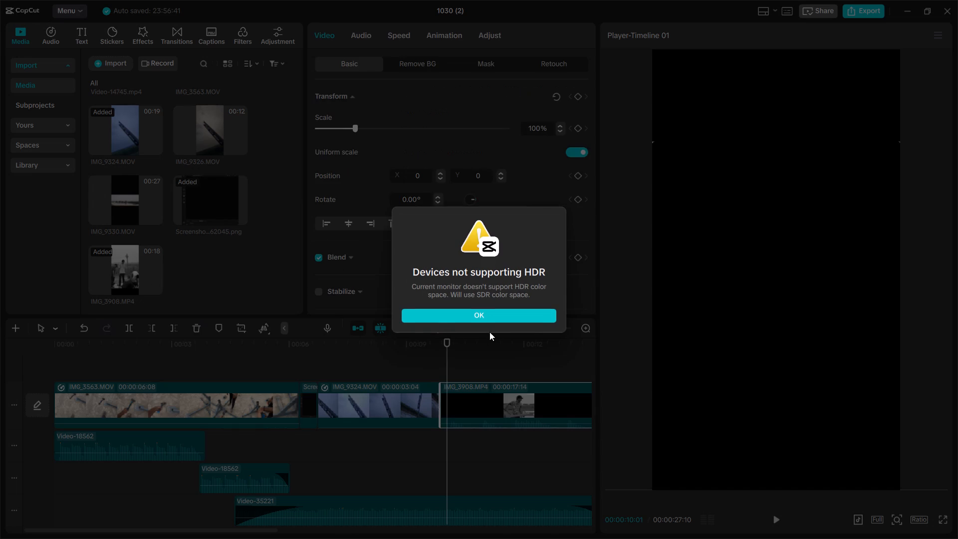
click(482, 315)
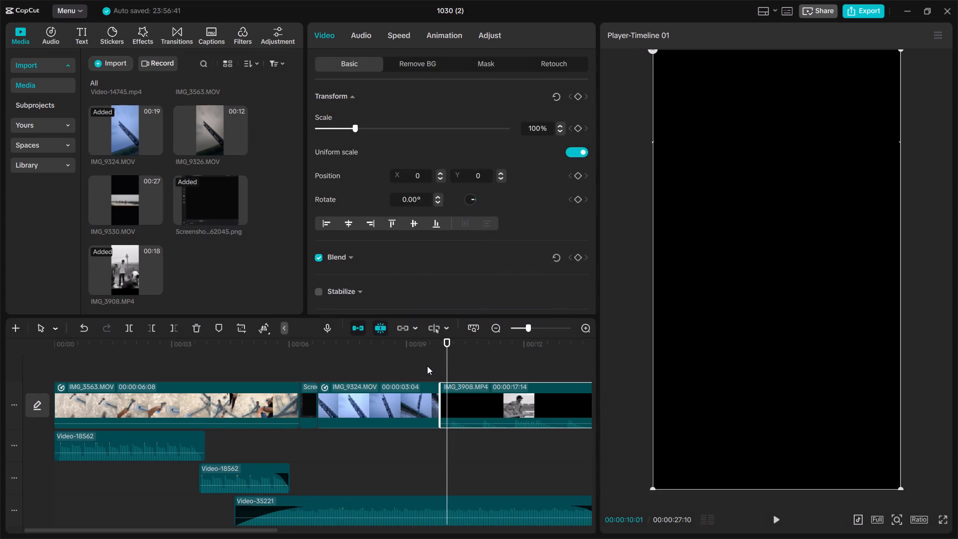
double_click(427, 366)
key(space)
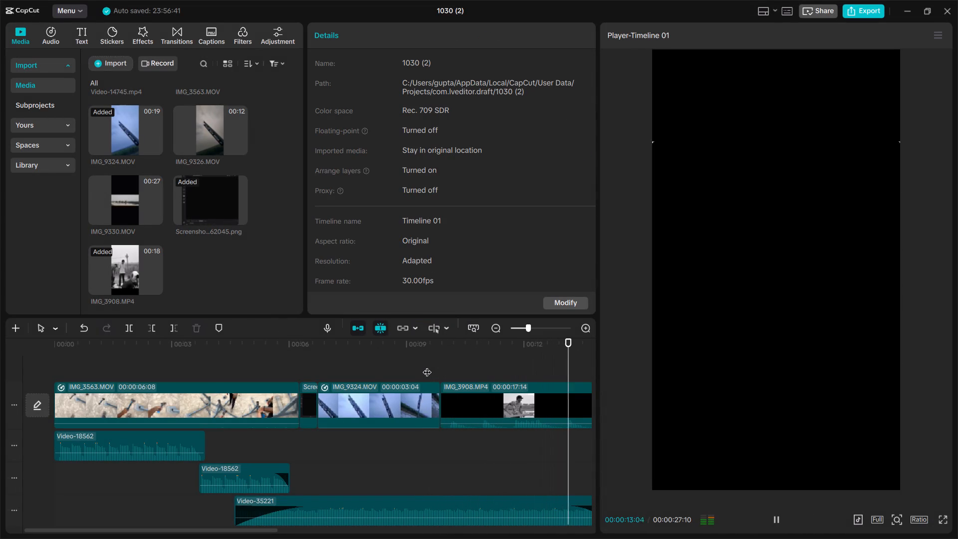
key(space)
triple_click(490, 361)
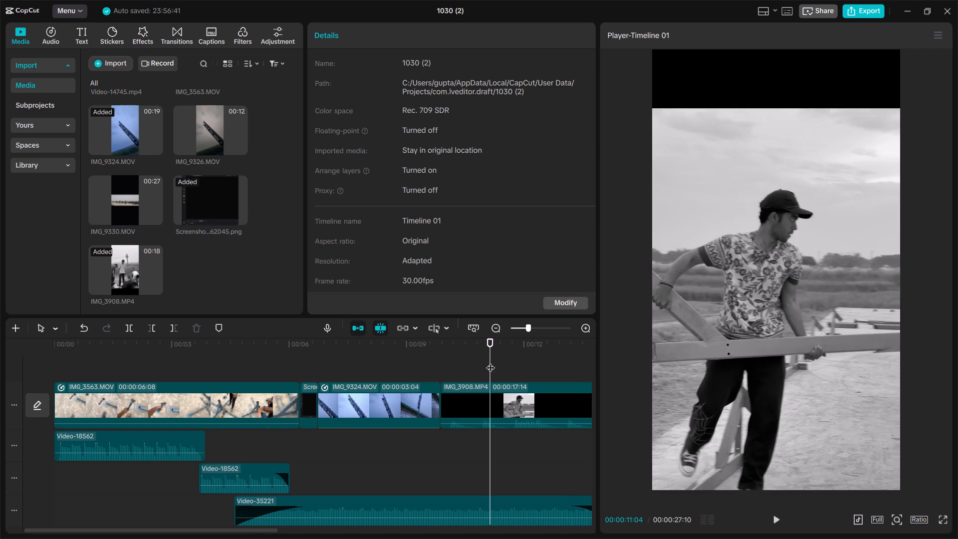
Lower the built-in audio of the IMG_3908 clip all the way down and replay it.
click(535, 421)
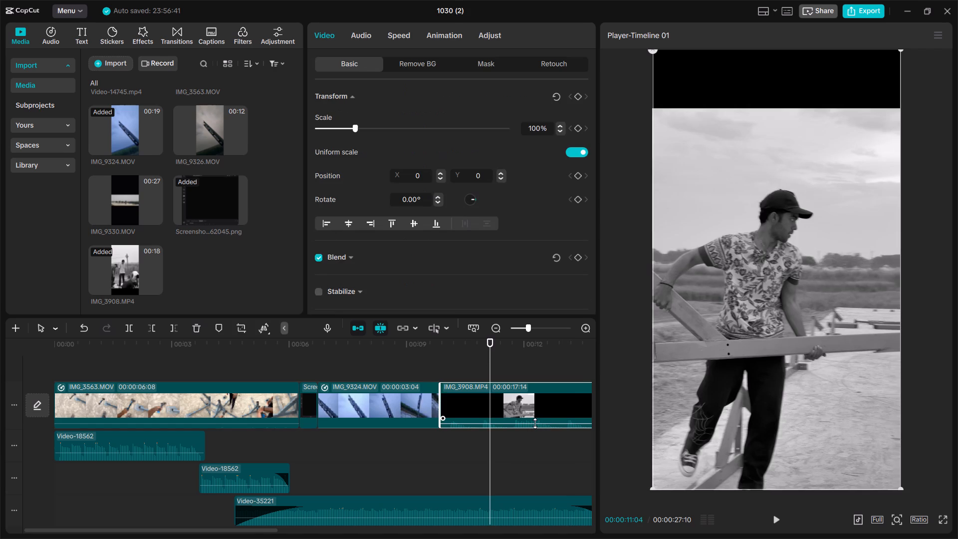
drag(535, 424, 531, 438)
key(space)
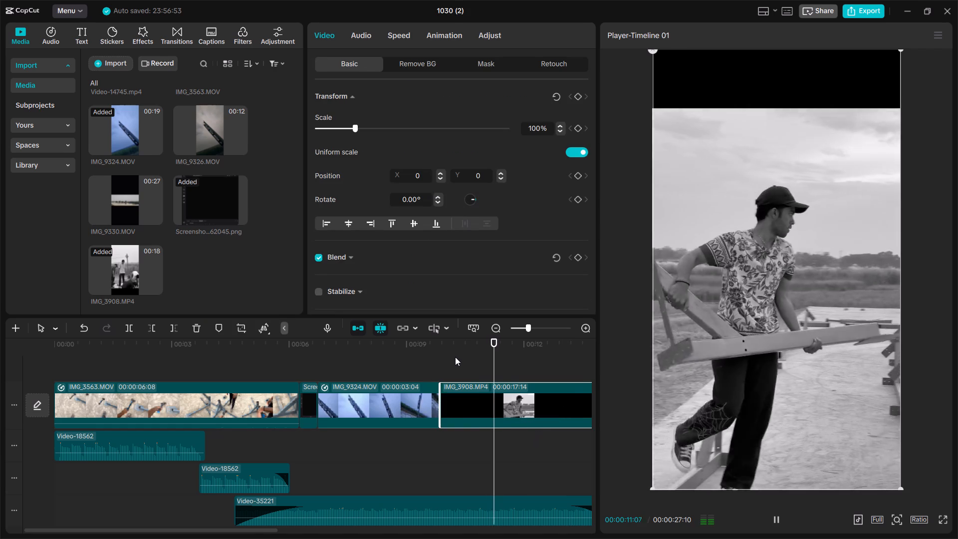
key(space)
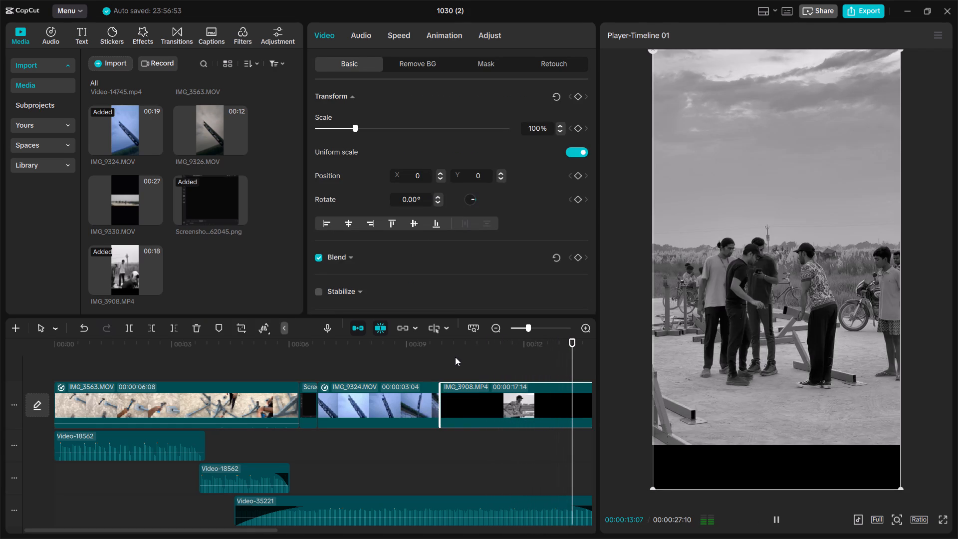
Split IMG_3908 at 00:00:11:25, where its shot changes, and delete the part before the cut.
click(482, 358)
key(space)
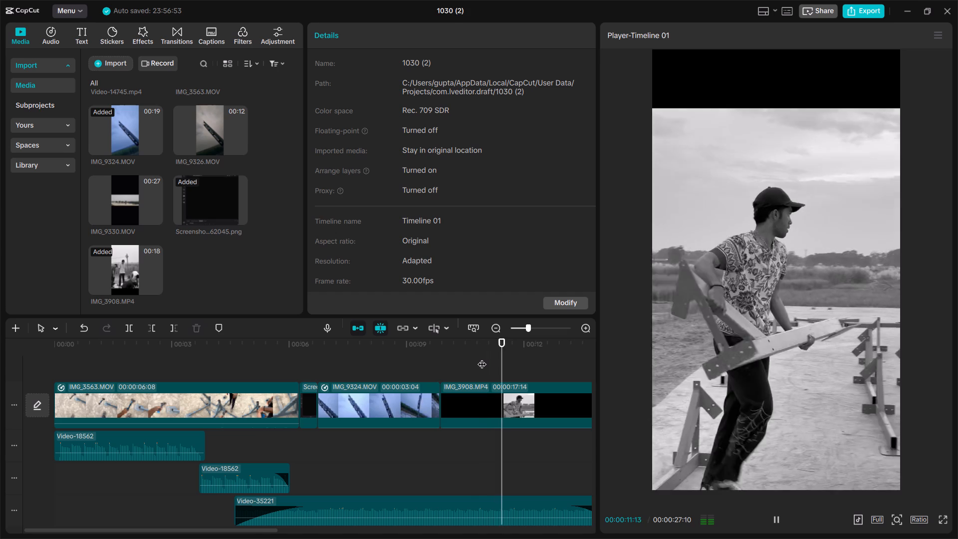
key(space)
key(space)
key(space)
key(Left)
key(Left)
key(Left)
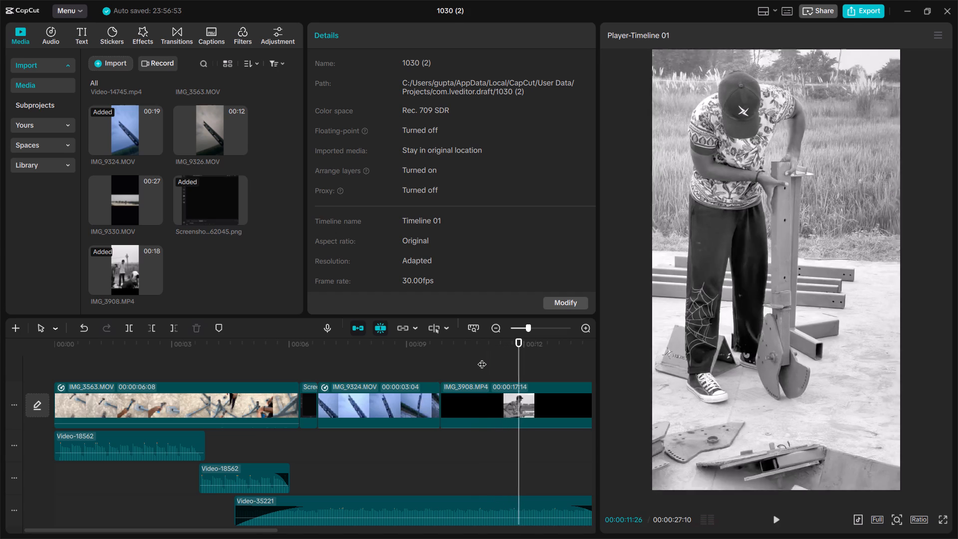
key(Left)
key(Left)
key(Left)
key(Right)
key(Right)
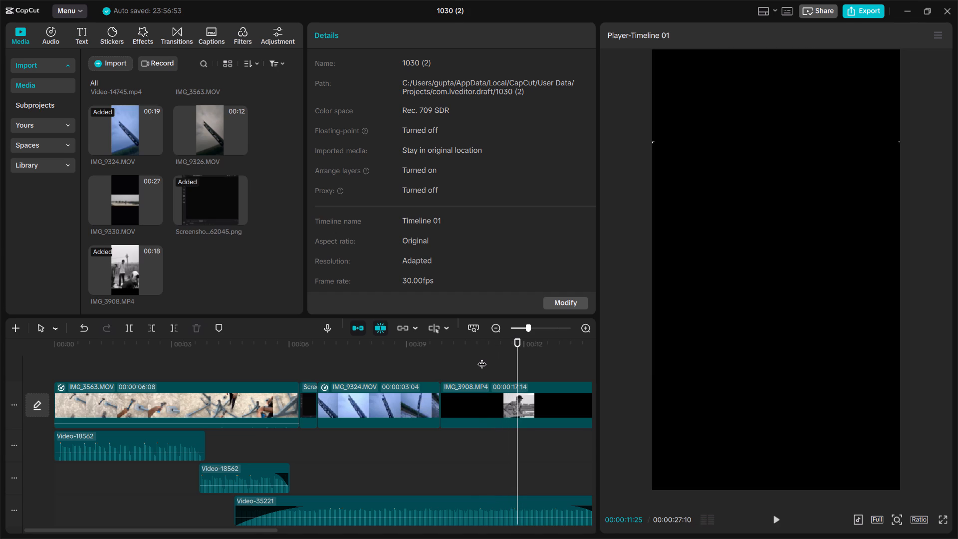
key(ctrl+b)
click(481, 385)
key(BackSpace)
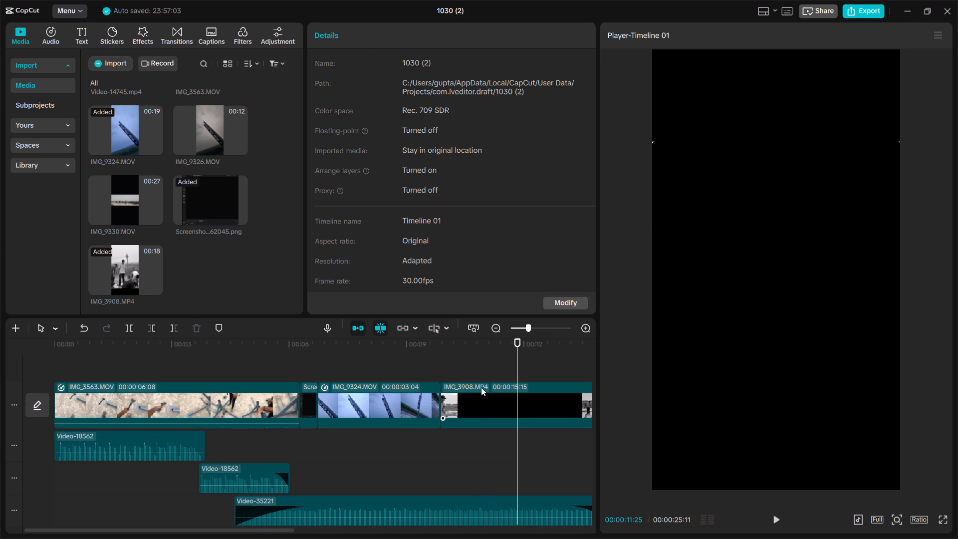
Replay the transition from IMG_9324 into the trimmed IMG_3908 and examine the first frame after the cut.
double_click(385, 363)
key(space)
key(space)
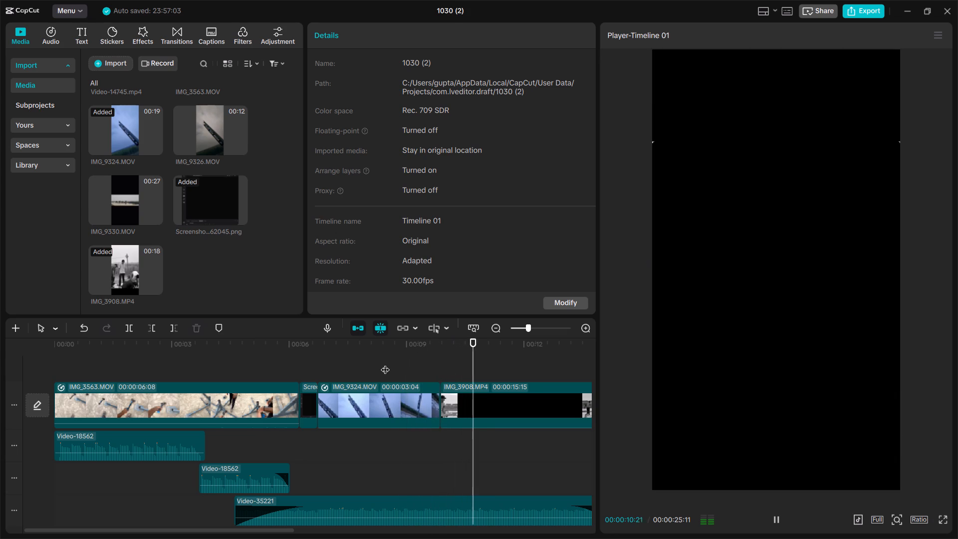
key(space)
click(427, 365)
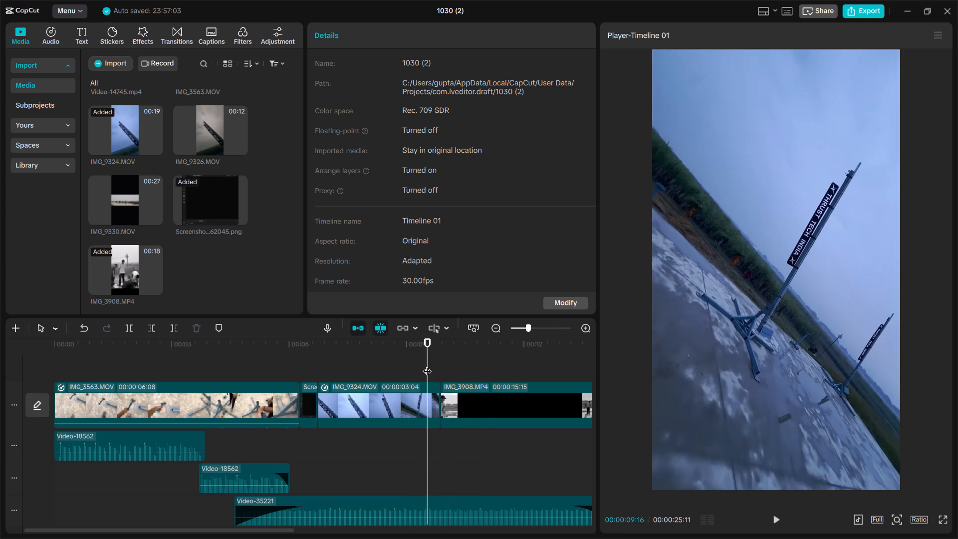
key(space)
key(space)
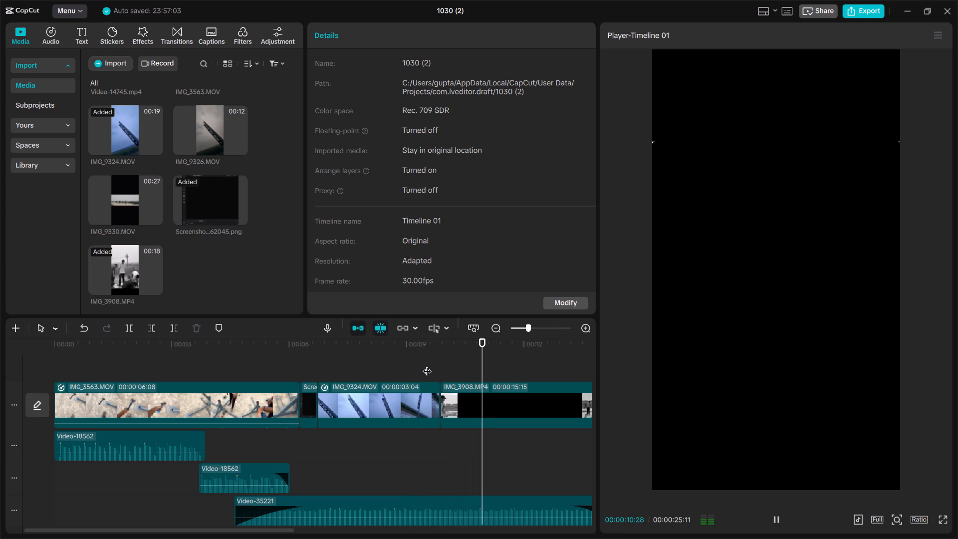
click(478, 400)
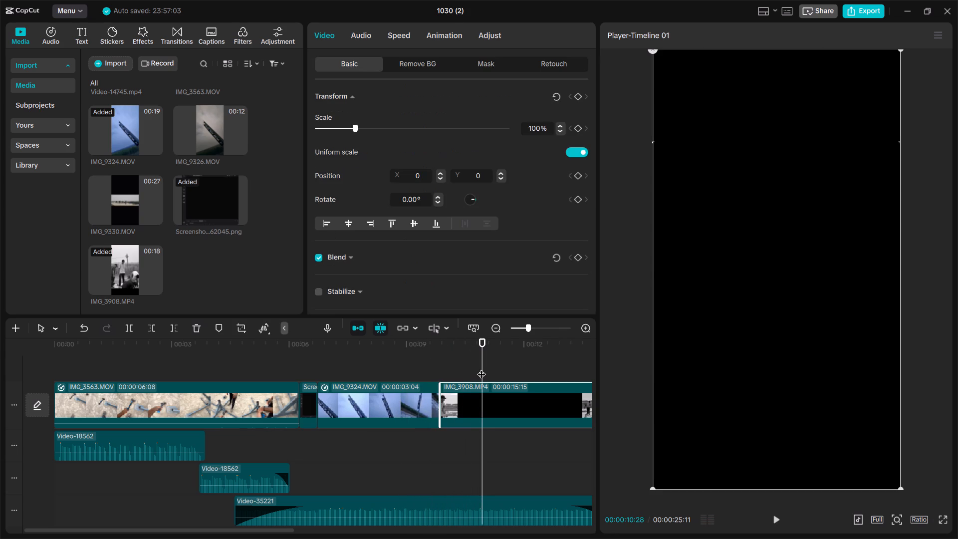
drag(481, 368, 440, 365)
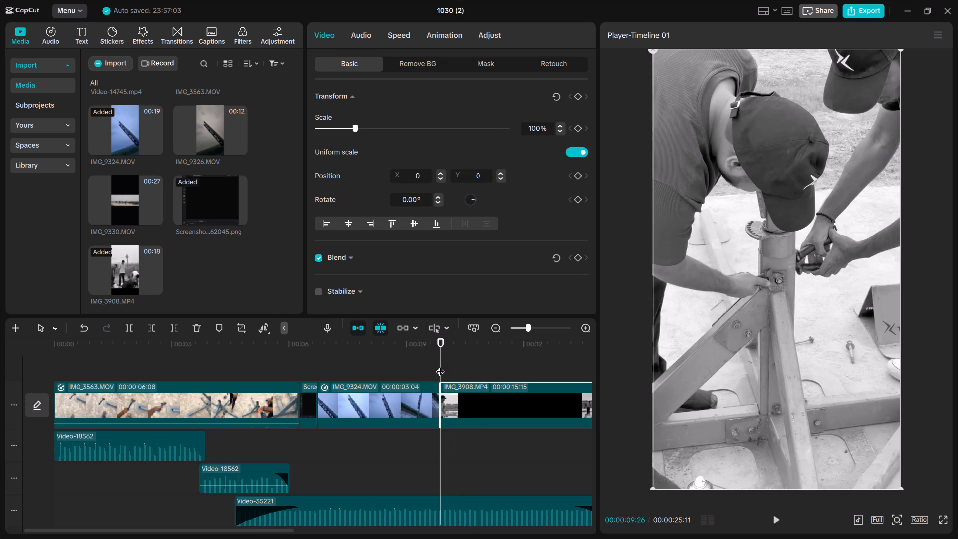
double_click(440, 365)
click(433, 363)
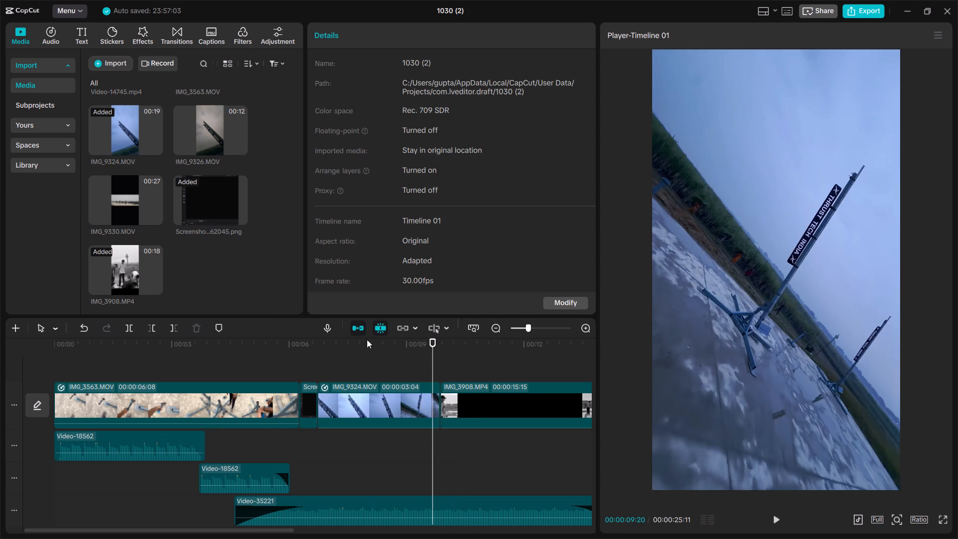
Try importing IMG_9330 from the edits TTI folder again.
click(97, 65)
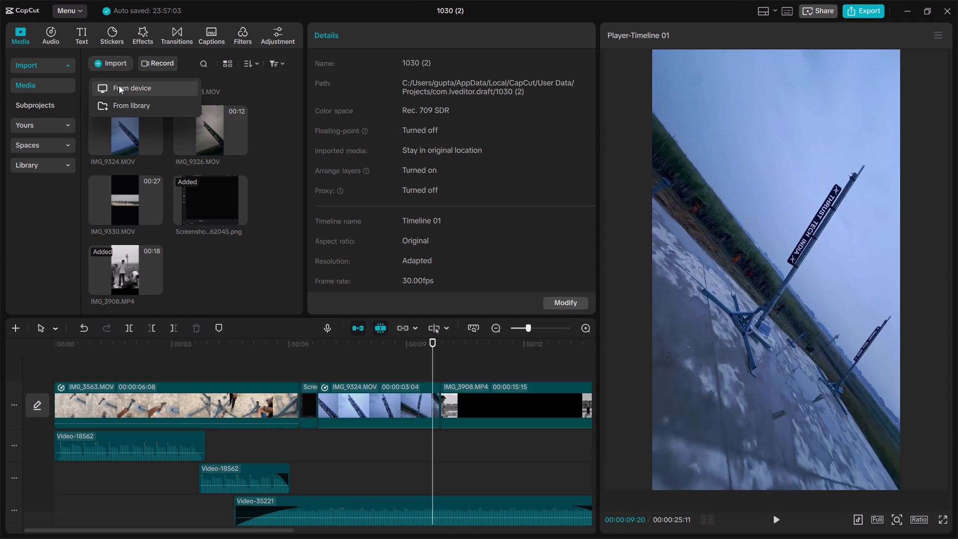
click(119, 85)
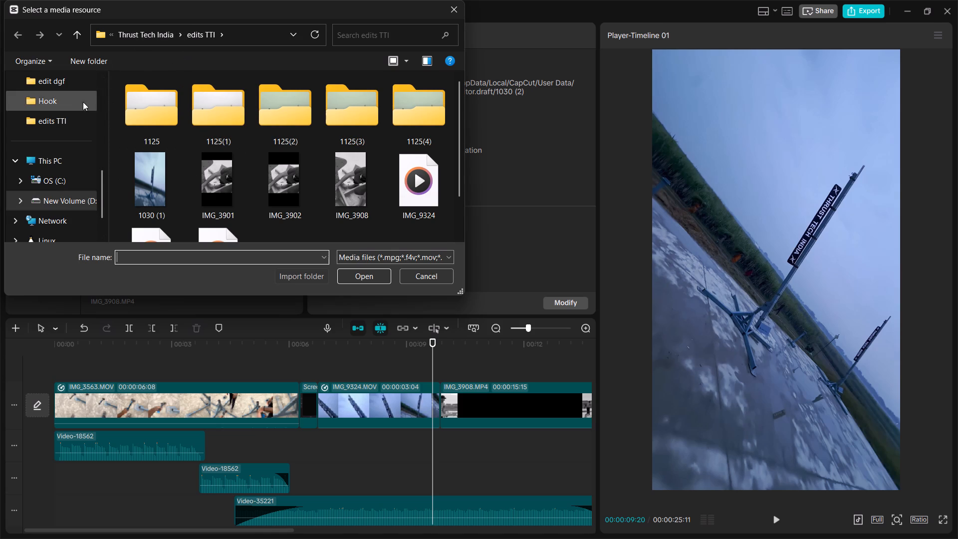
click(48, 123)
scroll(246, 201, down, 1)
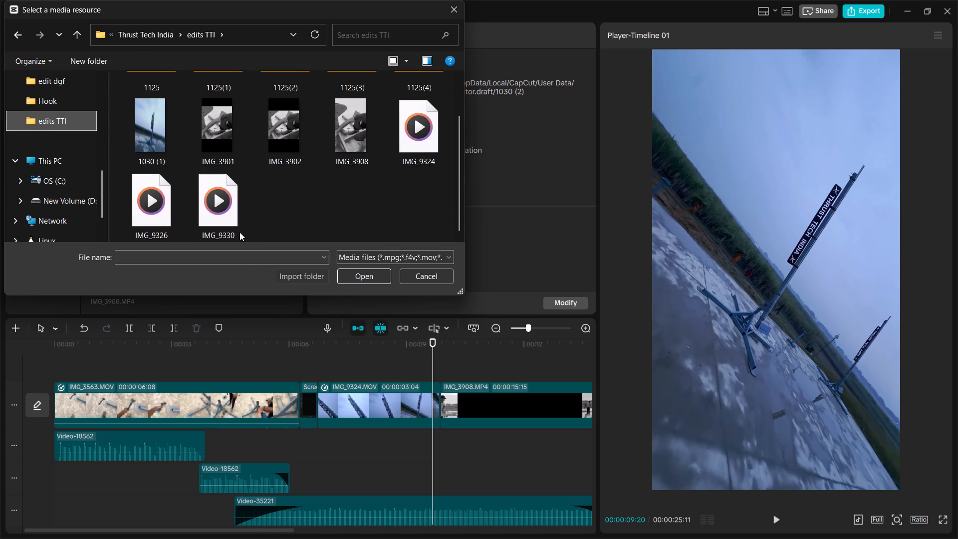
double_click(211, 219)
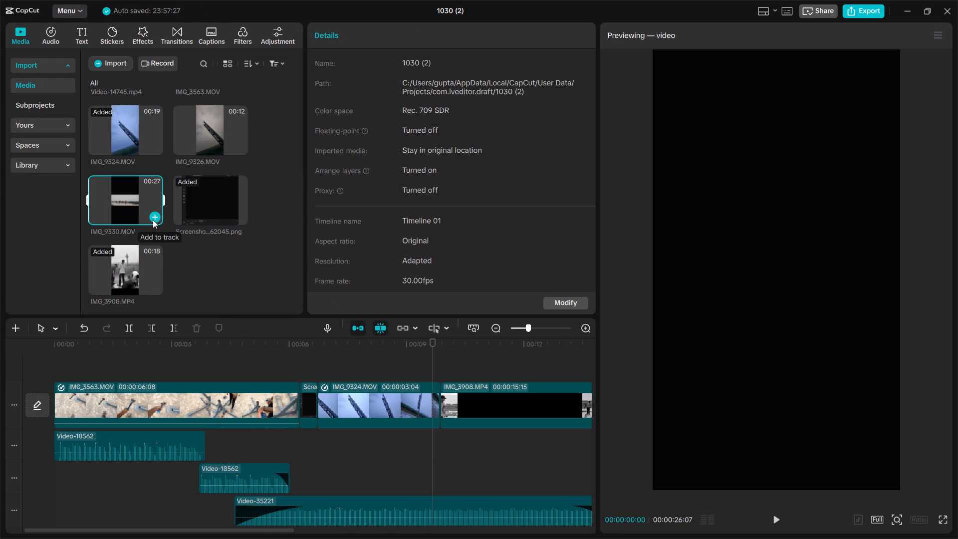
Import the IMG_3897 clip from the Downloads folder into the project media.
click(110, 56)
click(125, 64)
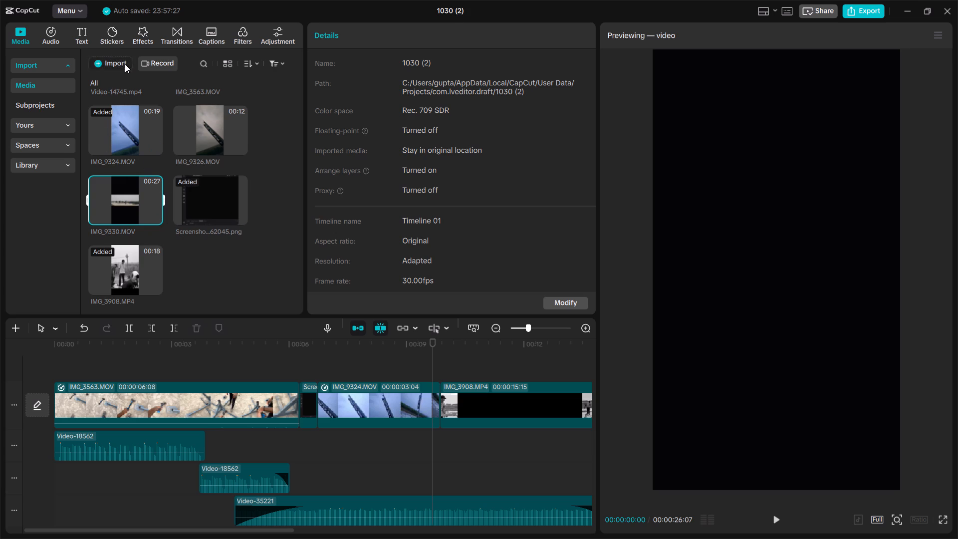
click(139, 93)
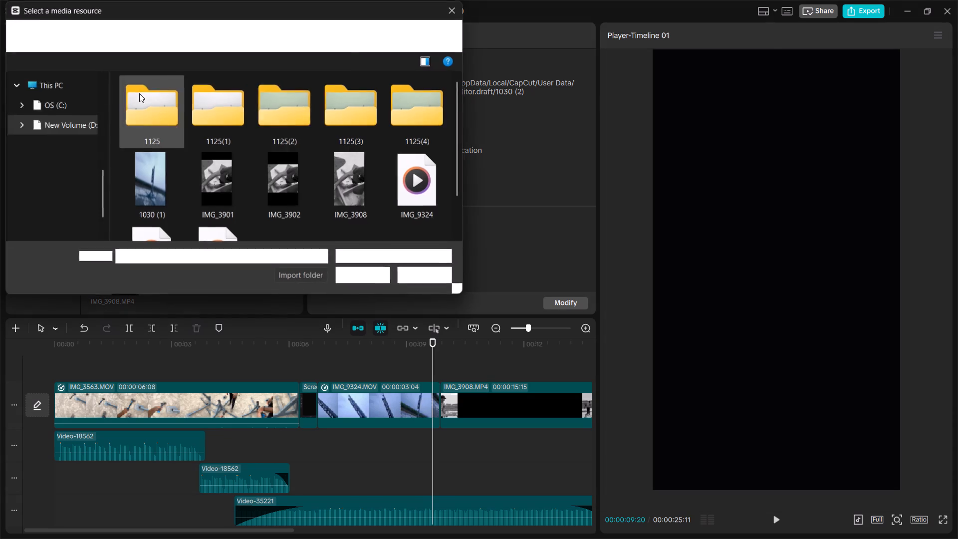
scroll(372, 181, down, 2)
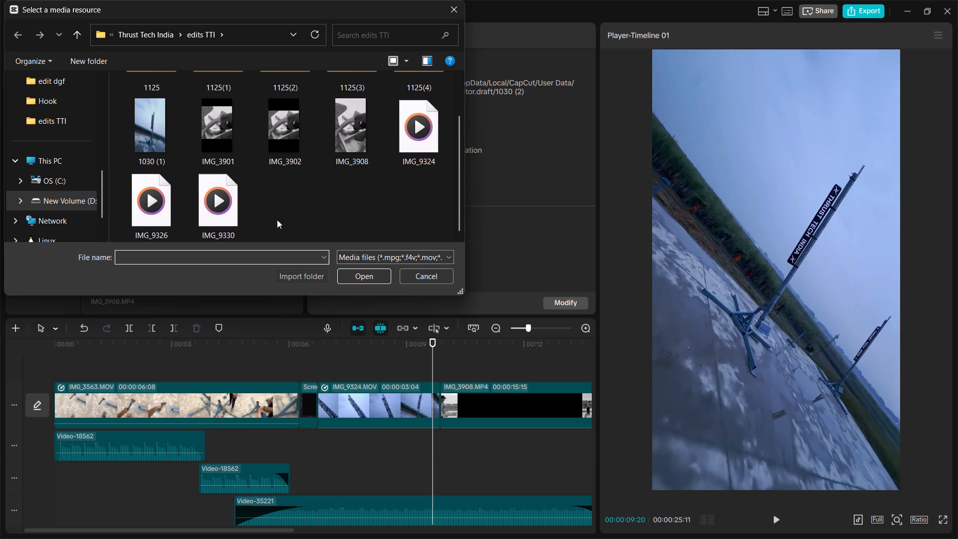
scroll(261, 192, up, 1)
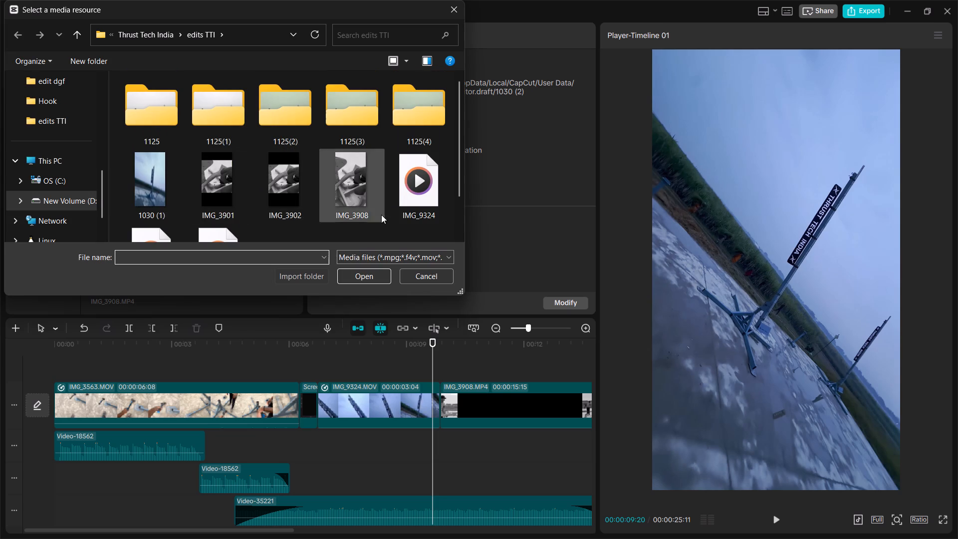
scroll(245, 187, down, 2)
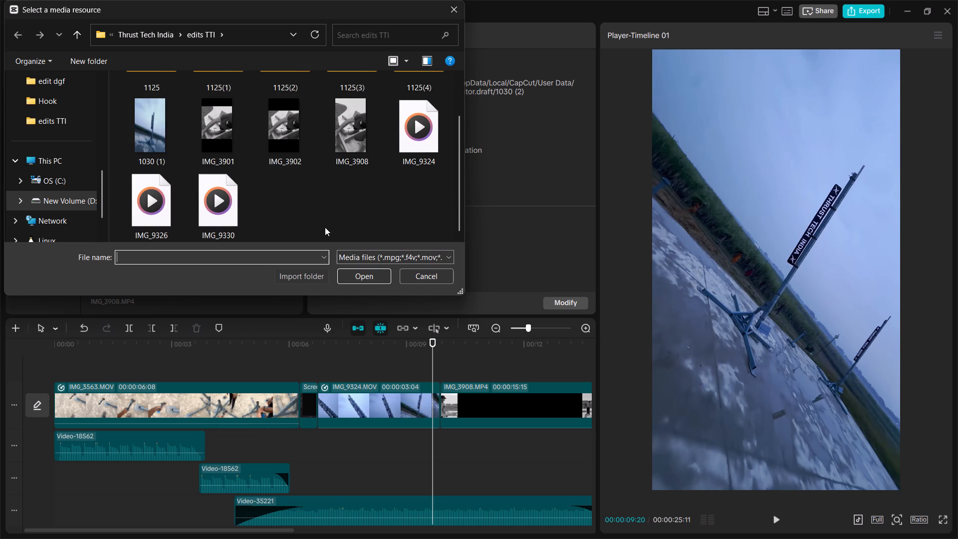
scroll(161, 224, right, 1)
scroll(217, 239, up, 2)
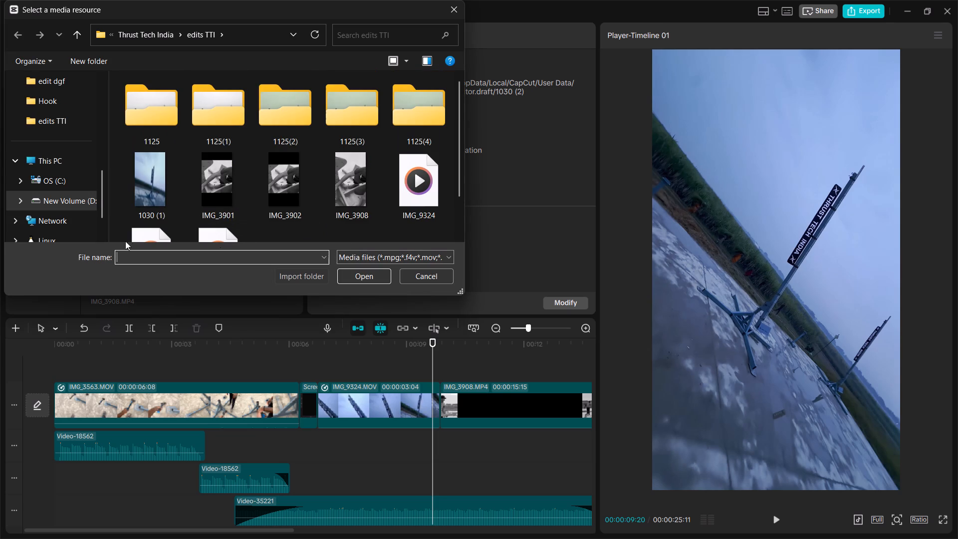
scroll(32, 161, up, 3)
click(39, 140)
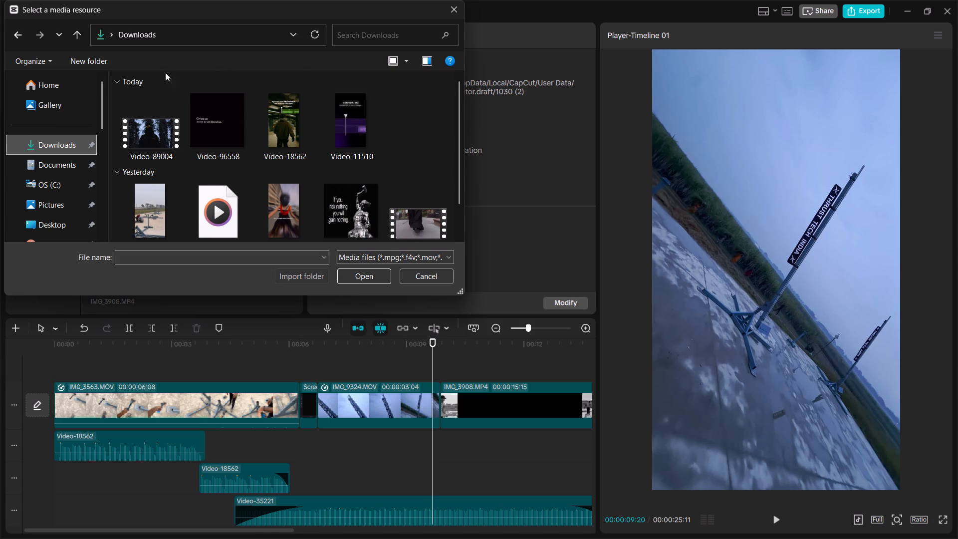
scroll(294, 167, down, 1)
double_click(238, 202)
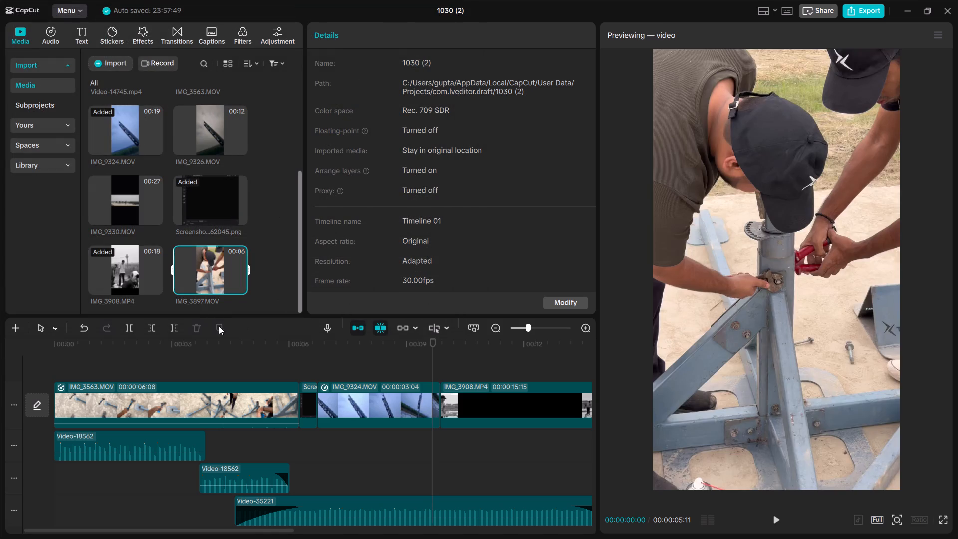
Add IMG_3897 to the main track between IMG_9324 and IMG_3908 and play into it.
click(235, 289)
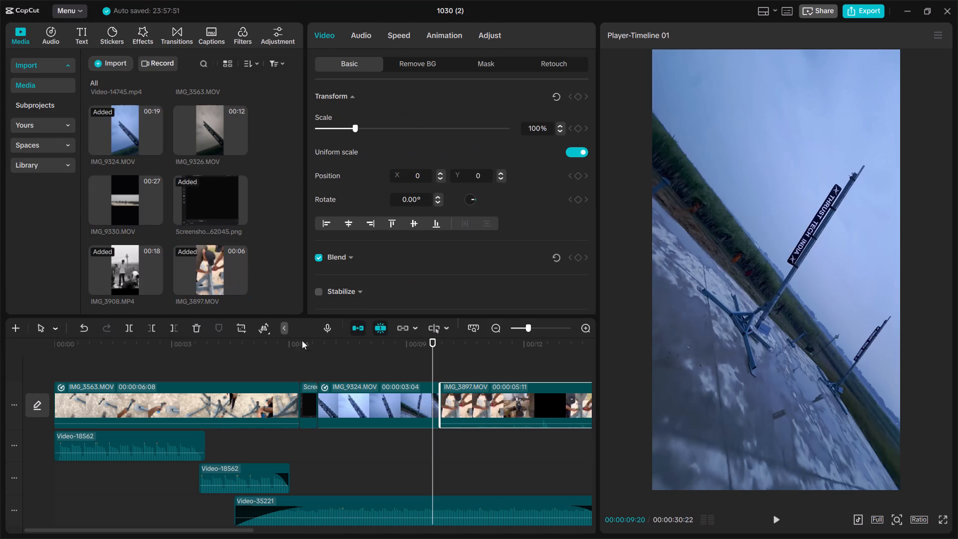
key(space)
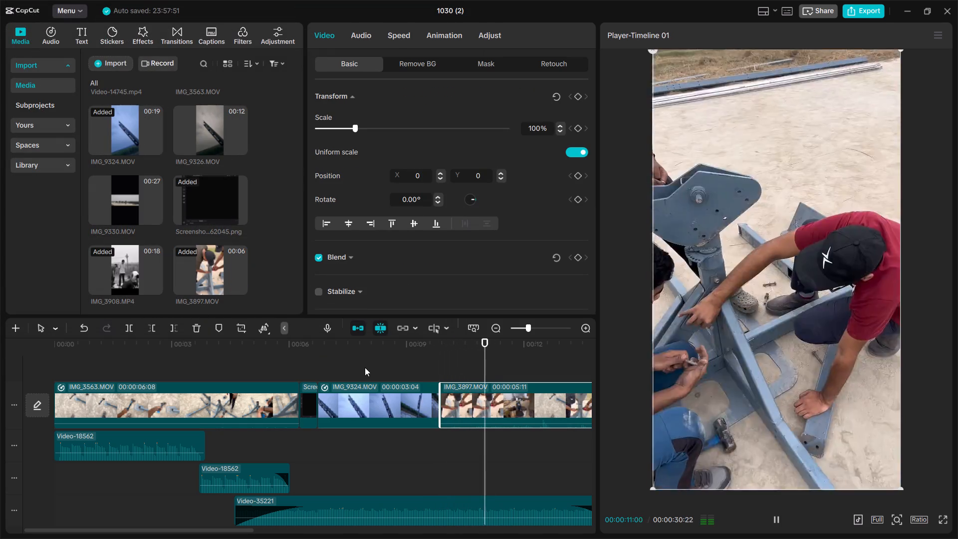
key(space)
click(492, 349)
click(492, 349)
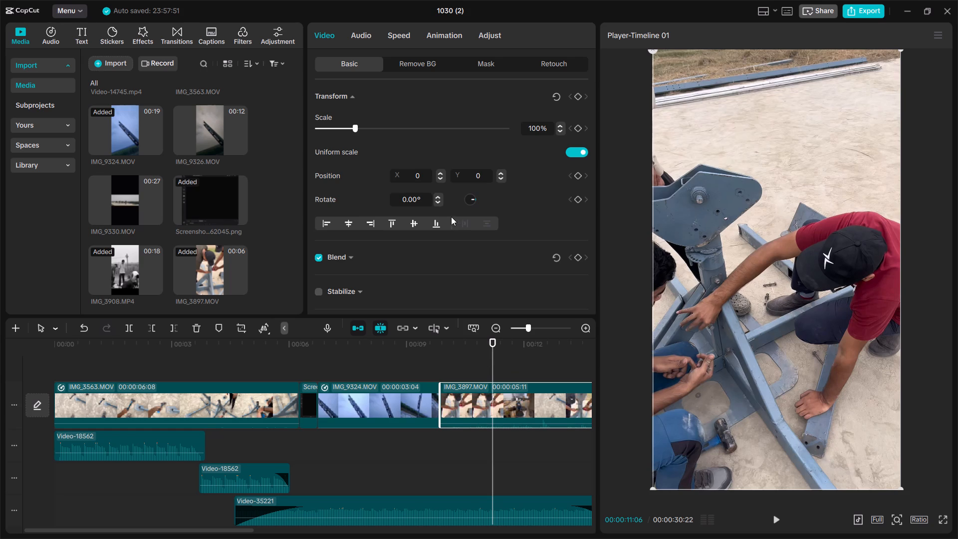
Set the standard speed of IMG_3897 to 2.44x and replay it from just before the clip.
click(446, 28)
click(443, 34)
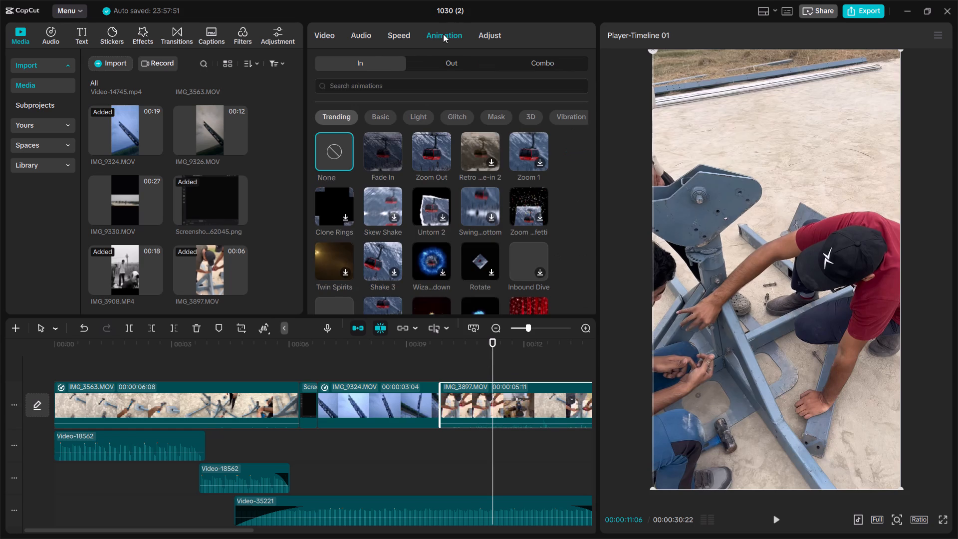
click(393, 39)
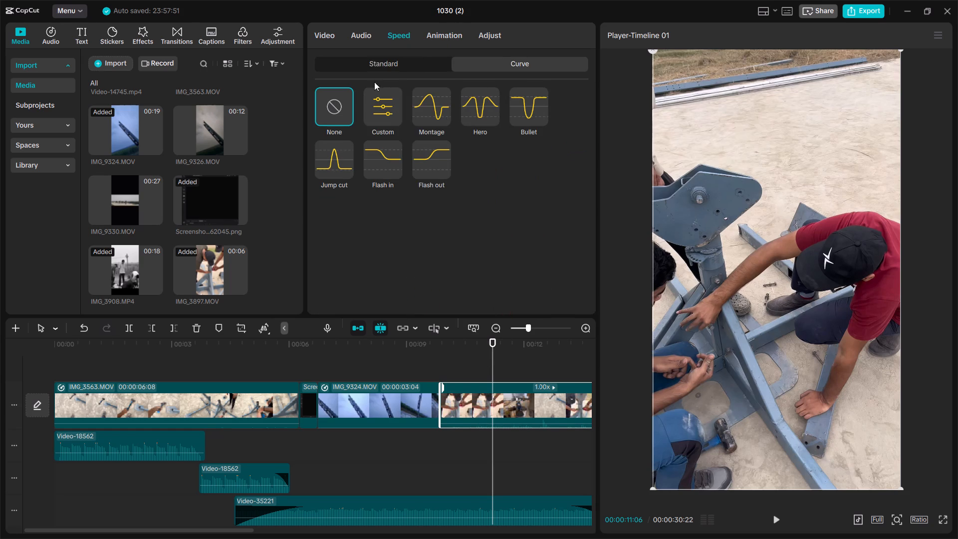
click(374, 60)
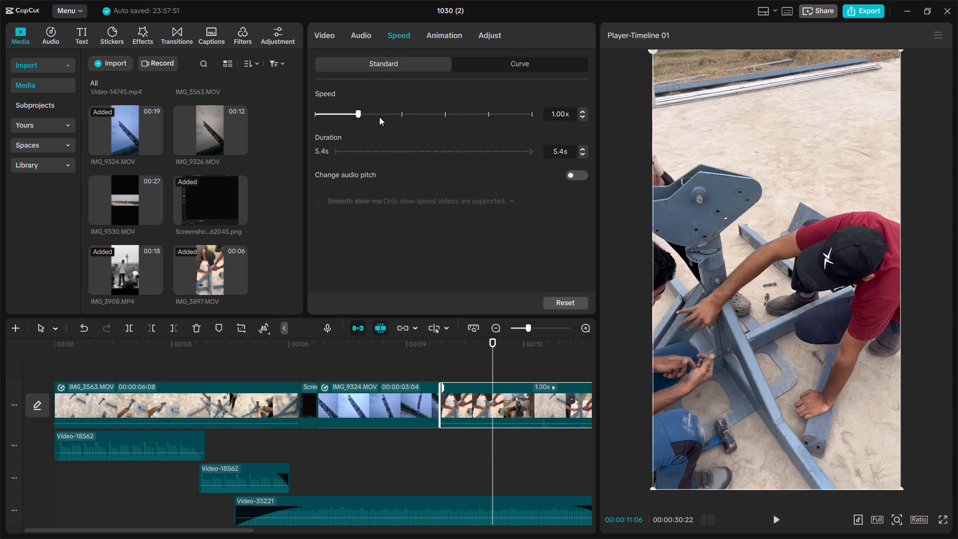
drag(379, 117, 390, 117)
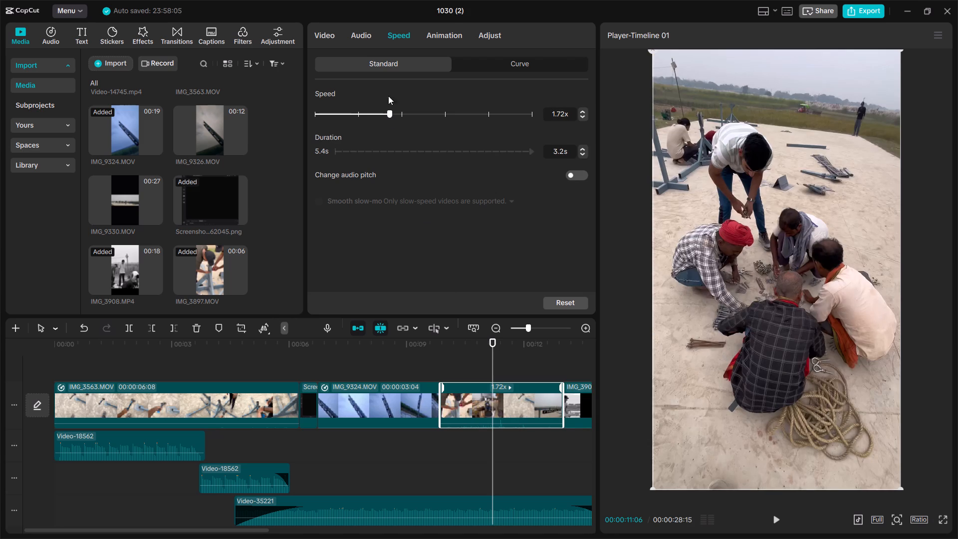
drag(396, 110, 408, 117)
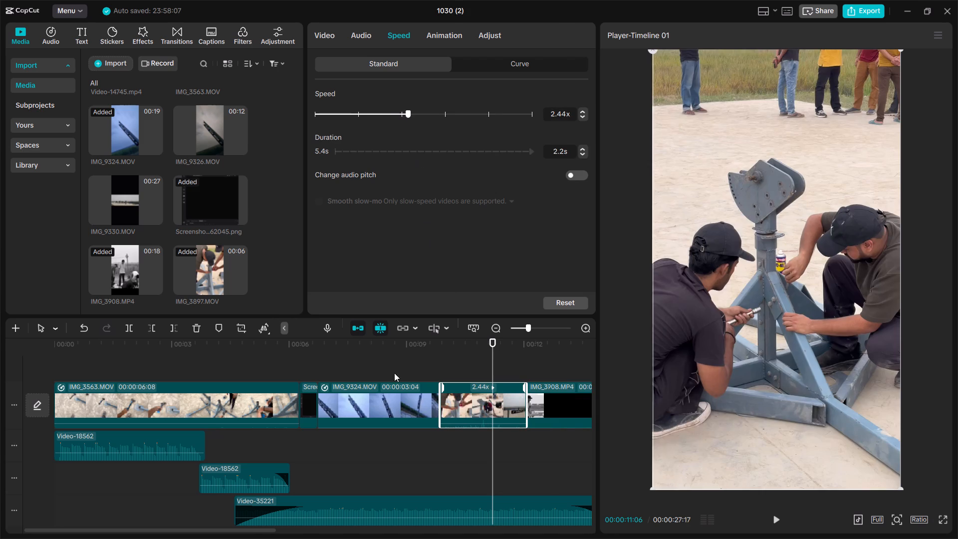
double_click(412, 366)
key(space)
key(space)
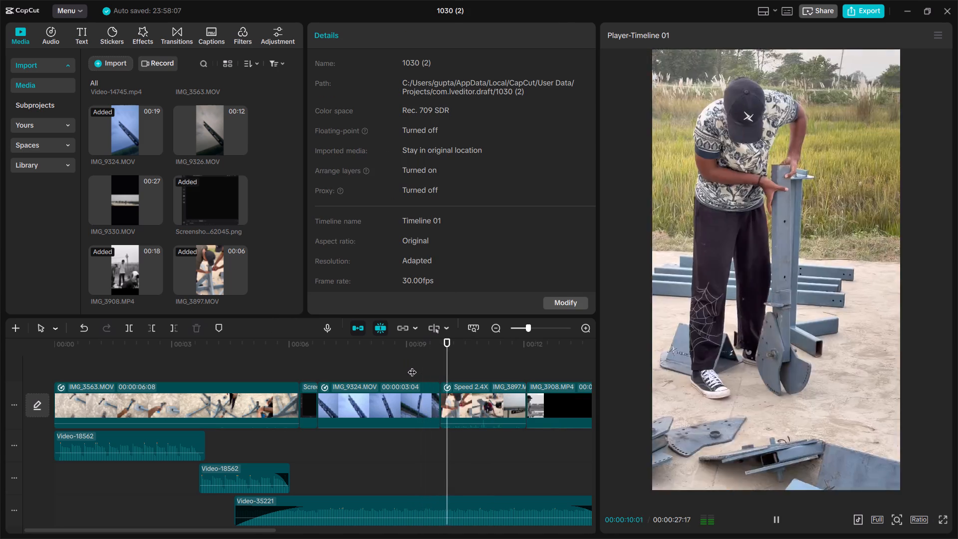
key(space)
Trim the end of IMG_3897 so the sped-up clip lasts about 1.6 s.
click(502, 405)
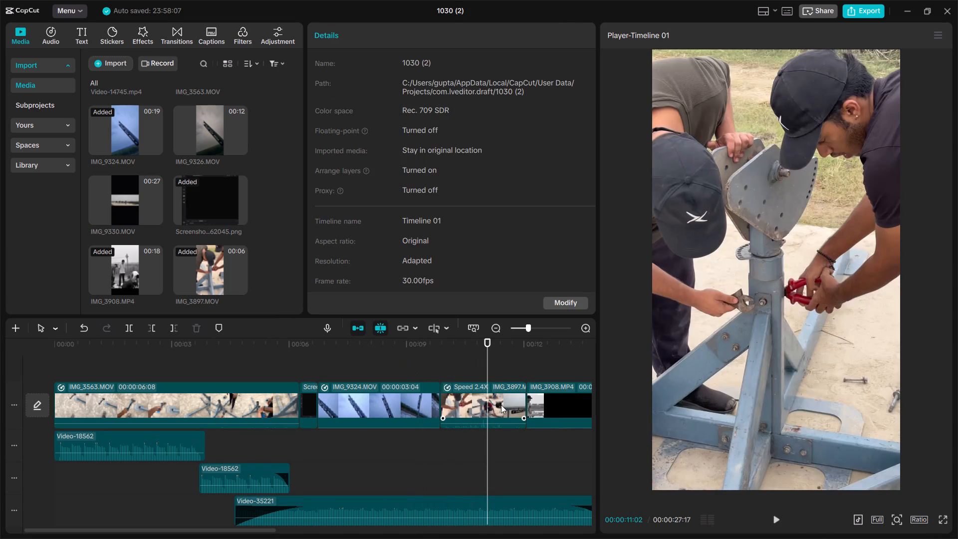
drag(526, 400, 500, 402)
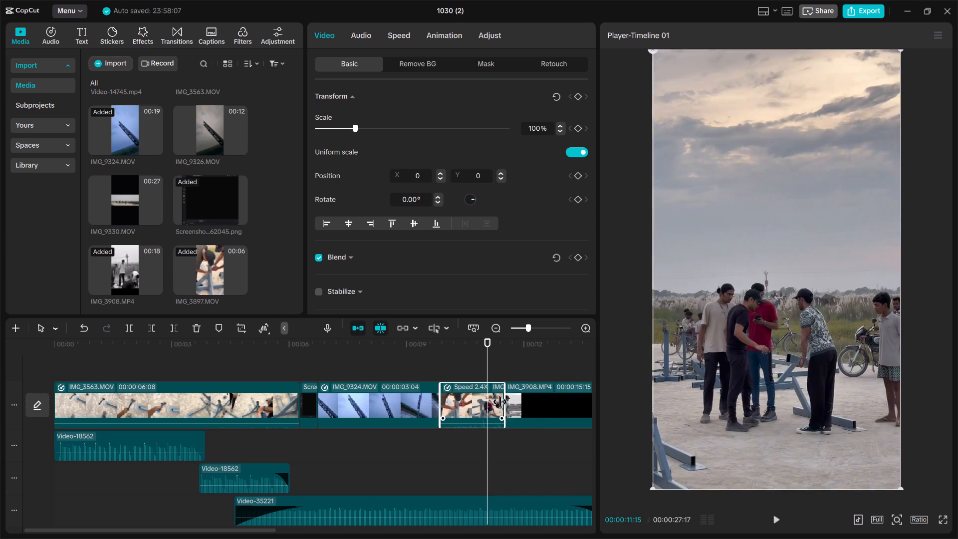
drag(500, 402, 497, 402)
Set the speed of IMG_3897 to 3.75x, giving a 1.0 s clip, and replay it from IMG_9324 into IMG_3908.
click(409, 41)
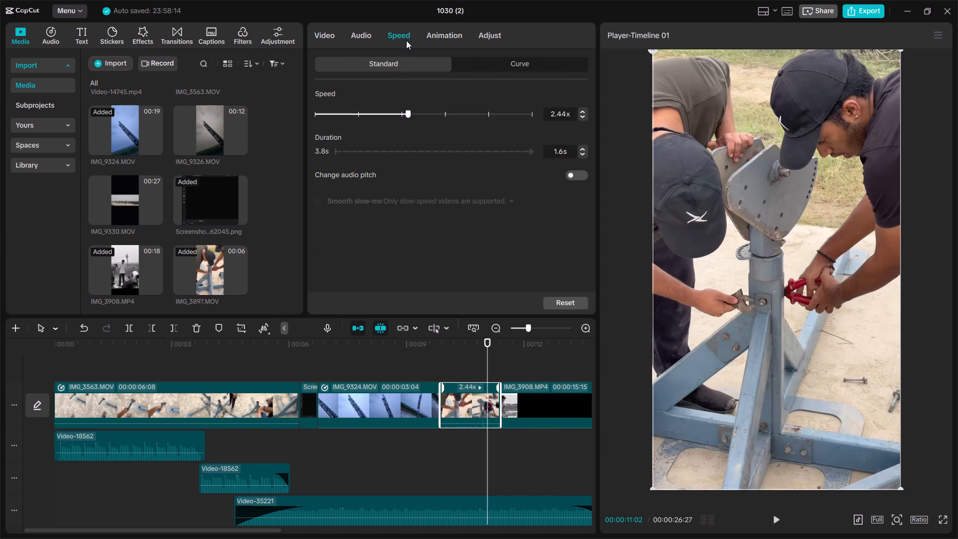
drag(410, 111, 427, 116)
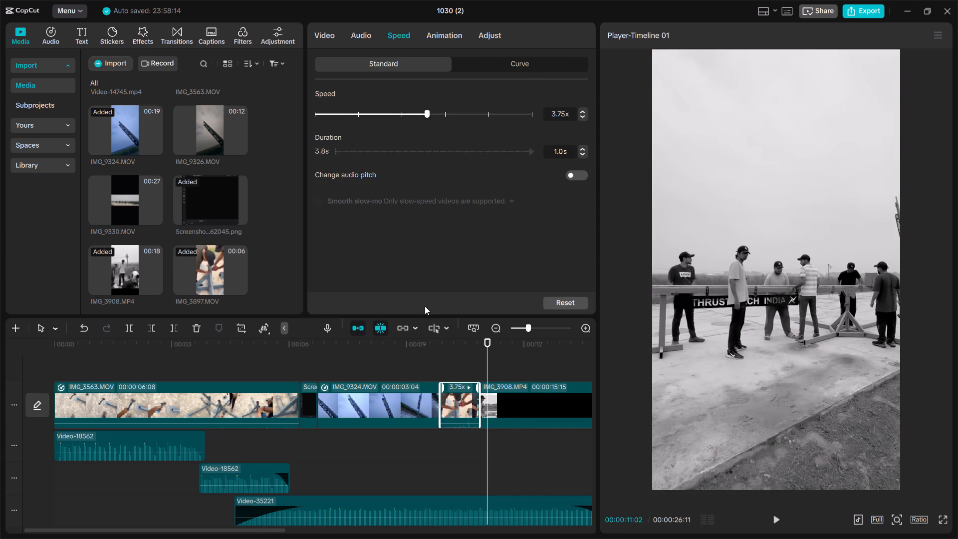
double_click(405, 367)
key(space)
key(space)
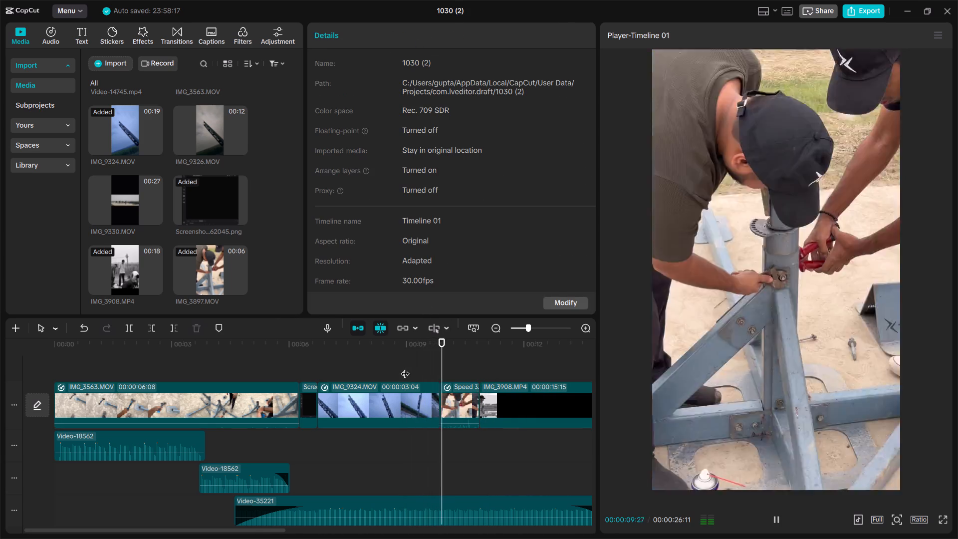
key(space)
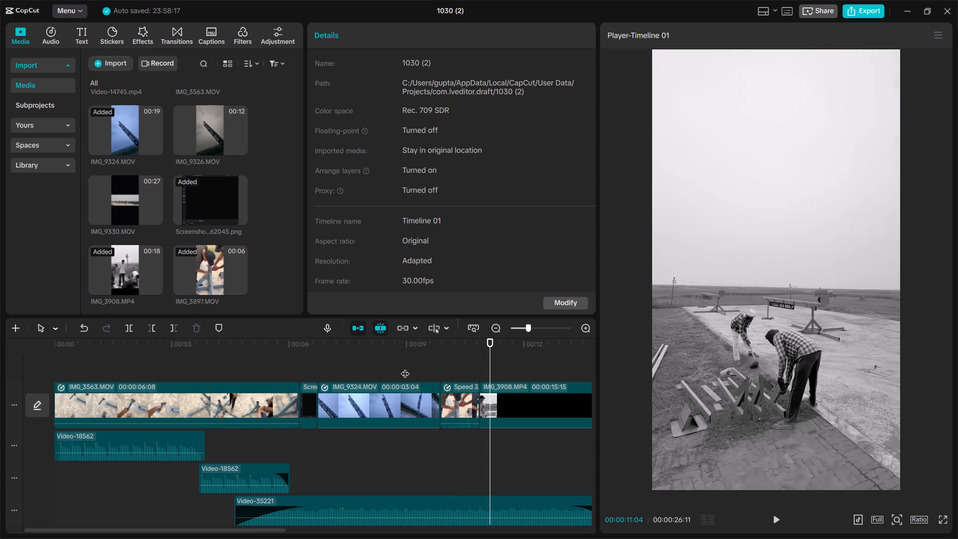
Turn IMG_3897 black and white with saturation -50, raise its contrast, and replay the graded clip.
click(469, 400)
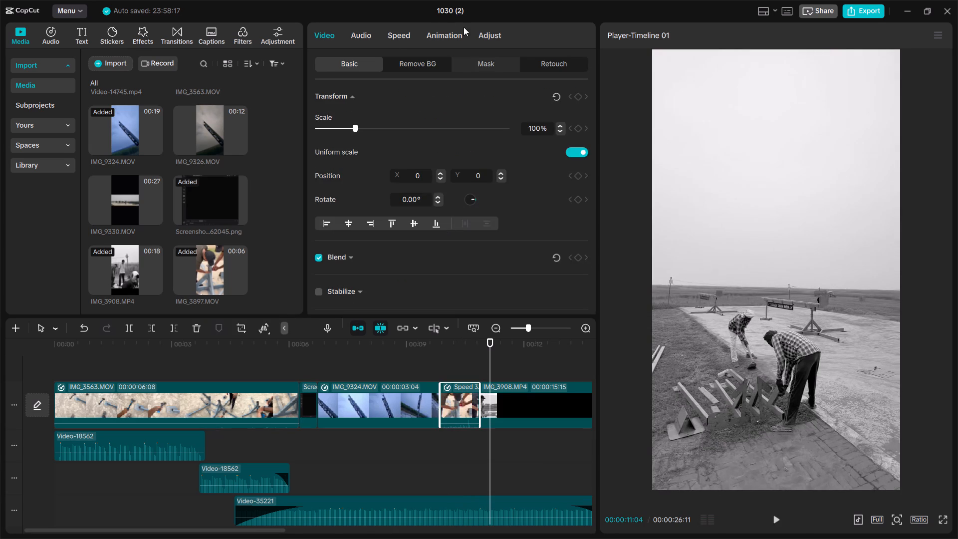
double_click(428, 39)
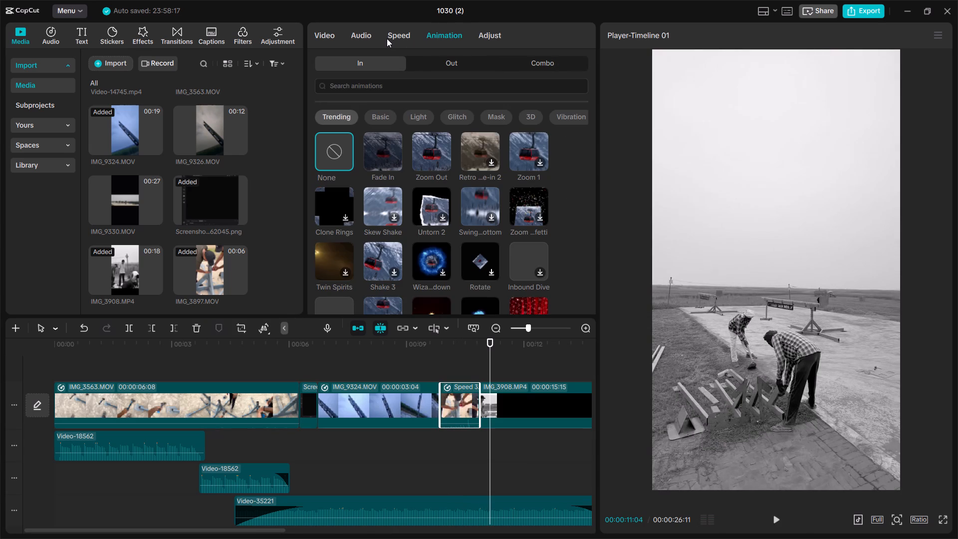
click(387, 38)
double_click(330, 37)
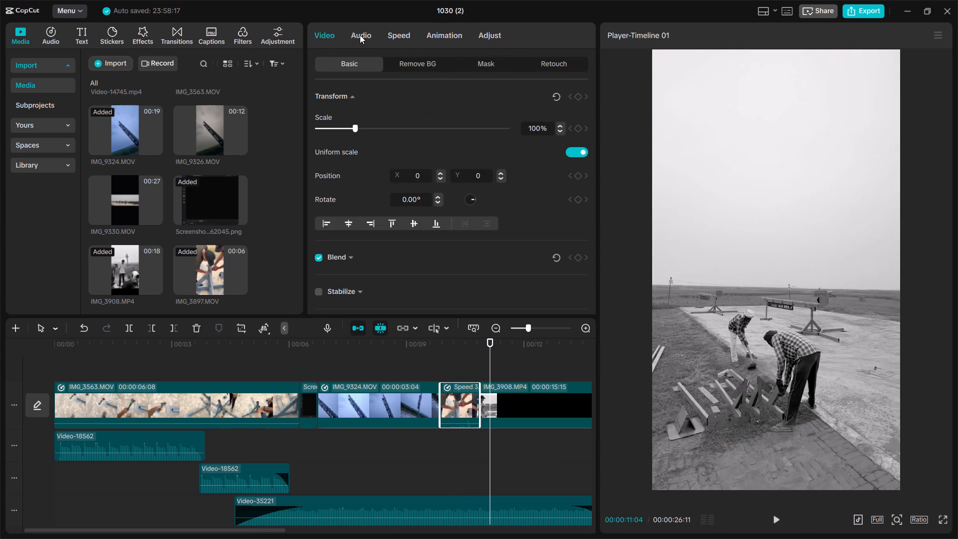
drag(412, 35, 490, 32)
double_click(490, 32)
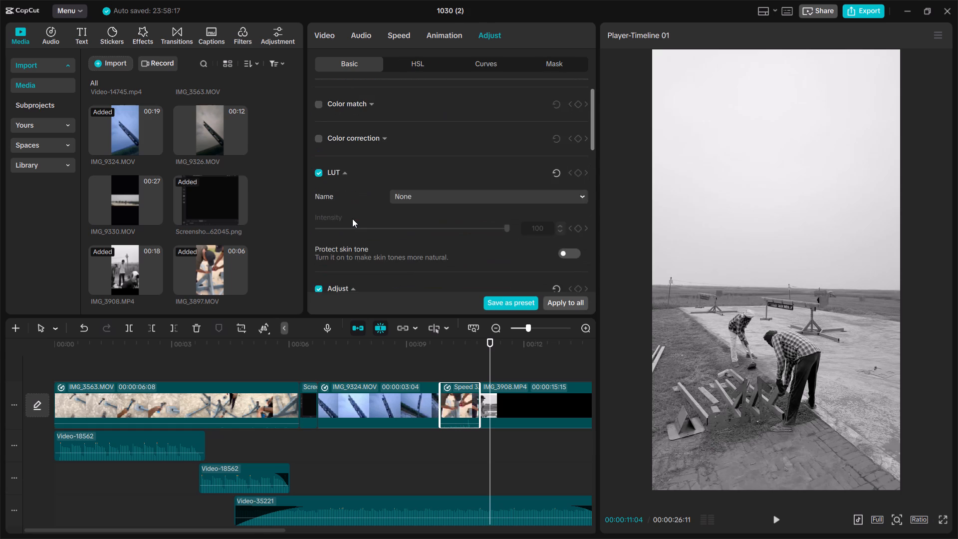
scroll(352, 219, down, 1)
scroll(363, 154, up, 1)
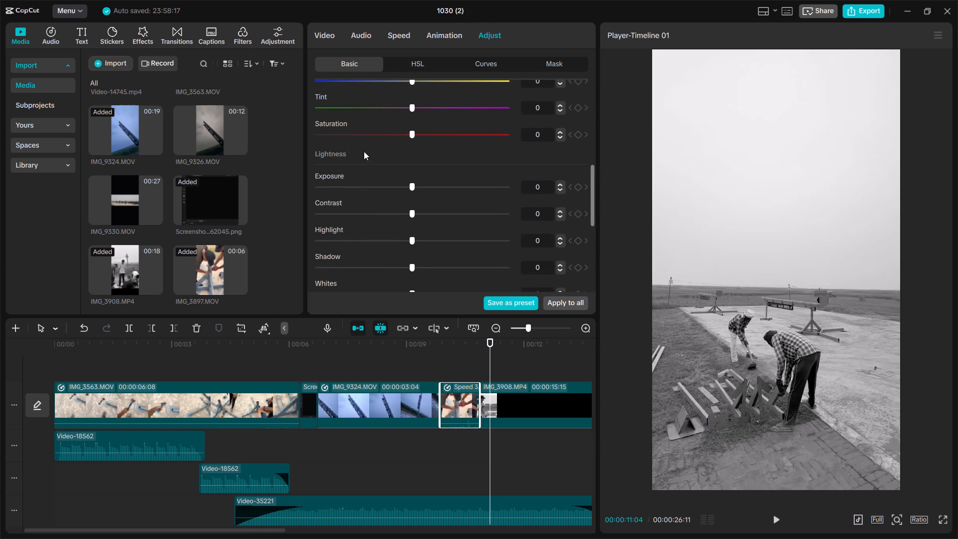
drag(362, 137, 208, 166)
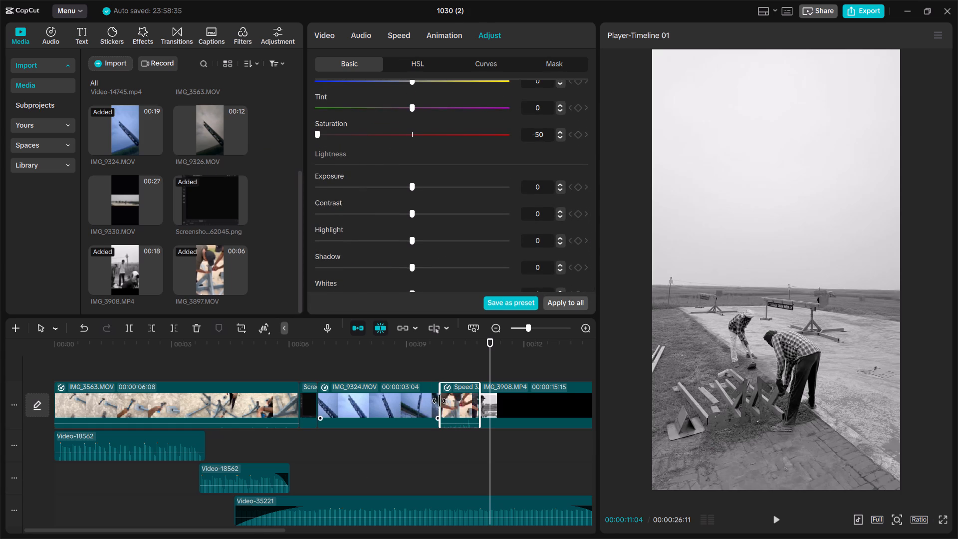
drag(421, 212, 451, 216)
double_click(446, 362)
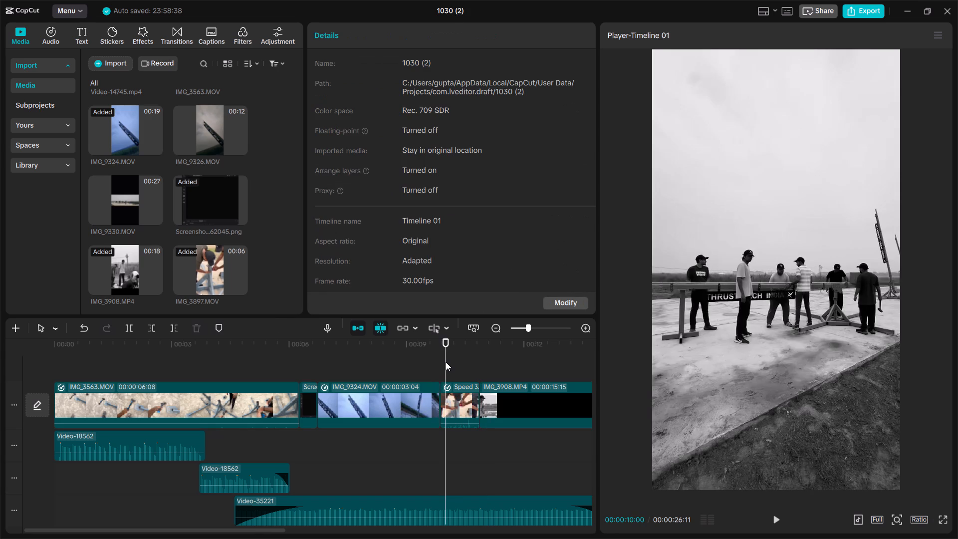
key(space)
key(space)
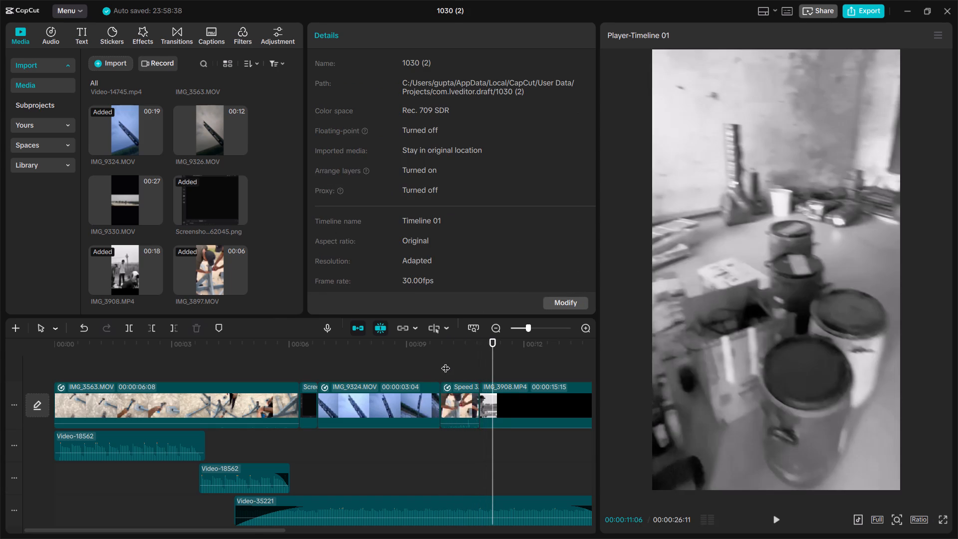
Trim the start of IMG_3908 to the black frame at 00:00:11:22, leaving a clip of 00:00:14:19.
key(space)
key(space)
click(494, 396)
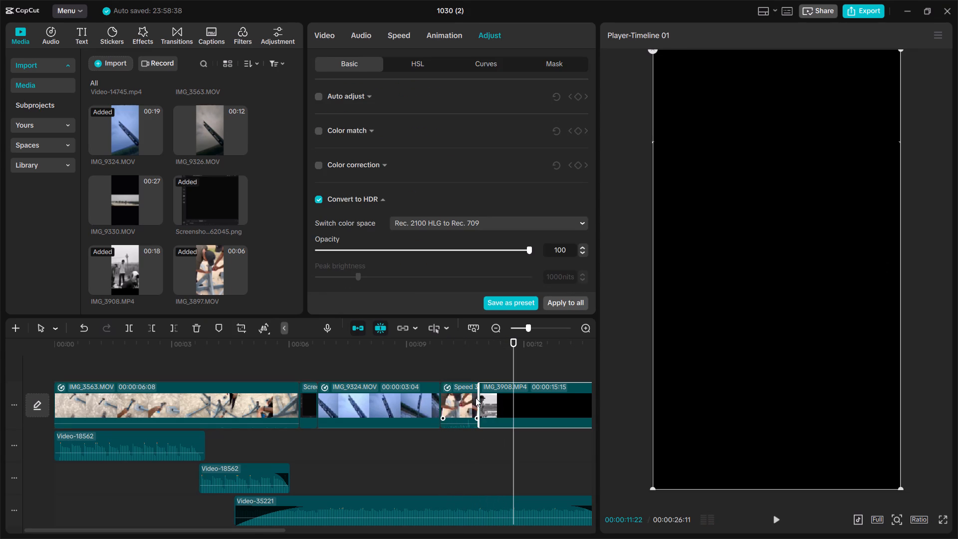
drag(478, 398, 512, 400)
Split IMG_3908 at 00:00:18:05 and delete the part before the cut, leaving a clip of 00:00:07:10.
key(space)
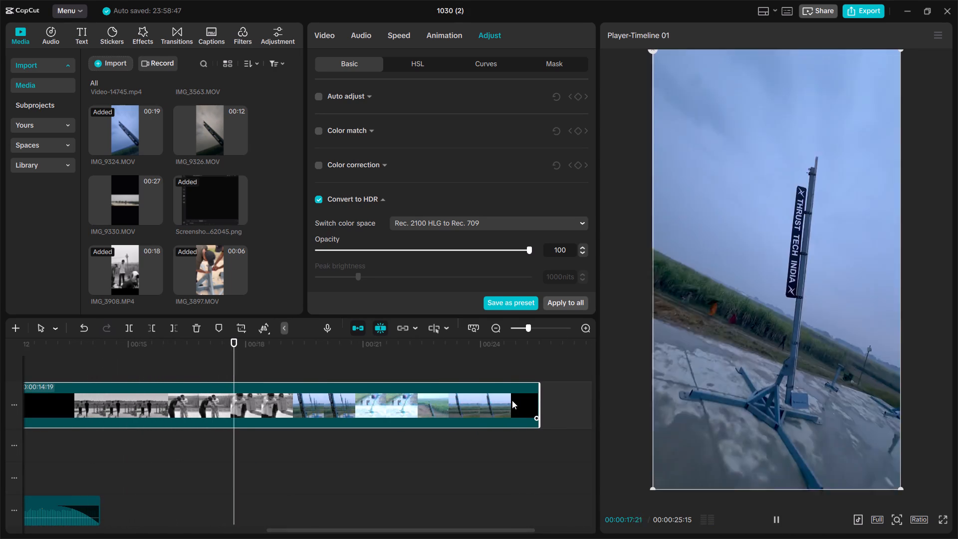
key(space)
key(space)
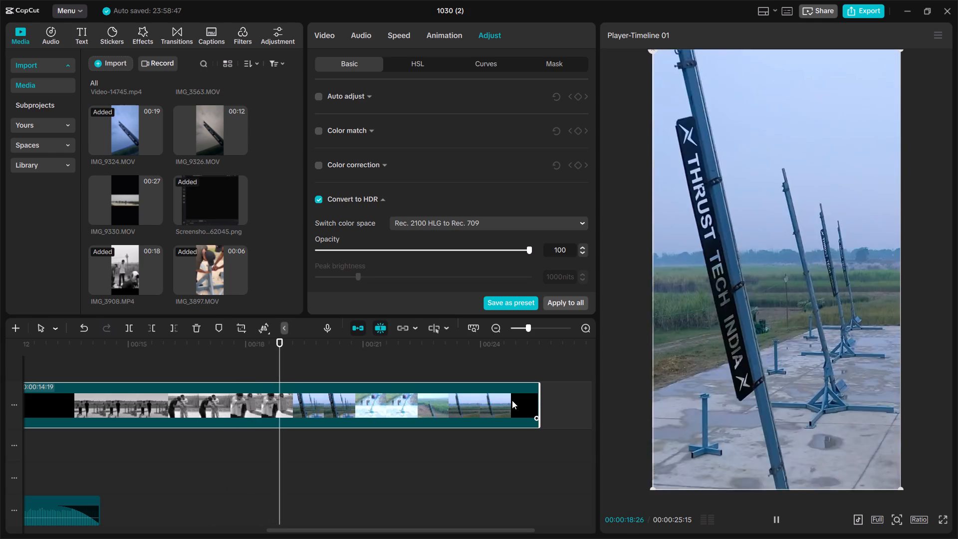
key(Left)
key(Left)
key(Left)
key(Left)
key(Left)
key(Left)
key(Left)
key(Left)
key(Left)
key(Left)
key(Left)
key(Left)
key(Left)
key(Left)
key(Left)
key(Left)
key(Left)
key(Left)
key(Left)
key(Left)
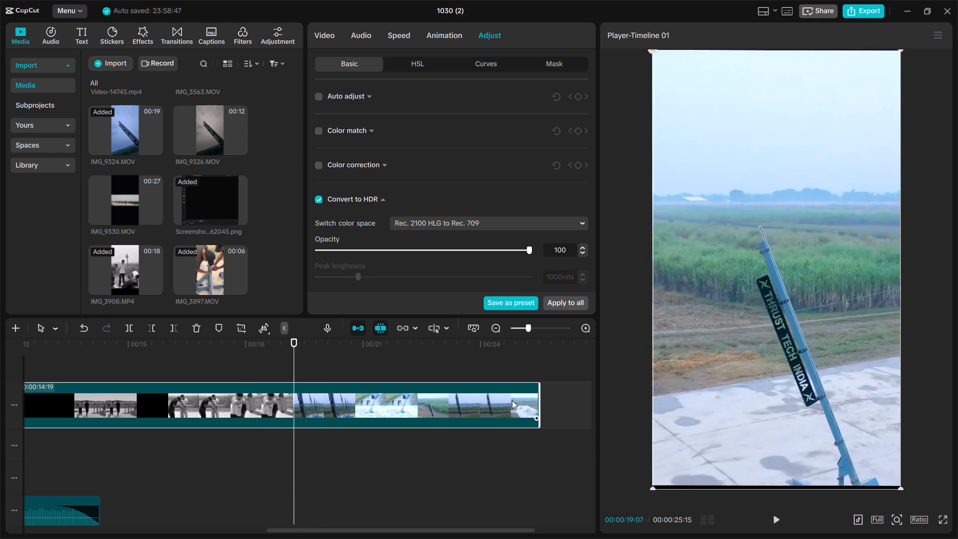
key(Left)
key(Left)
key(Left)
key(Left)
key(Left)
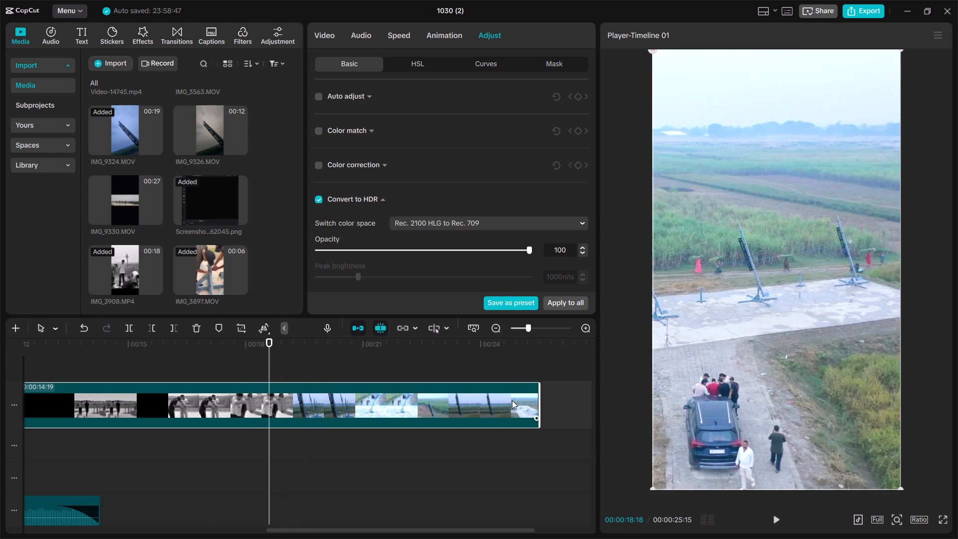
key(Left)
key(Left)
key(Left)
key(Left)
key(Left)
key(Left)
key(Left)
key(Left)
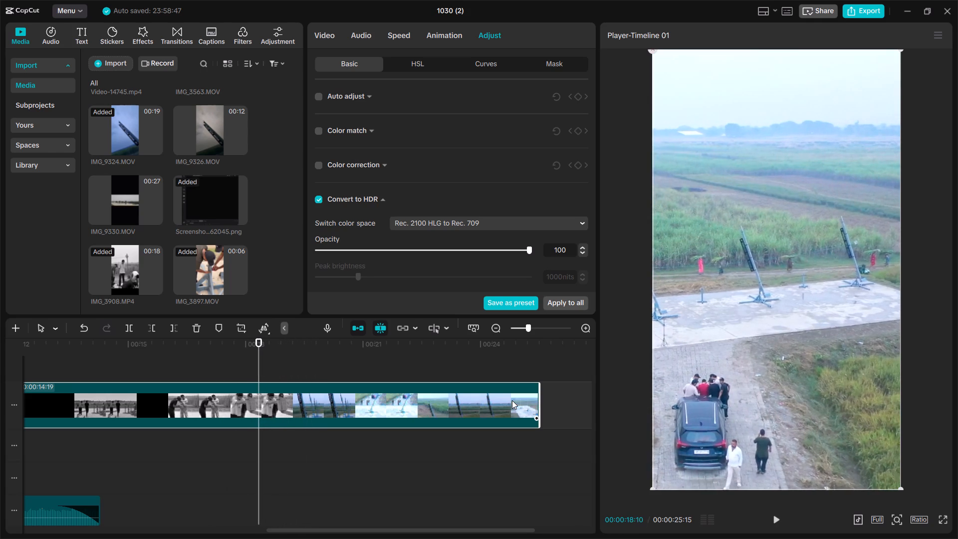
key(Left)
key(Left)
key(Left)
key(Left)
key(Left)
key(ctrl+b)
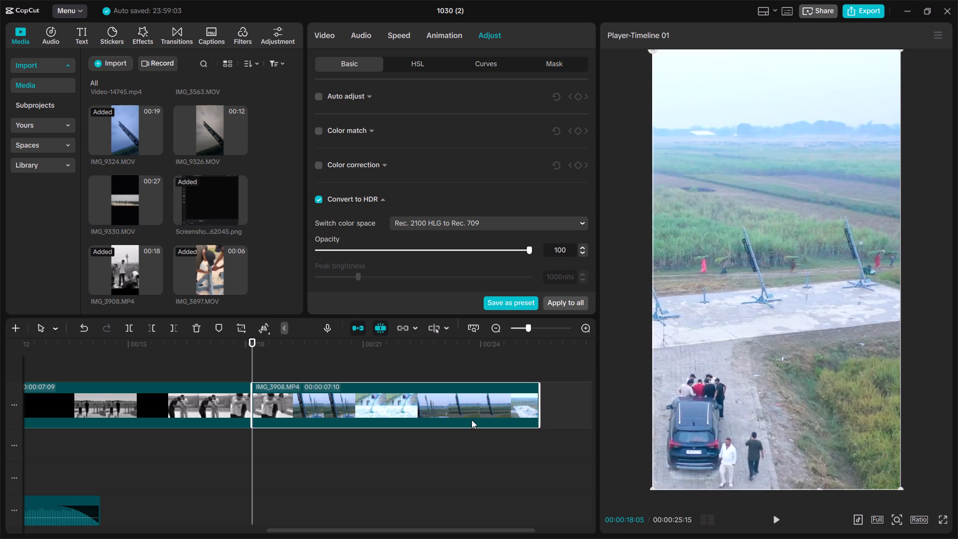
click(209, 407)
key(BackSpace)
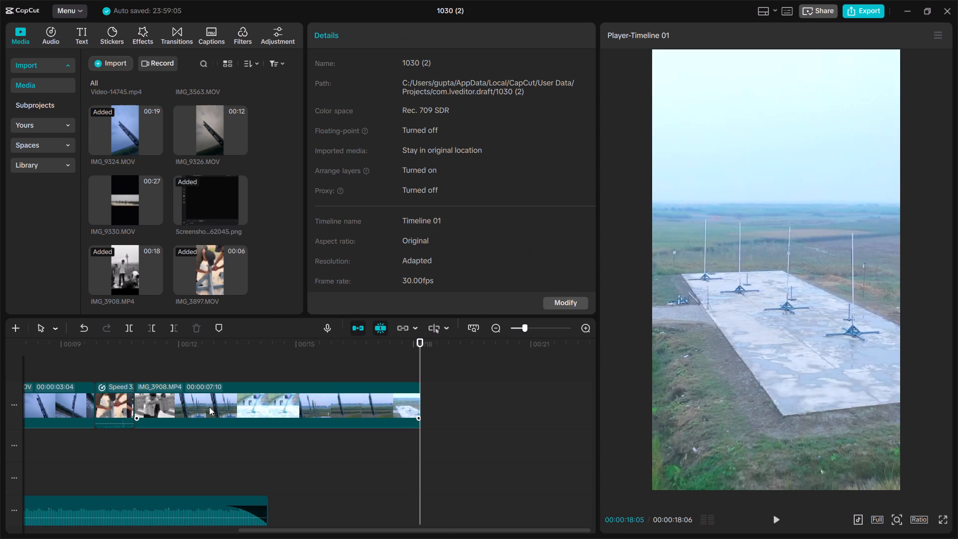
Replay the edit through the shortened IMG_3908, and play the timeline again from 00:00:00:00 into IMG_9324.
click(119, 369)
drag(119, 369, 0, 371)
key(space)
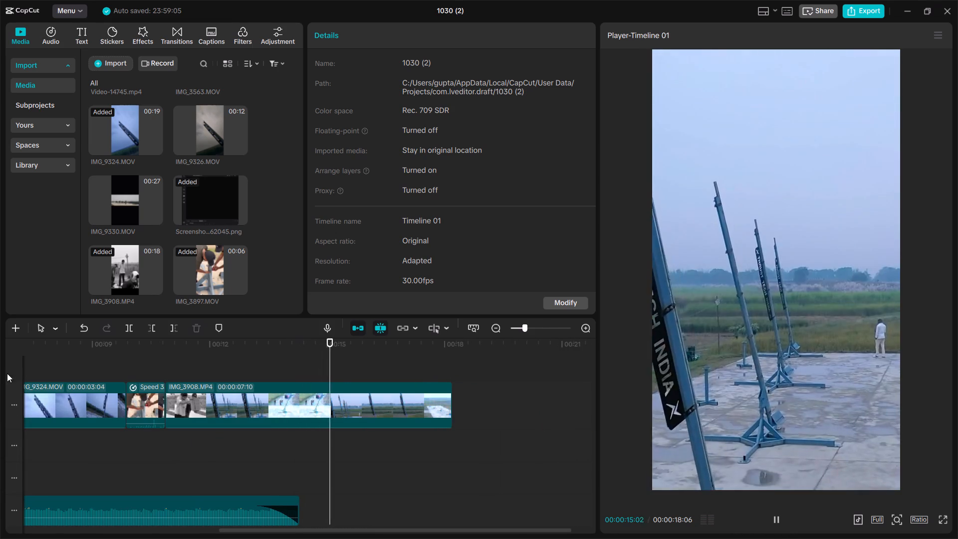
drag(33, 372, 51, 359)
double_click(160, 369)
drag(158, 369, 81, 361)
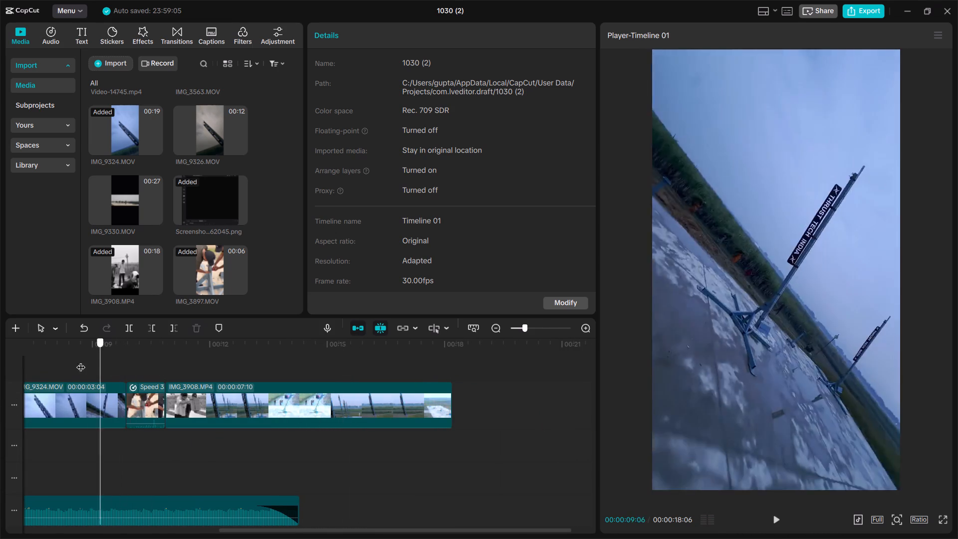
drag(81, 361, 0, 363)
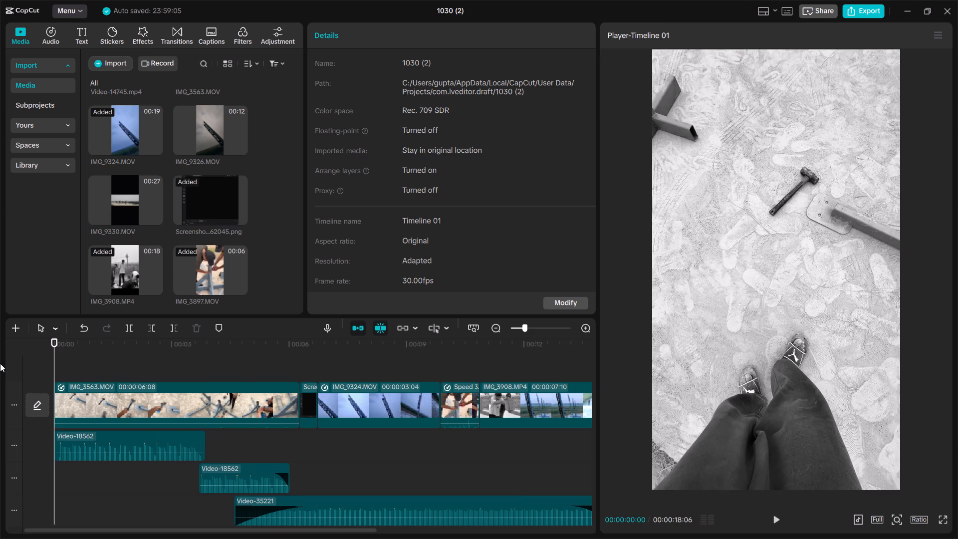
key(space)
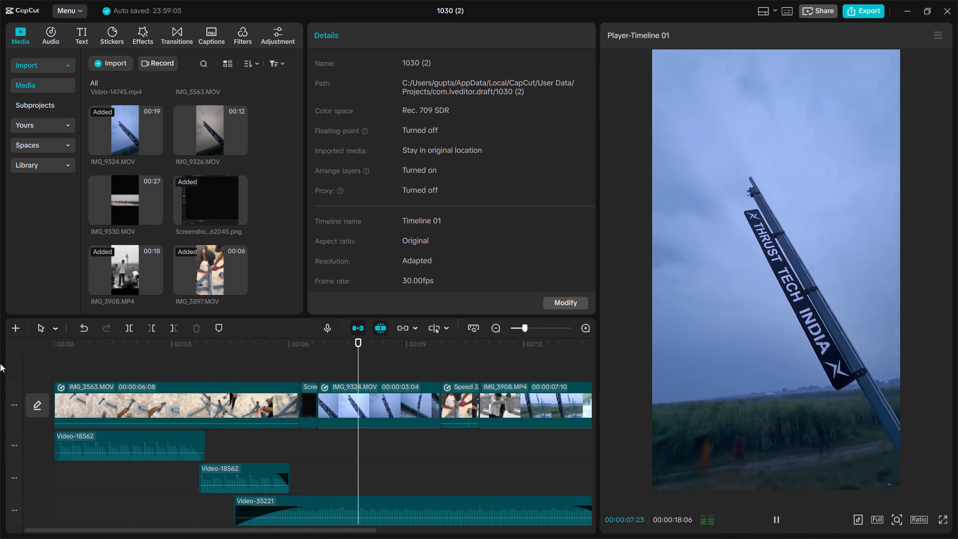
key(space)
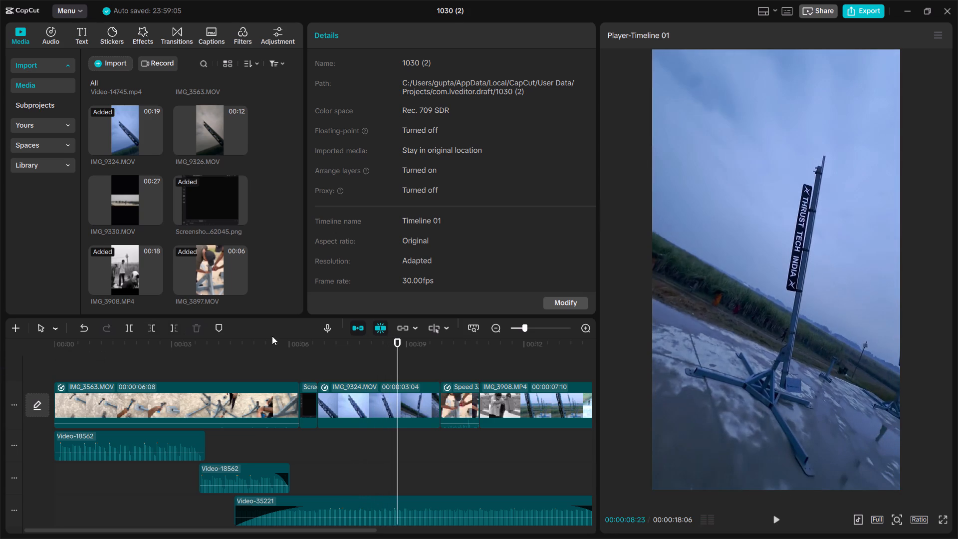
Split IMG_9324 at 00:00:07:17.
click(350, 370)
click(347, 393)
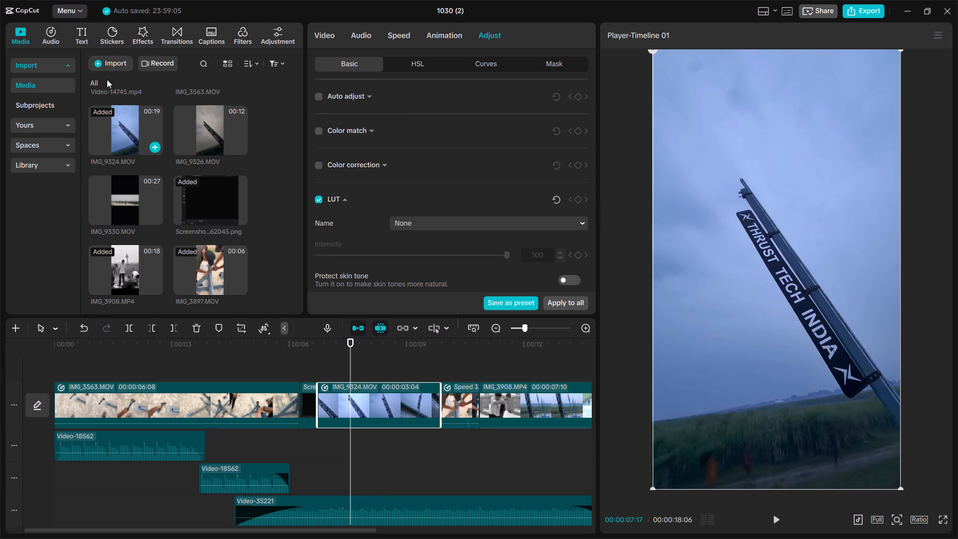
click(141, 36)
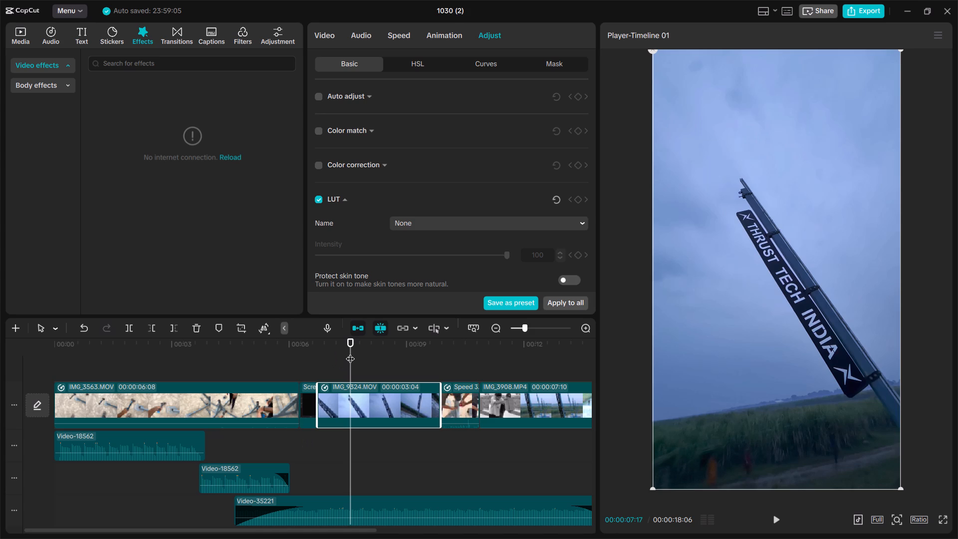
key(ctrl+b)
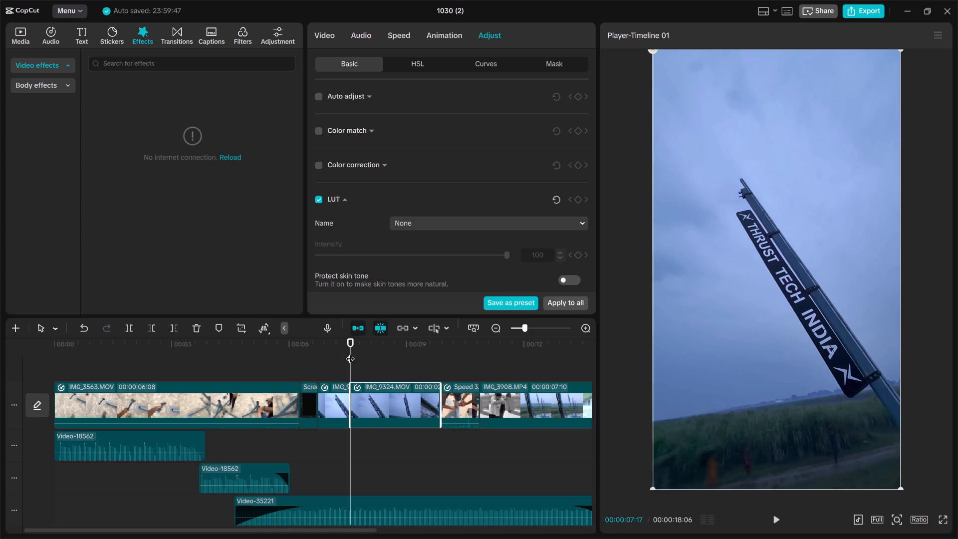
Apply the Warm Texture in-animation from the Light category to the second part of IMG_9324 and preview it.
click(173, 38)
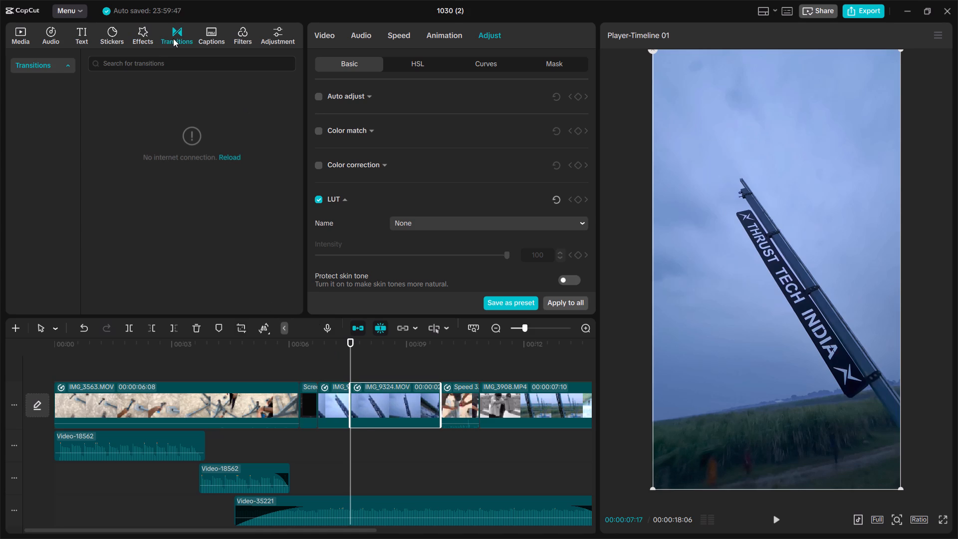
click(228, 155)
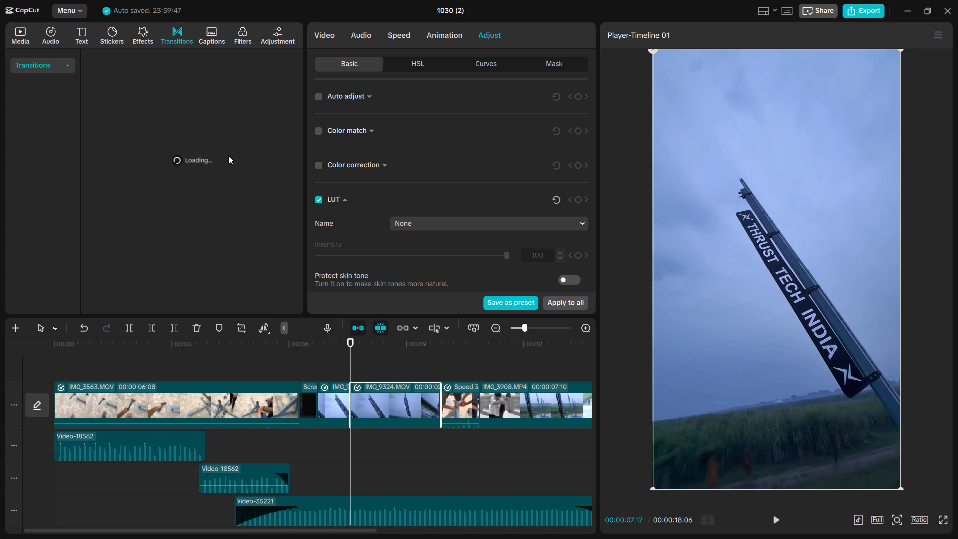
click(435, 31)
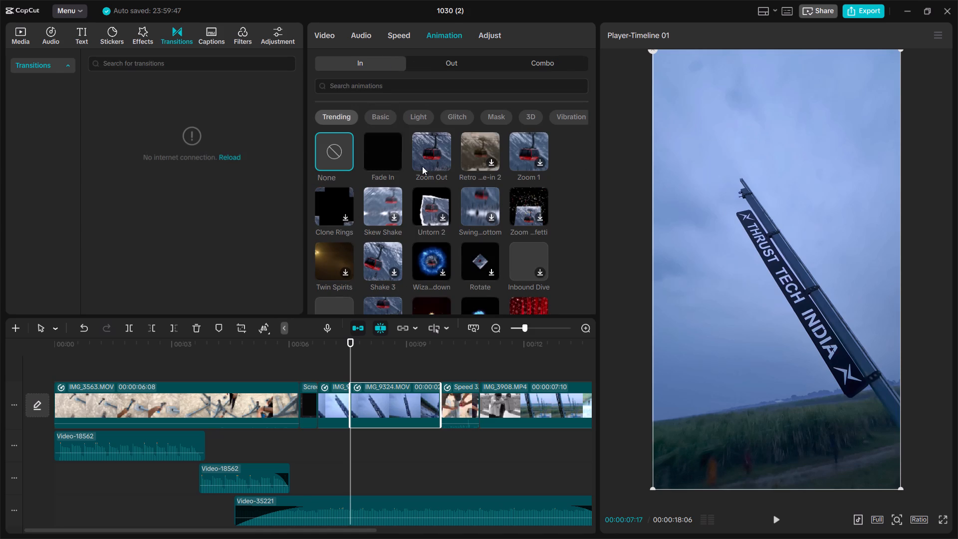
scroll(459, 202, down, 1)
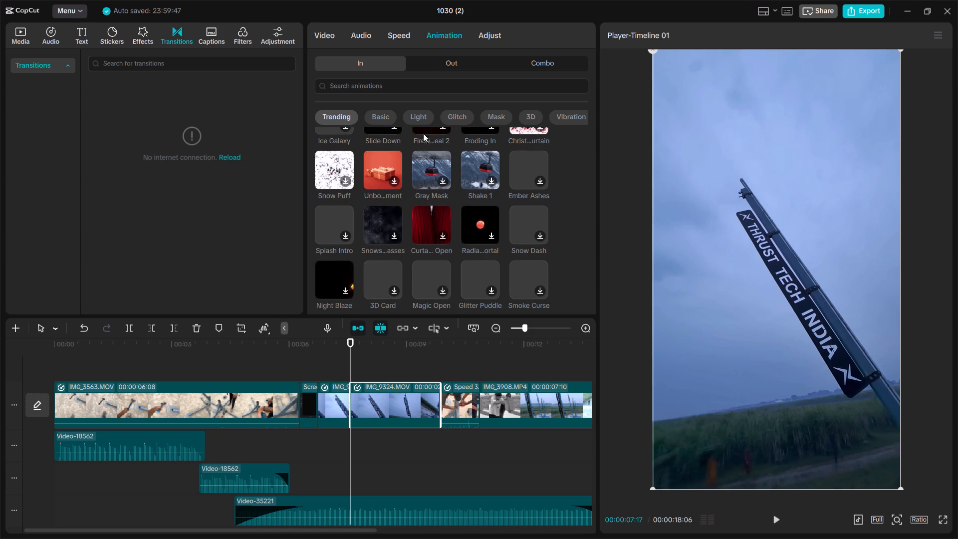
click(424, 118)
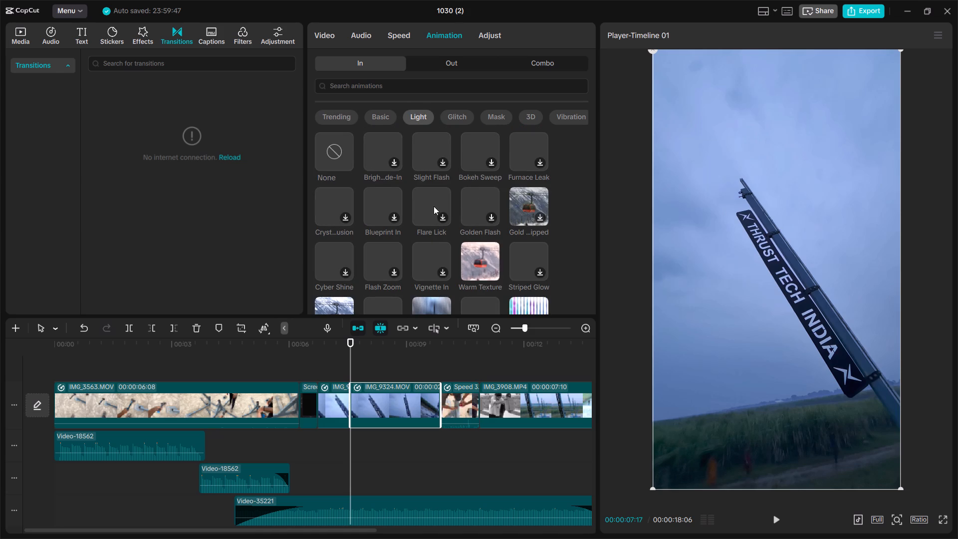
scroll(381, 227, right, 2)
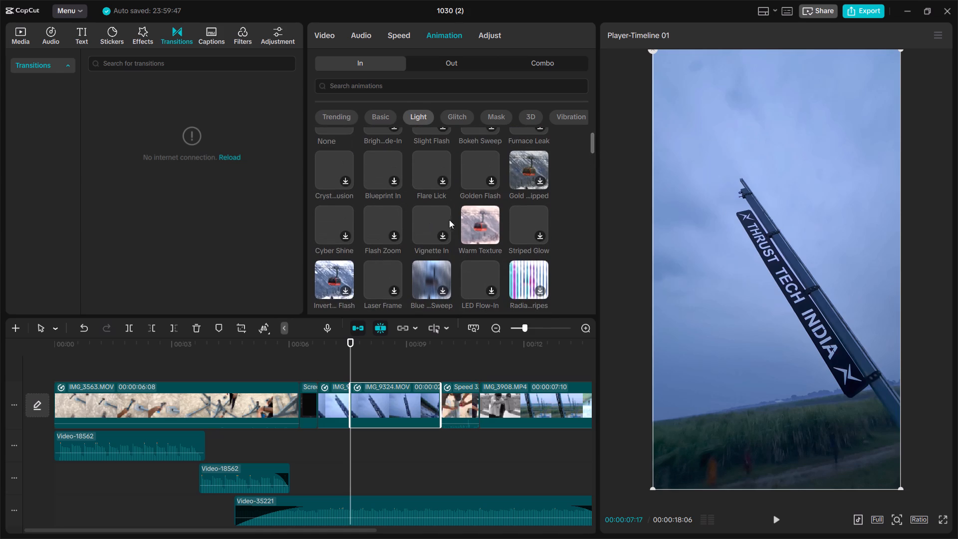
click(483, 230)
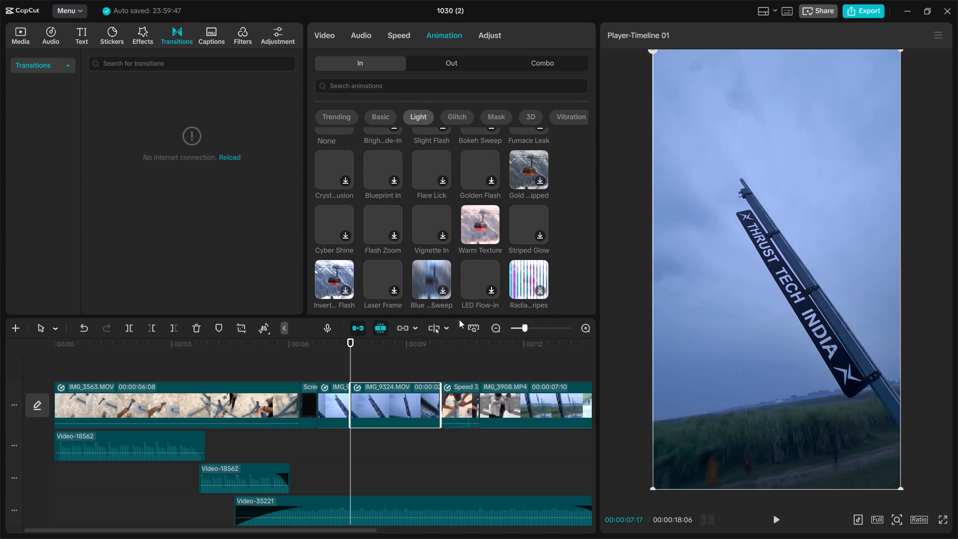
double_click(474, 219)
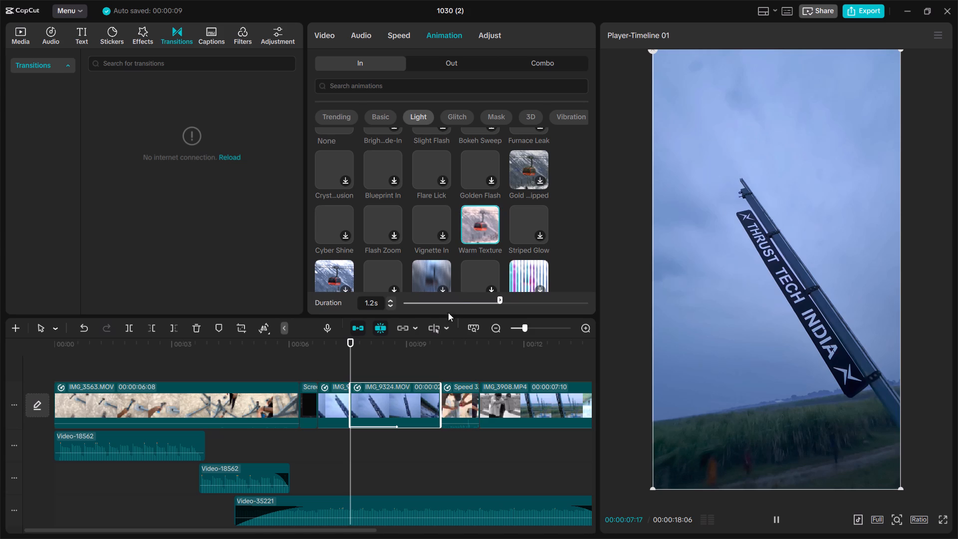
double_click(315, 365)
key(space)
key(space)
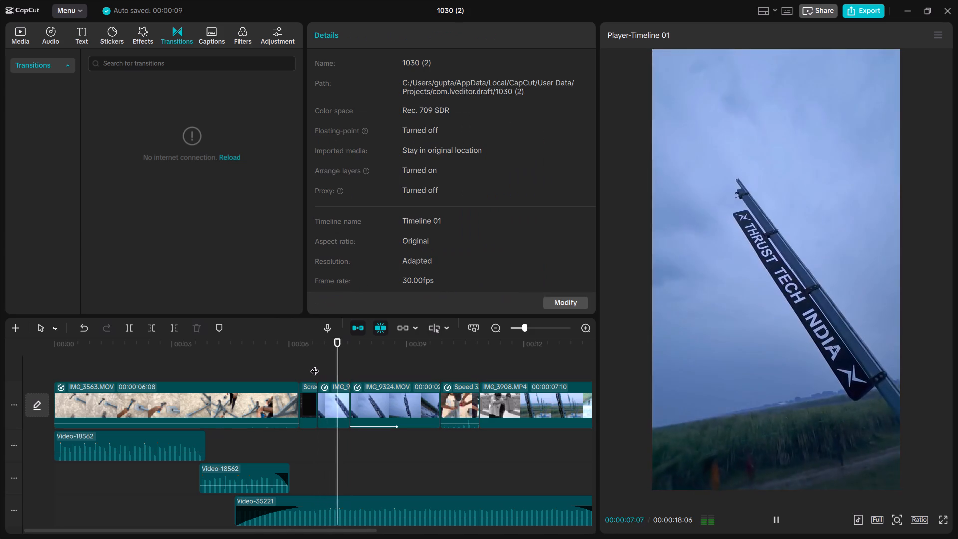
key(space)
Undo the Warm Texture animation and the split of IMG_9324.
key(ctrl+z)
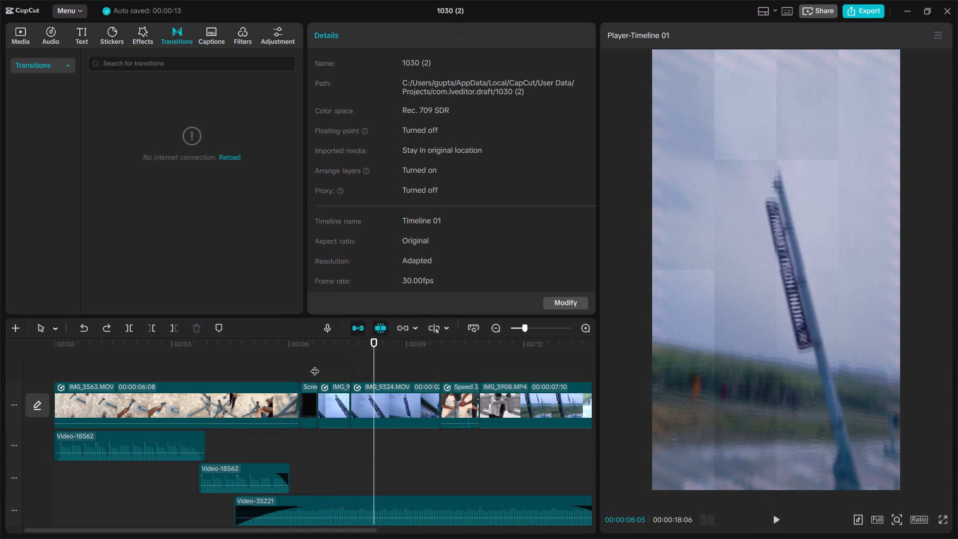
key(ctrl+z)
Close the project.
click(950, 13)
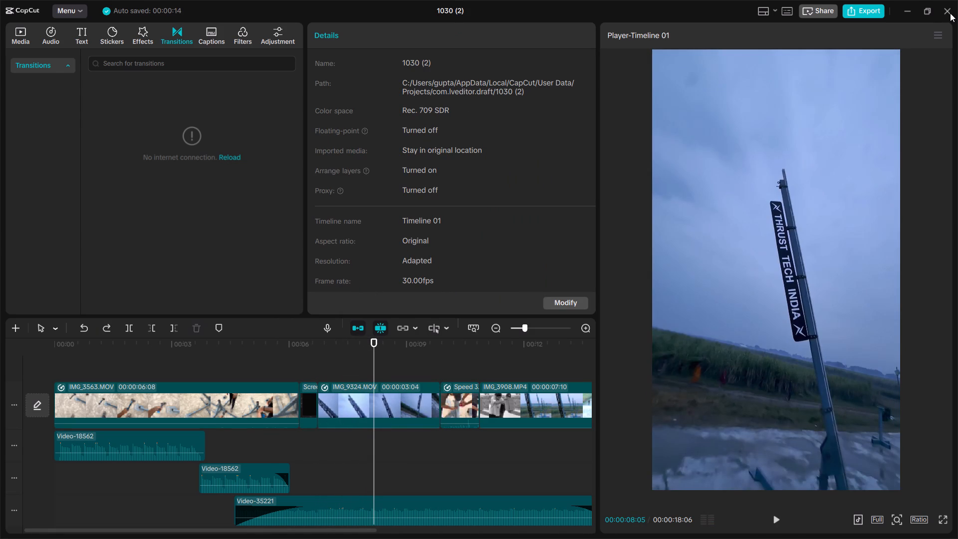
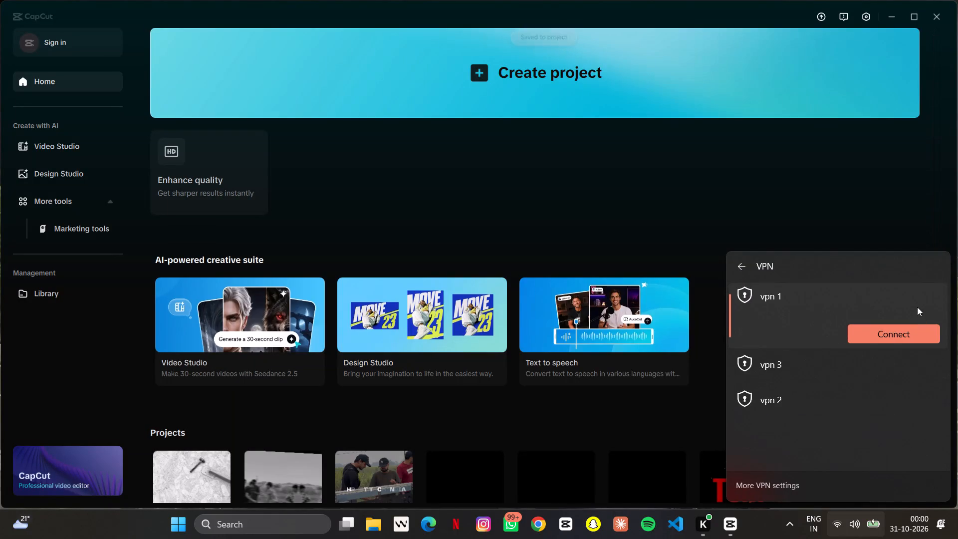
Connect the computer to the vpn 1 connection.
click(902, 331)
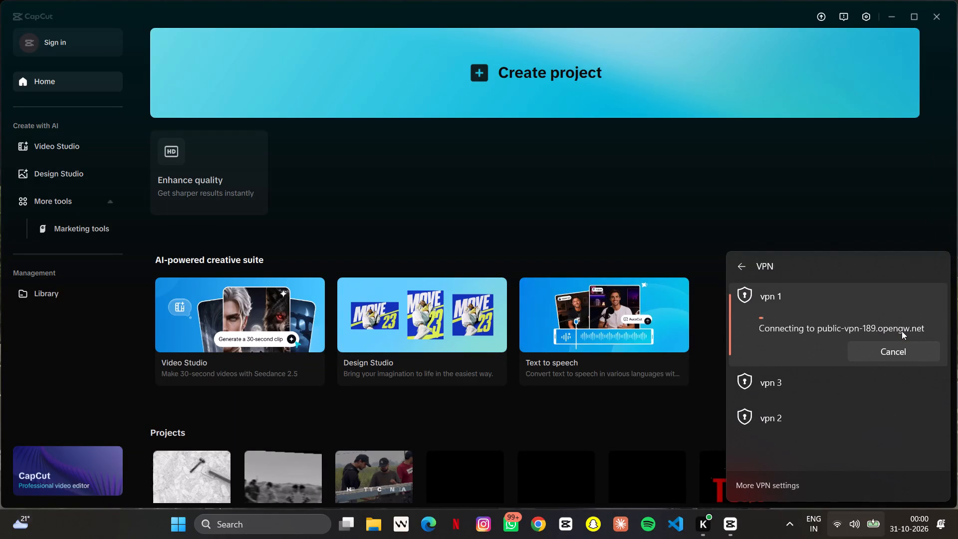
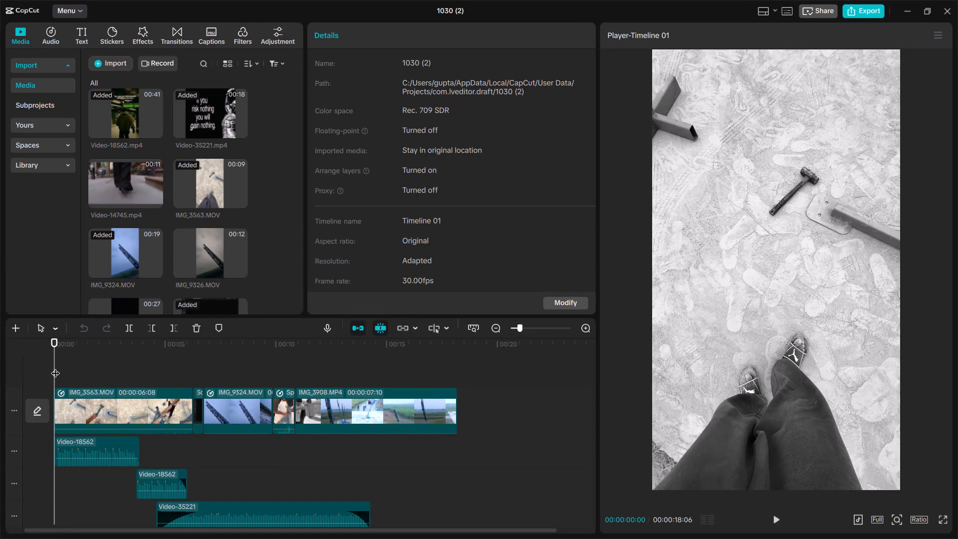
Play back the timeline from the start and scrub through IMG_3908, IMG_3897 and IMG_9324 to review the cuts.
key(space)
key(space)
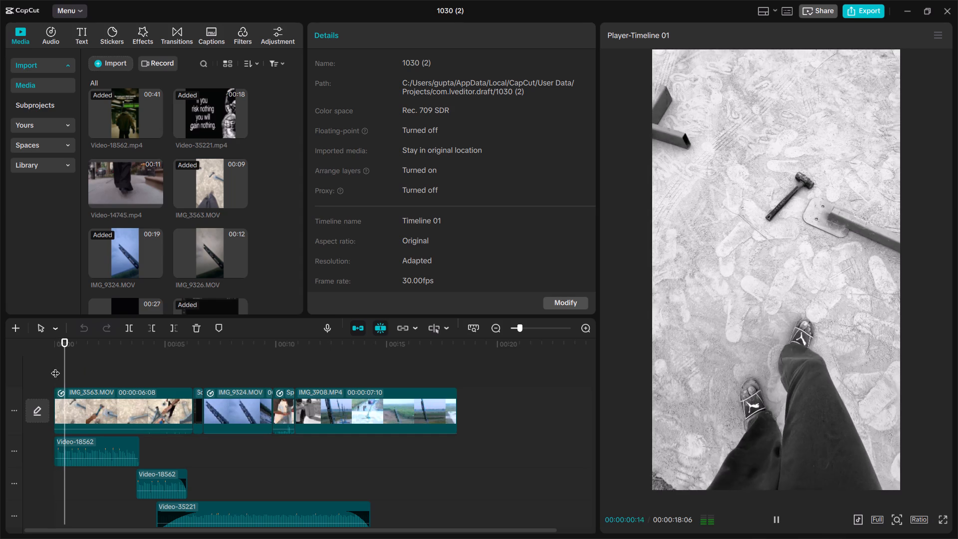
key(space)
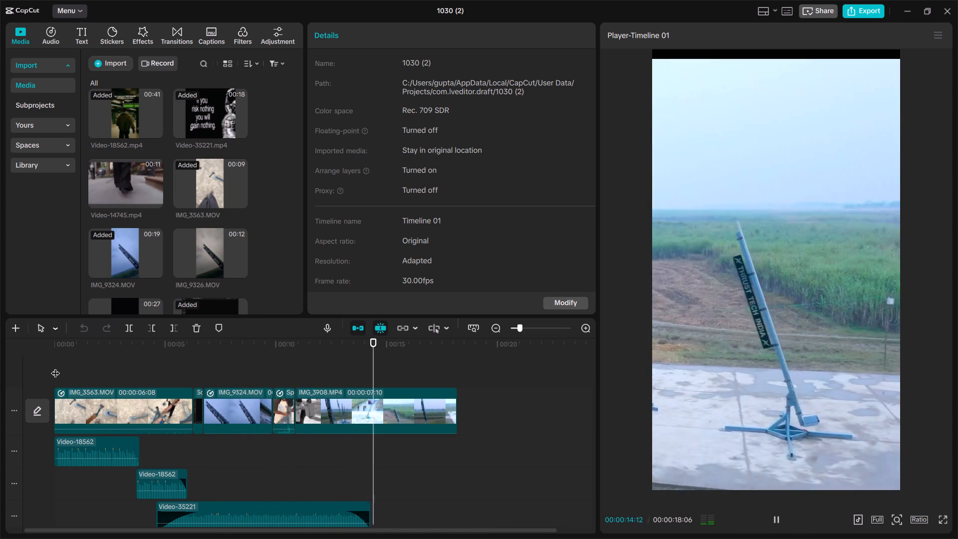
key(space)
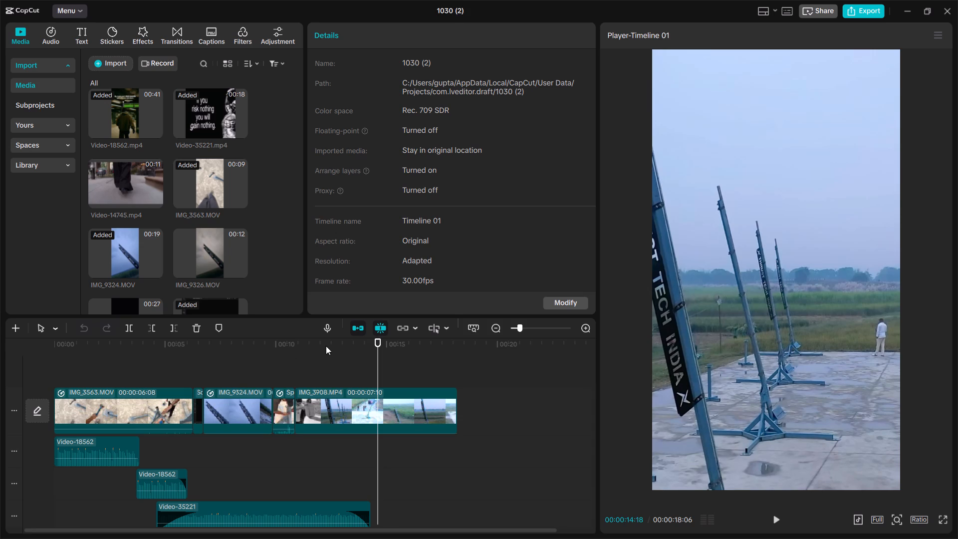
triple_click(294, 357)
key(space)
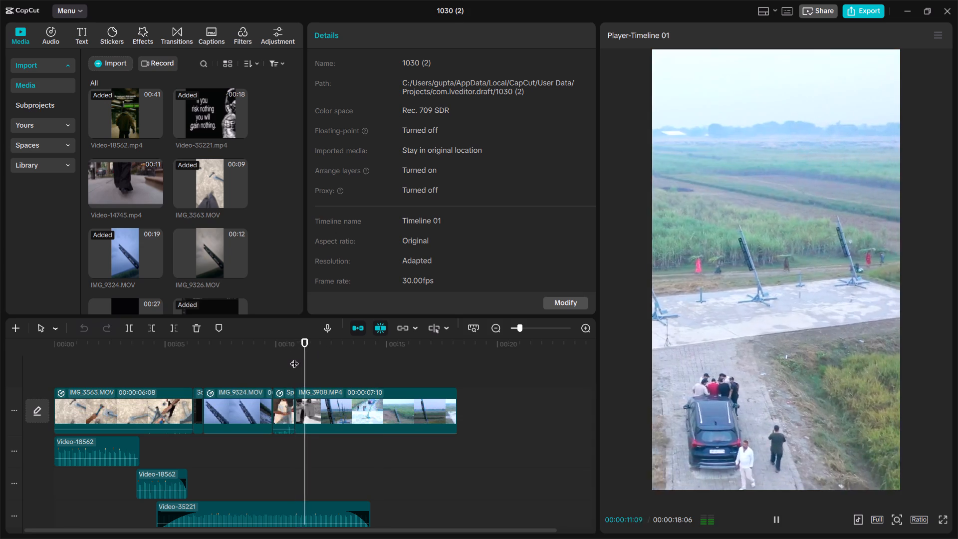
key(space)
key(space)
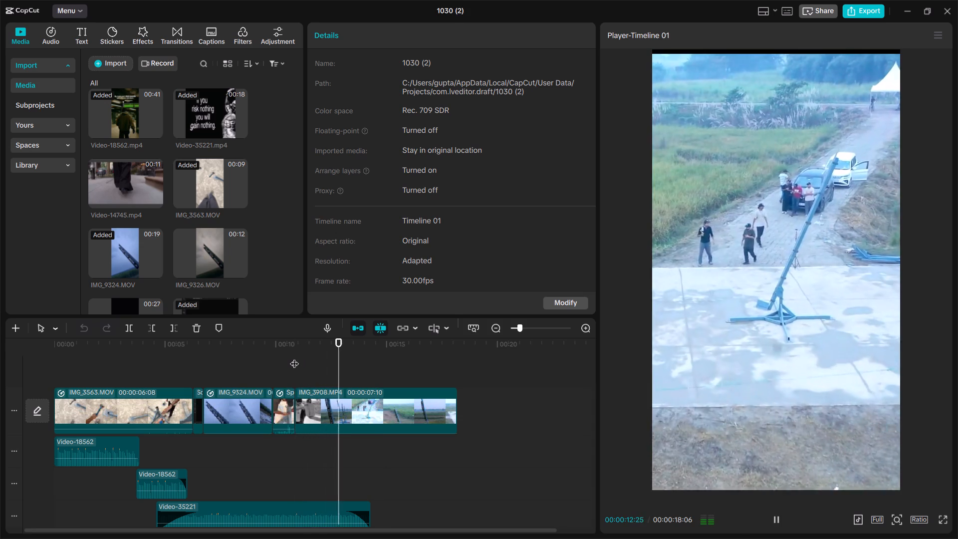
key(space)
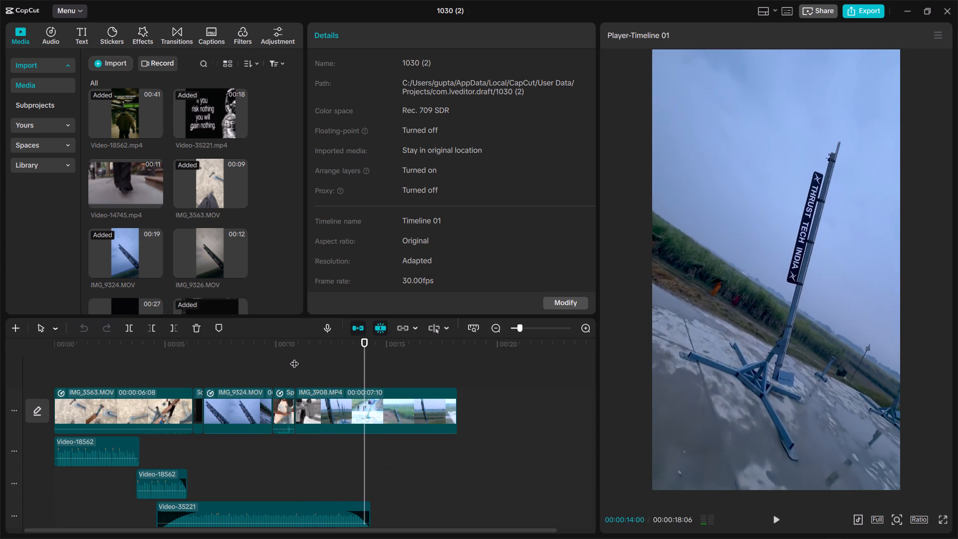
click(369, 415)
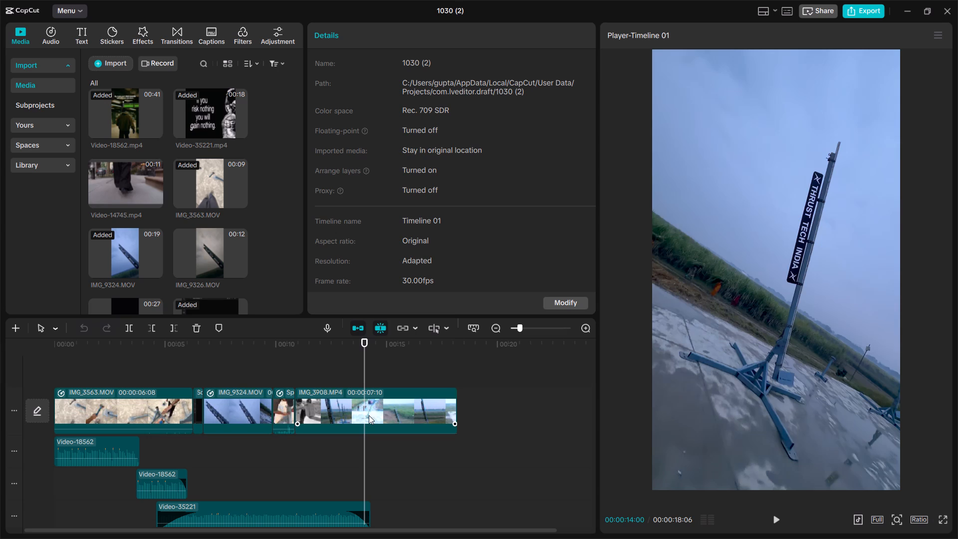
double_click(380, 412)
triple_click(310, 371)
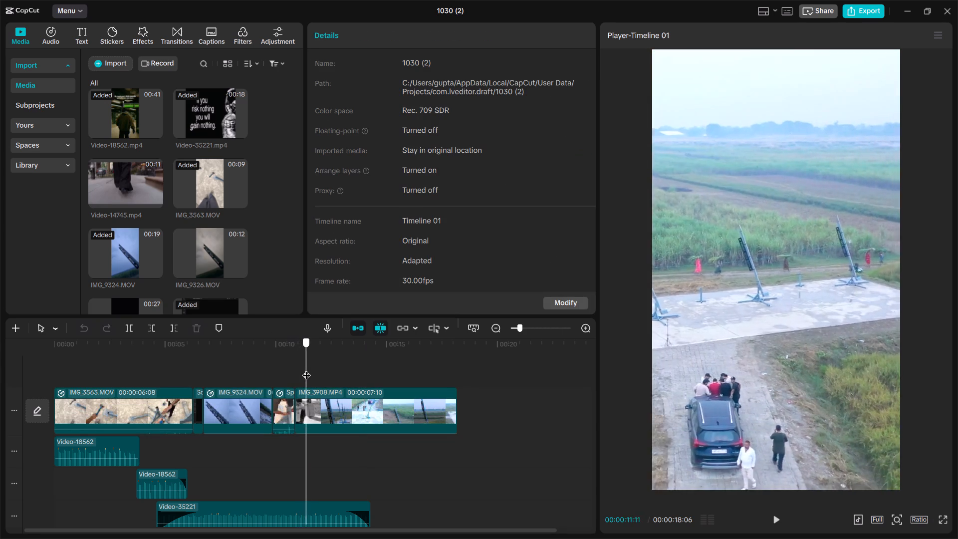
click(307, 391)
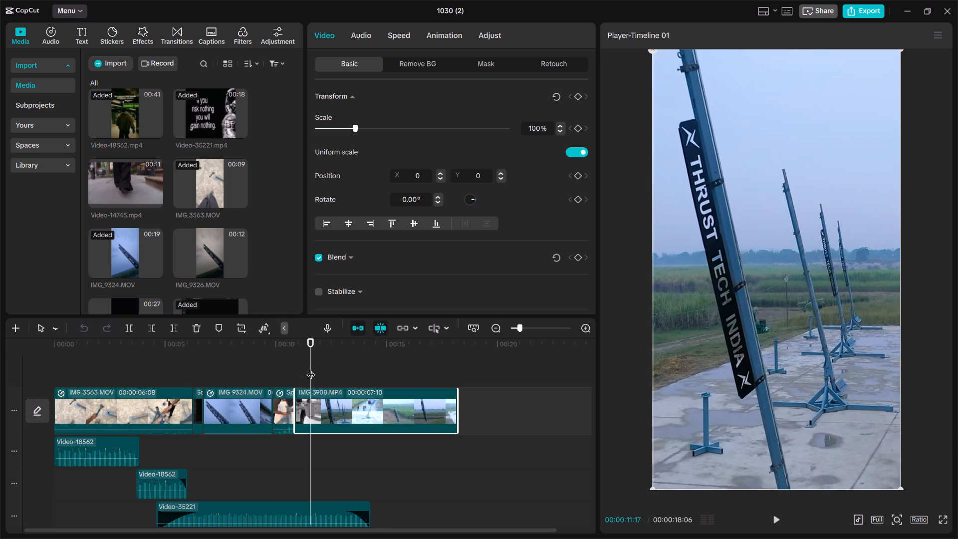
drag(311, 368, 300, 370)
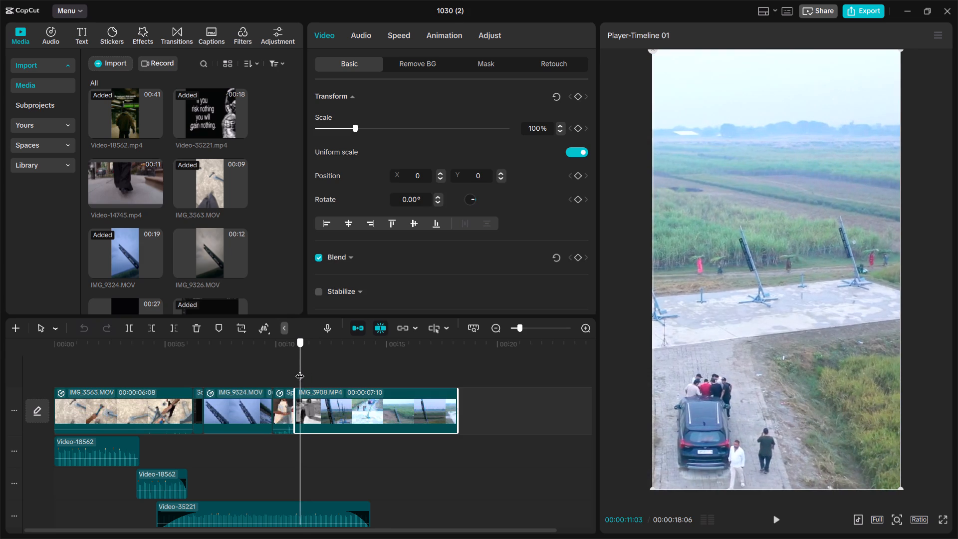
drag(300, 370, 313, 363)
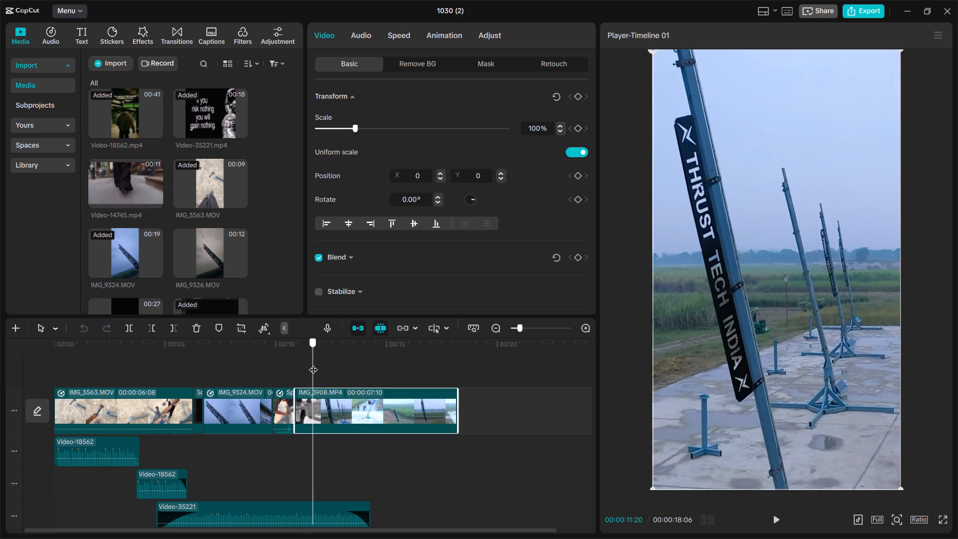
drag(313, 363, 272, 369)
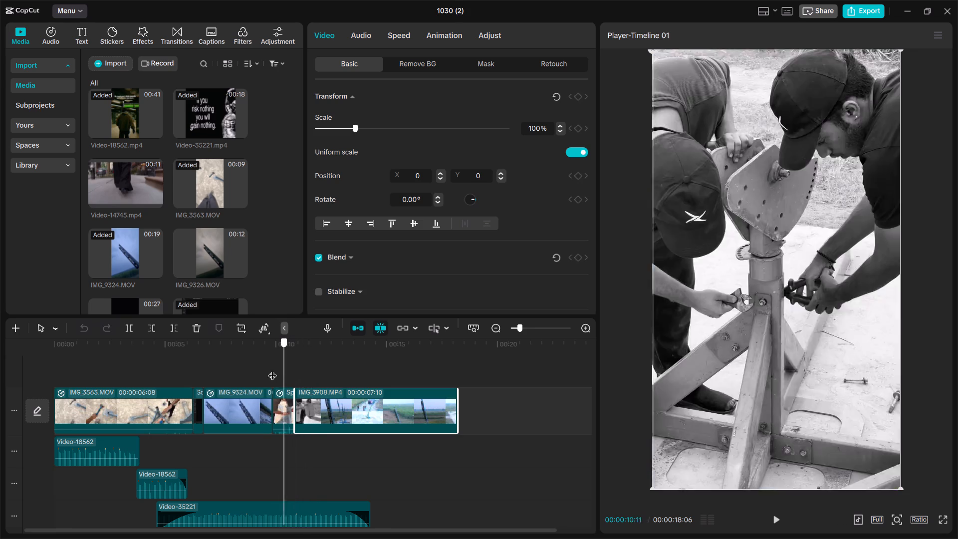
drag(272, 369, 231, 373)
click(231, 373)
click(231, 373)
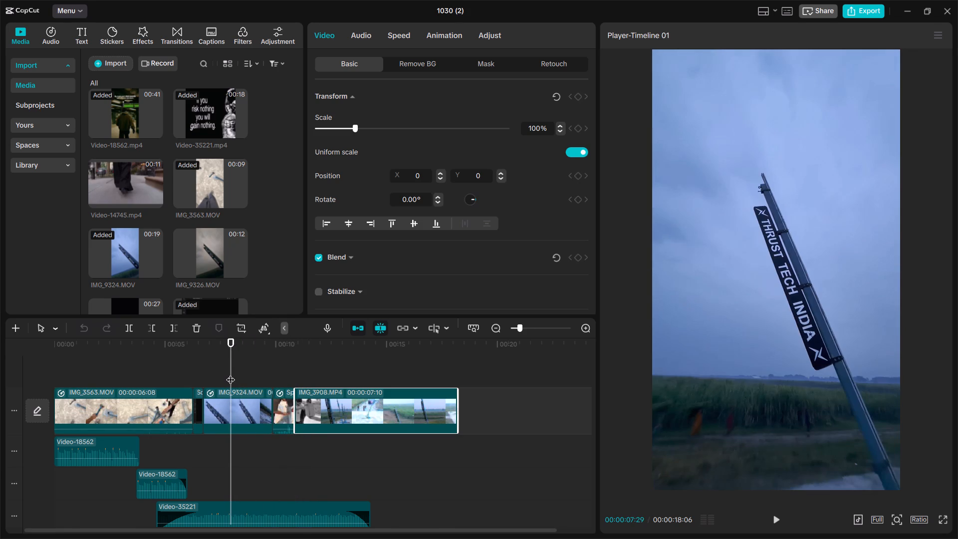
Copy the black insert clip after IMG_3563 and paste it above the main track at about 00:00:07:12.
click(197, 397)
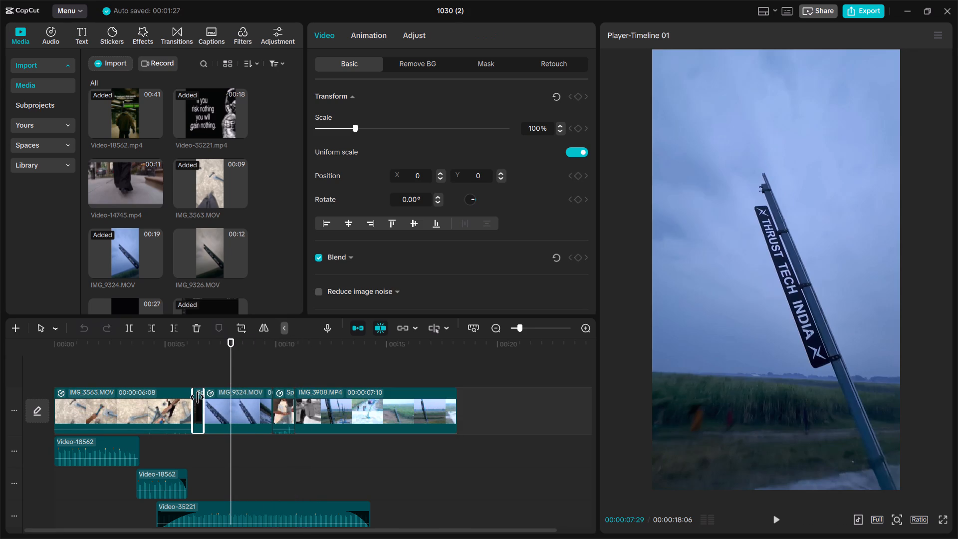
key(ctrl+c)
click(229, 356)
drag(229, 356, 221, 356)
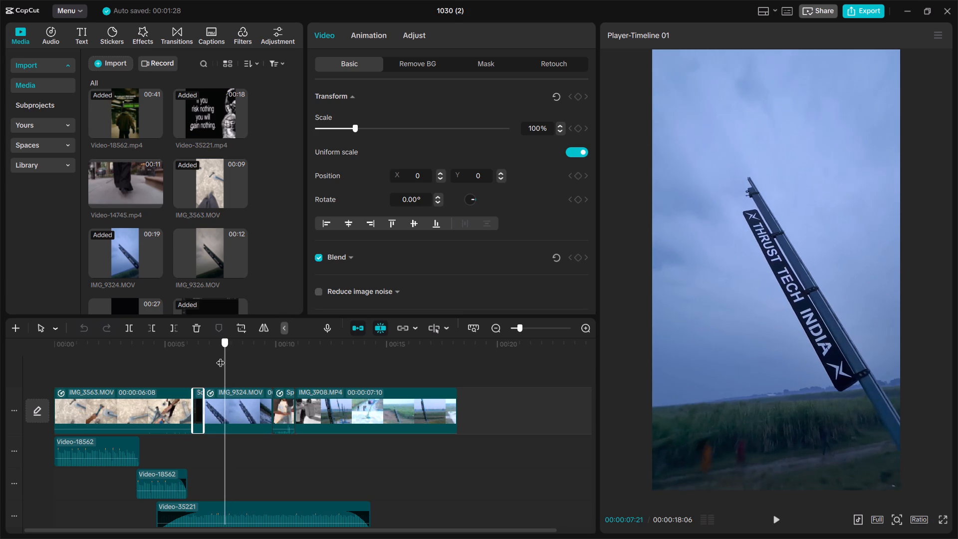
drag(221, 356, 218, 356)
click(218, 356)
key(ctrl+v)
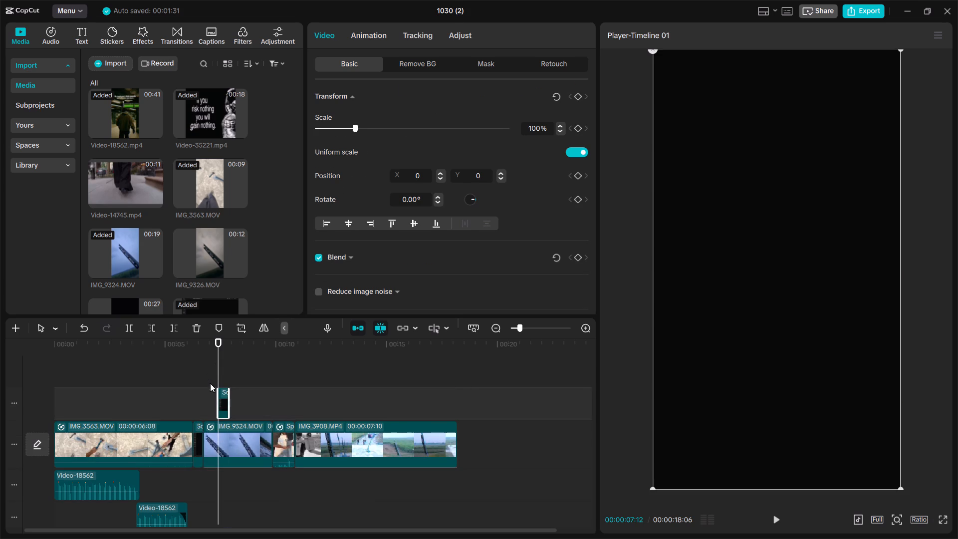
Extend the pasted black clip at both ends so it spans the whole video, 00:00:18:06 long.
drag(217, 401, 209, 400)
drag(209, 401, 141, 416)
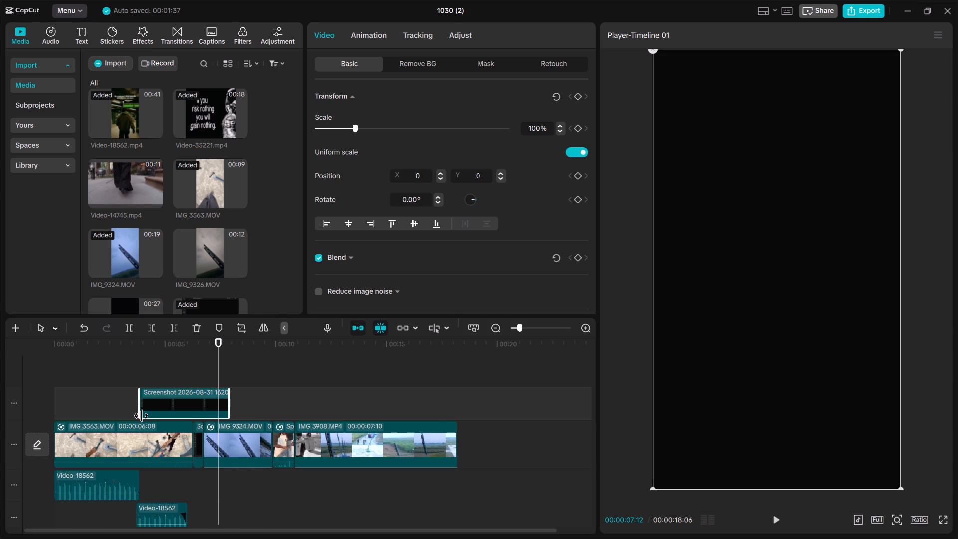
drag(141, 416, 0, 424)
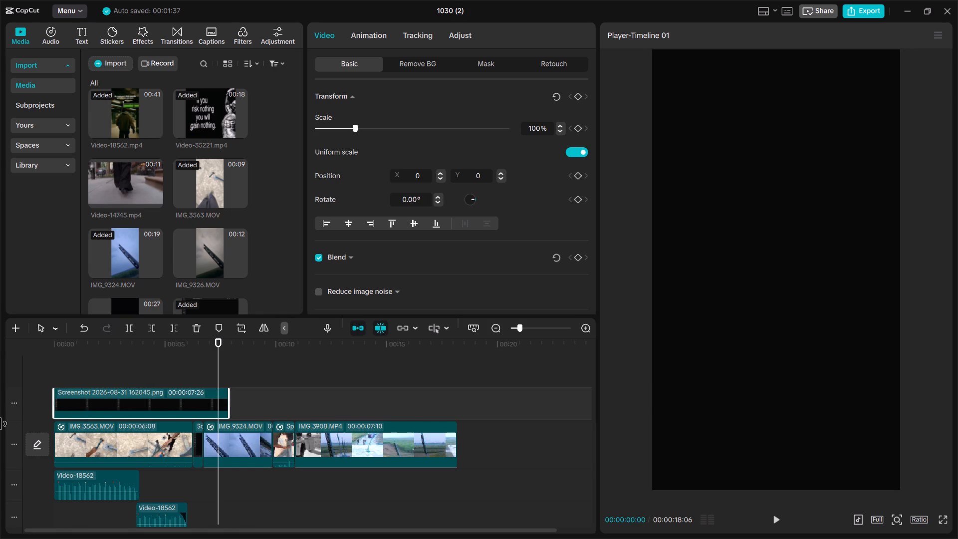
drag(0, 424, 0, 426)
drag(230, 391, 456, 414)
Add a rectangle mask to the black overlay, stretched past the frame's full width and about half its height.
click(494, 70)
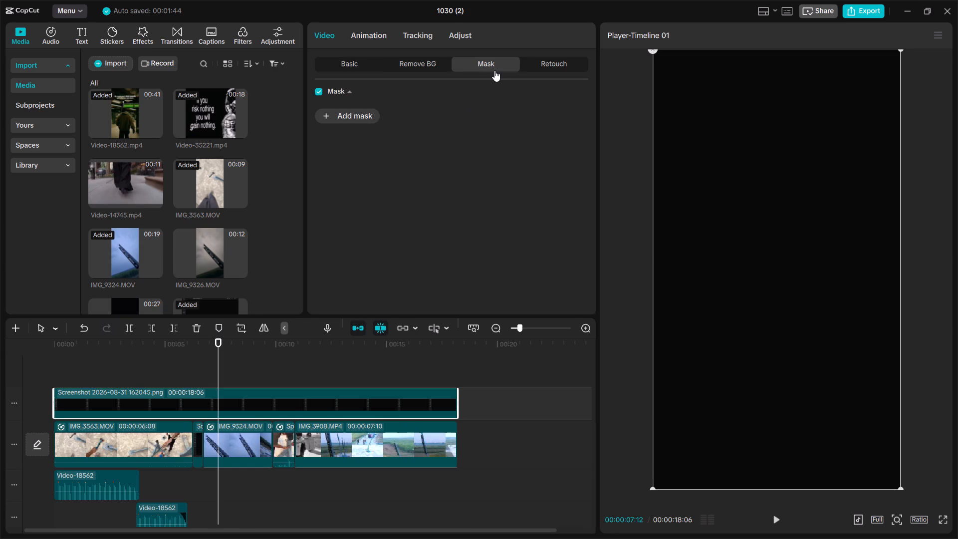
click(354, 113)
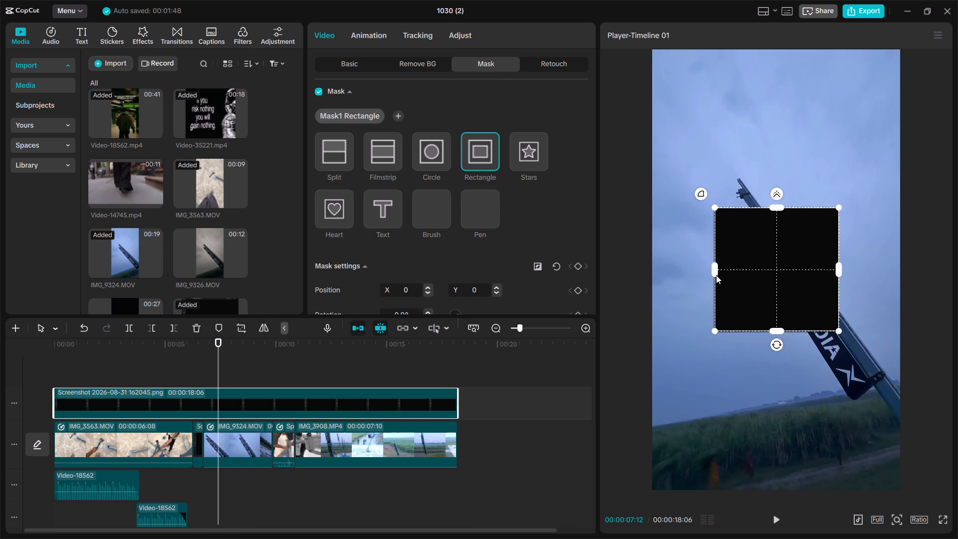
drag(716, 275, 619, 288)
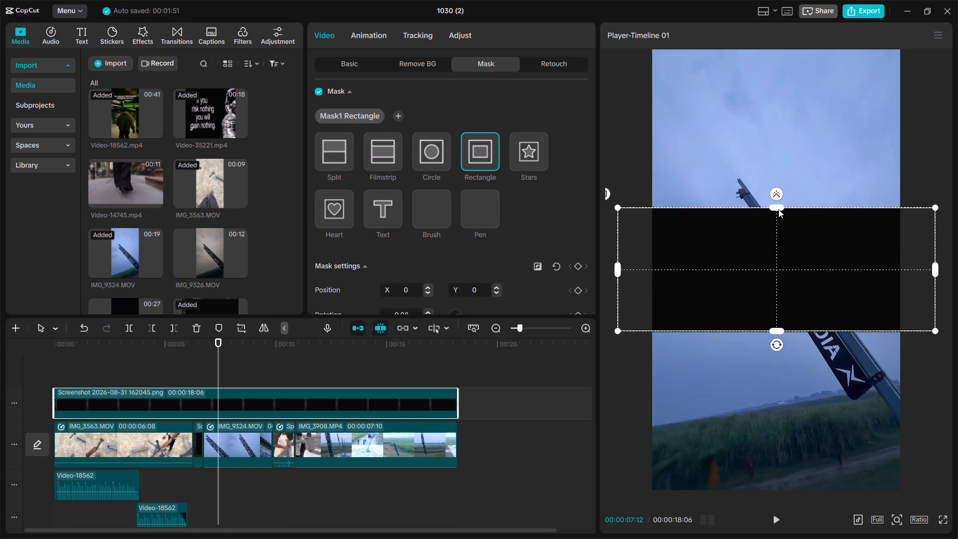
drag(779, 209, 781, 162)
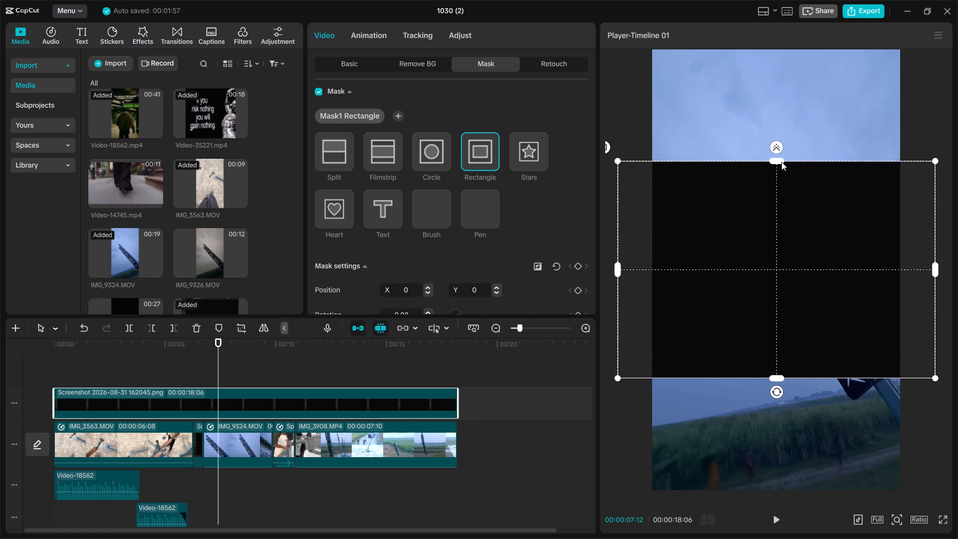
Invert the rectangle mask so the black overlay forms bars above and below the footage.
drag(220, 362, 187, 369)
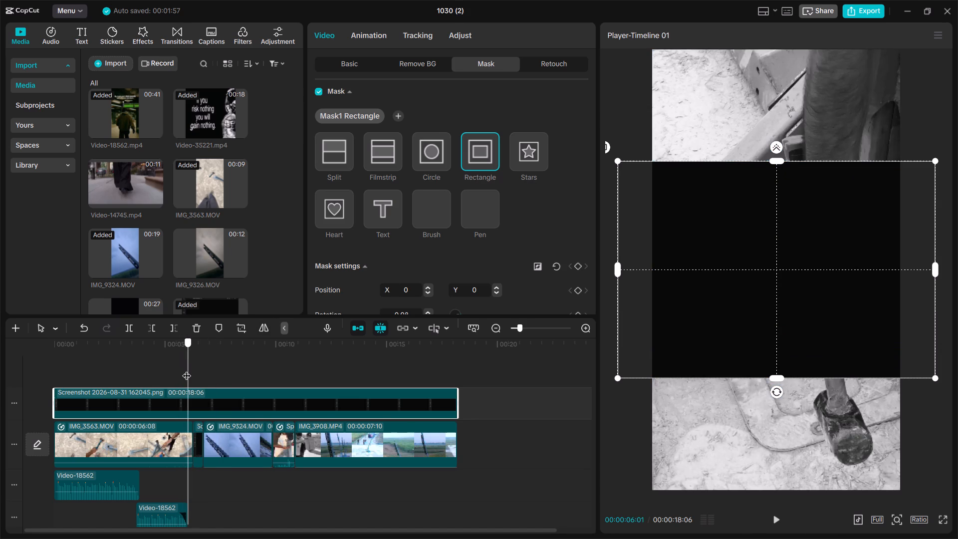
drag(187, 369, 202, 363)
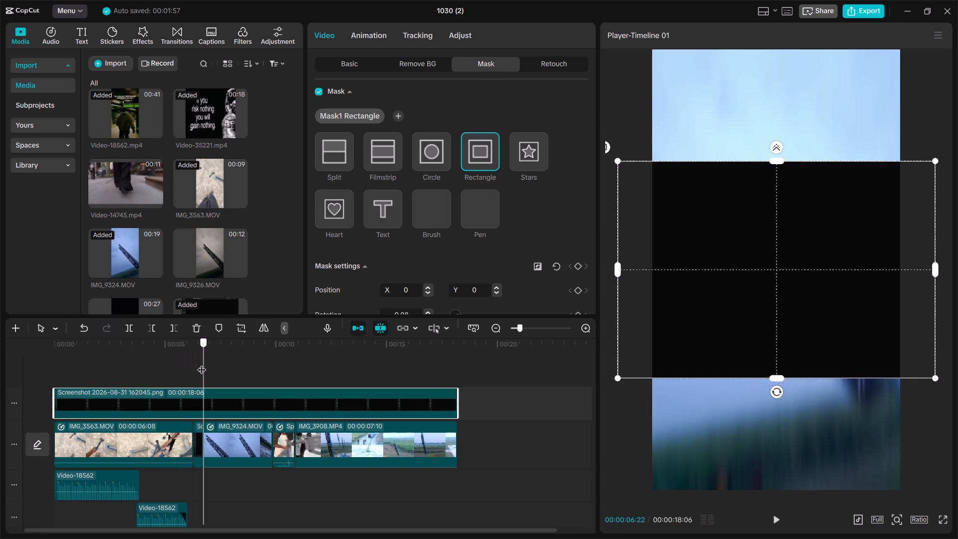
drag(202, 363, 202, 363)
click(536, 269)
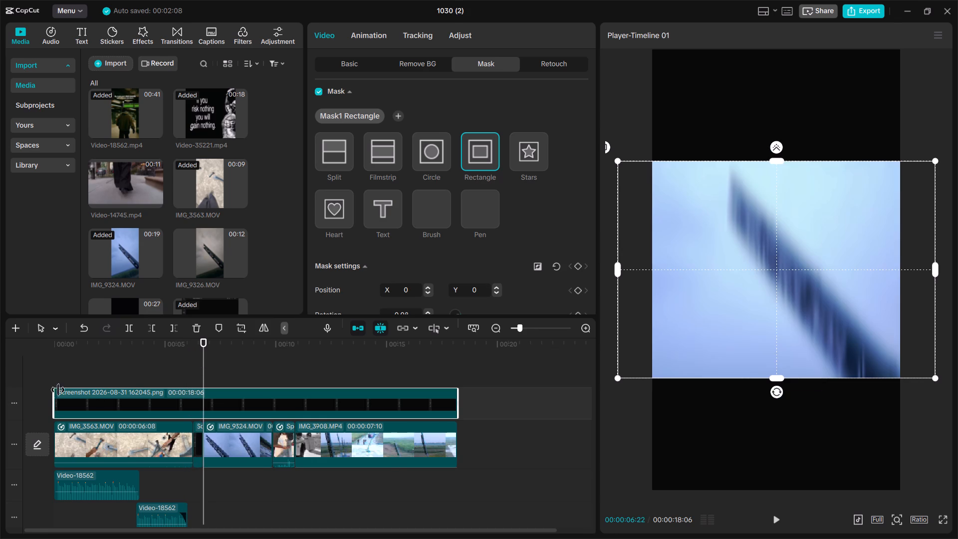
Play the timeline from the start to about 00:00:07:08 to check the black bars over the footage.
double_click(73, 363)
drag(73, 363, 52, 366)
key(space)
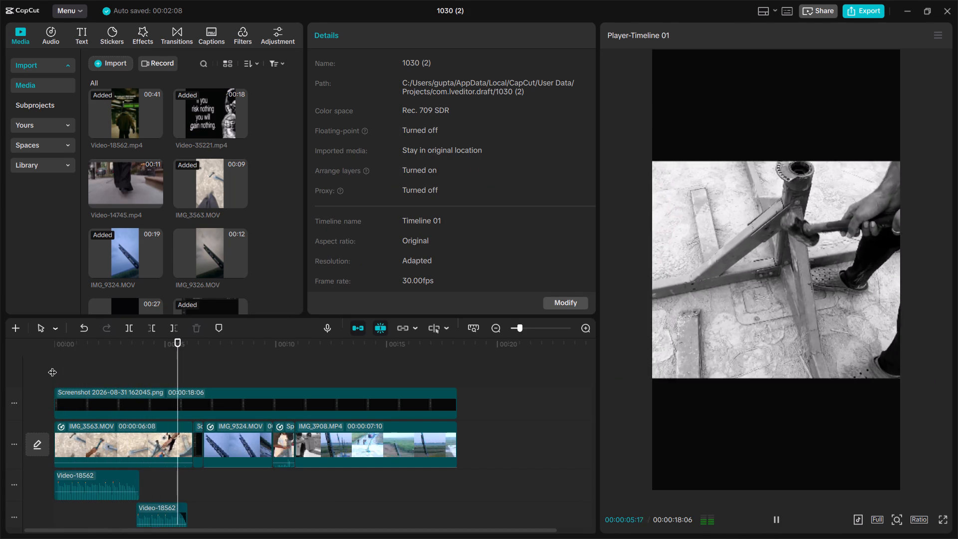
key(space)
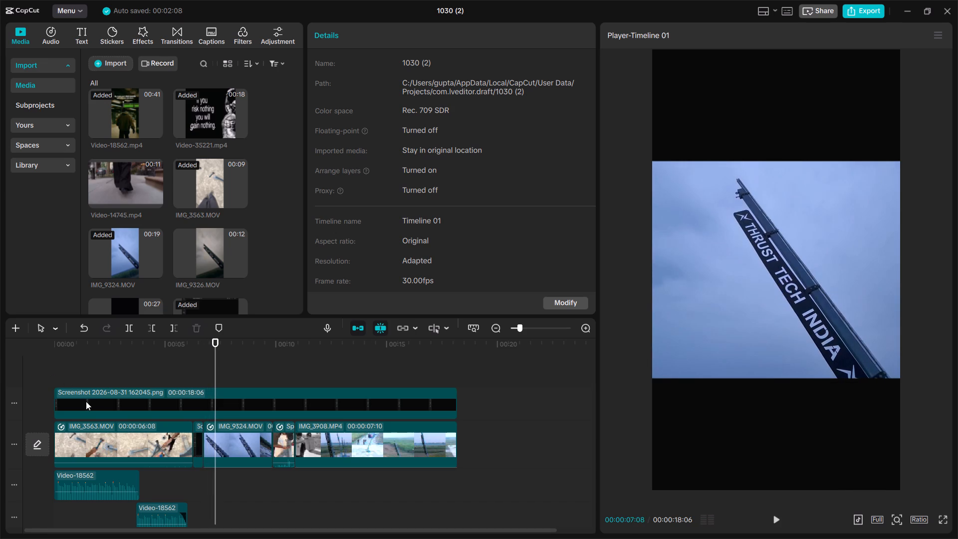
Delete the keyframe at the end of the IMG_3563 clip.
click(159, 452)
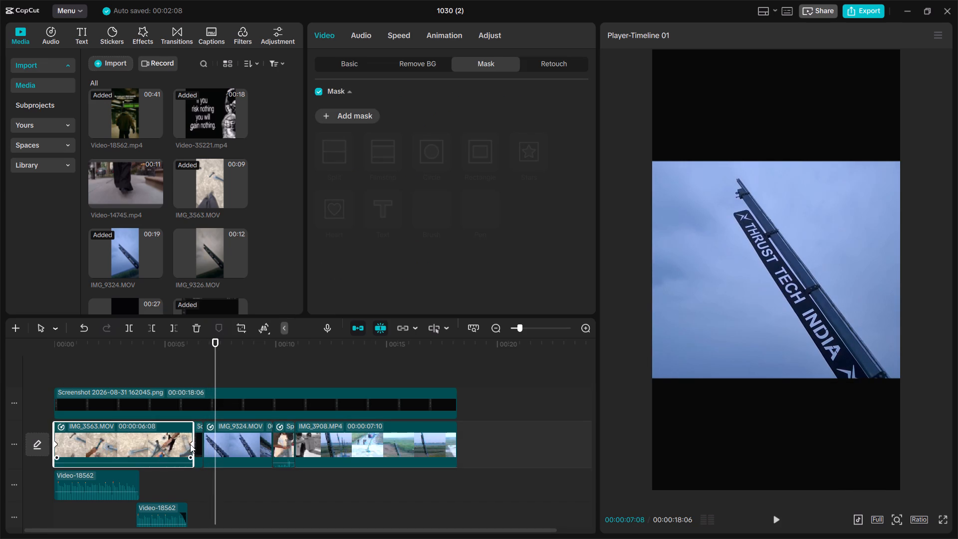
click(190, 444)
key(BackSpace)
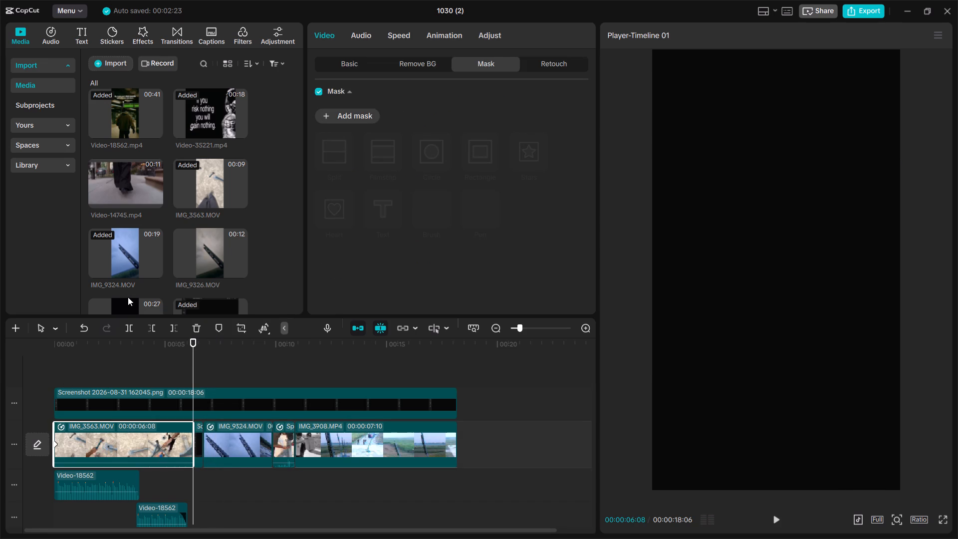
Play back the cut from the end of IMG_3563 through the black insert into IMG_9324.
click(151, 371)
key(space)
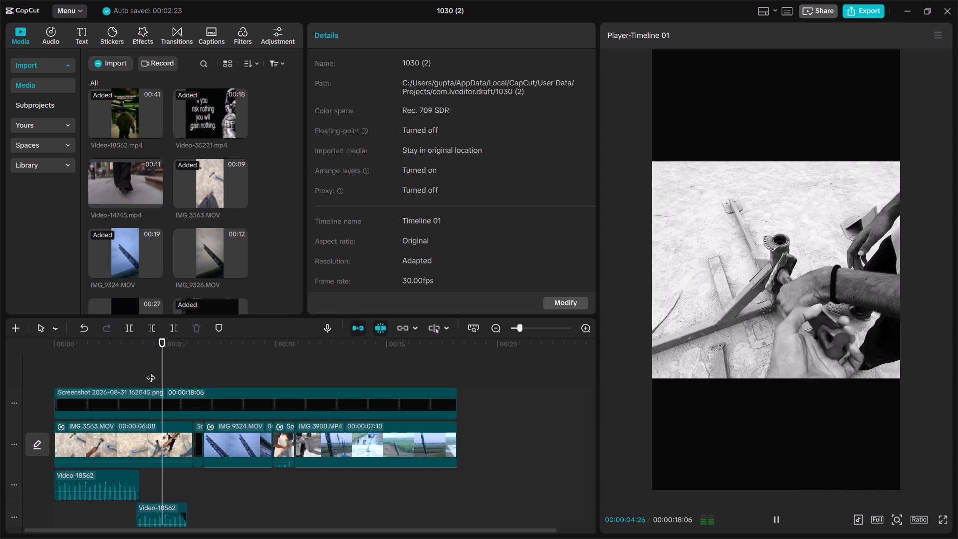
key(space)
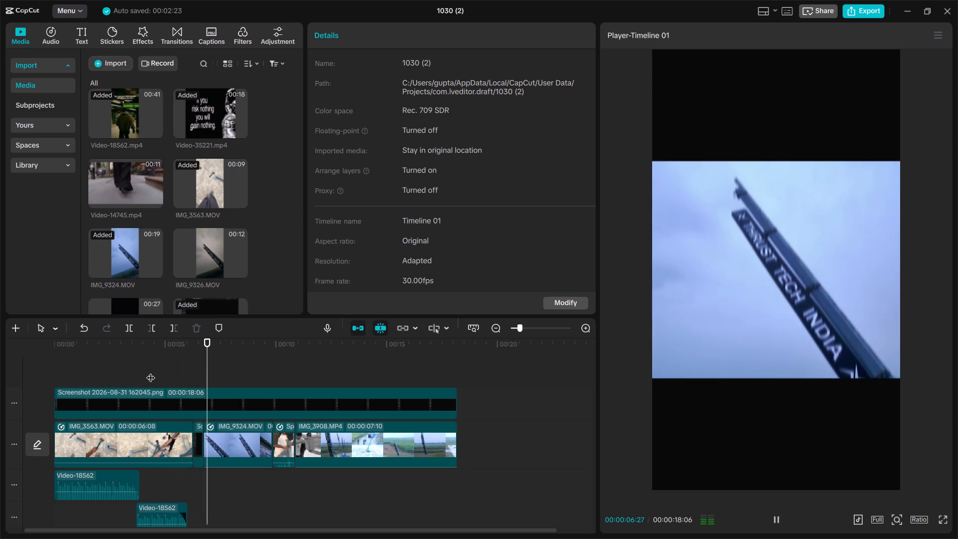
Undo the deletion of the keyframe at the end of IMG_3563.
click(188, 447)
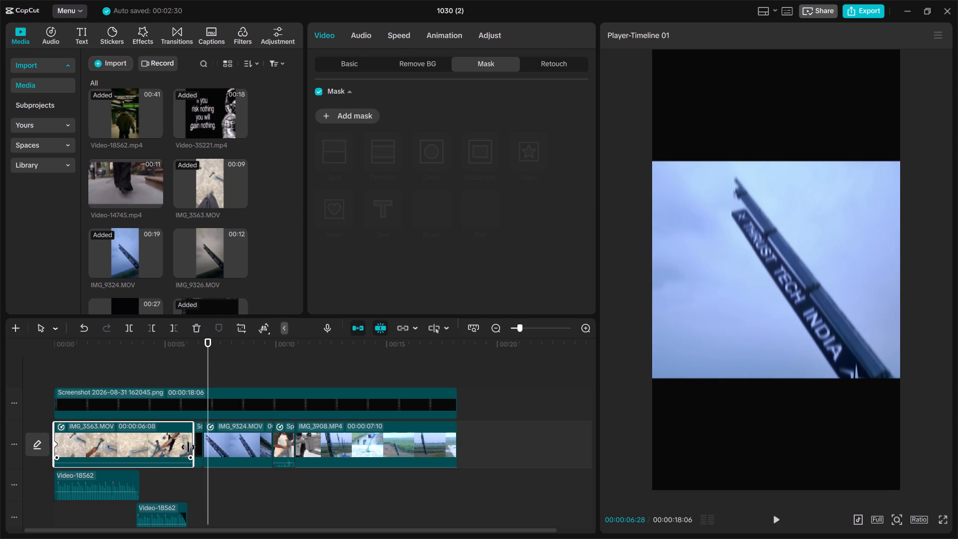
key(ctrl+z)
At 00:00:06:07, near the end of IMG_3563, scale the clip to 119% and reposition it to about X -203, Y 537.
click(192, 444)
key(Left)
key(Left)
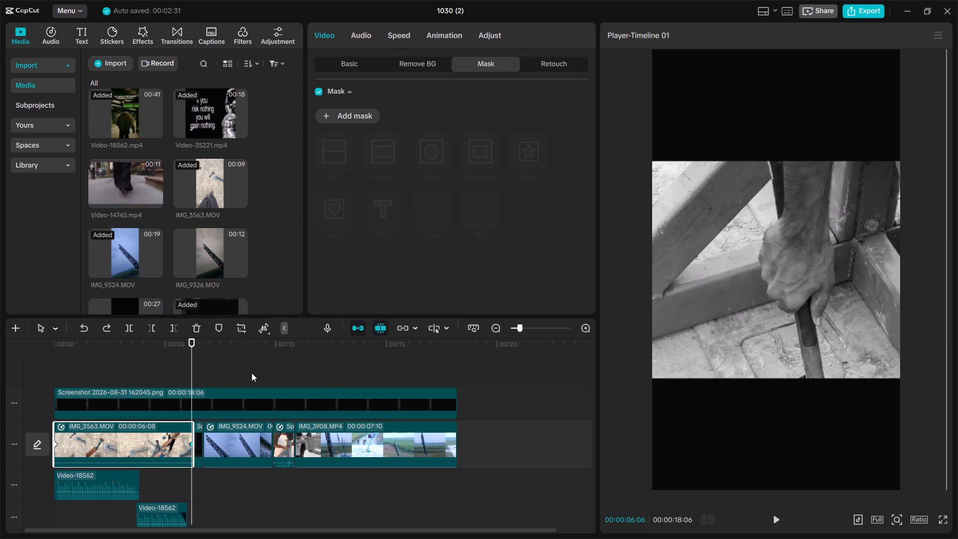
key(Right)
drag(796, 295, 792, 240)
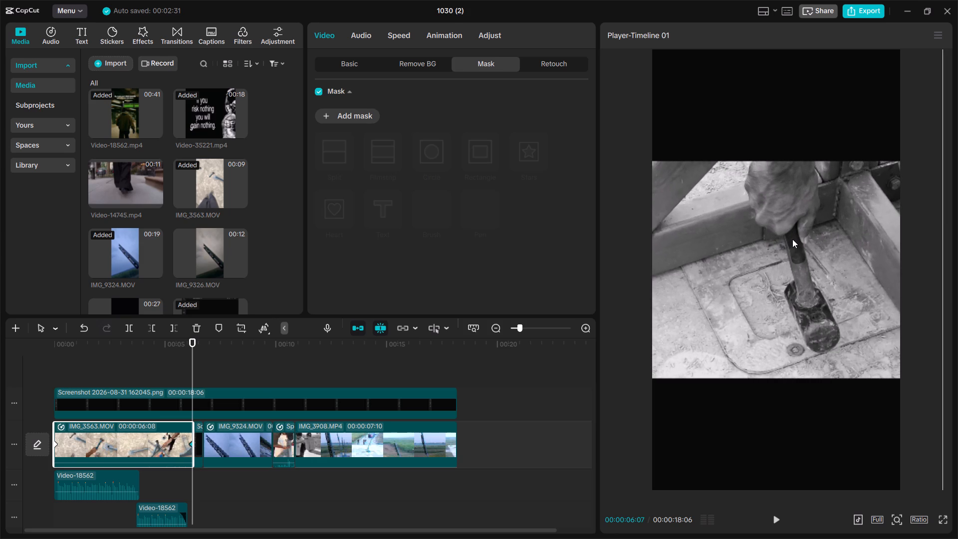
ctrl+scroll(792, 239, down, 2)
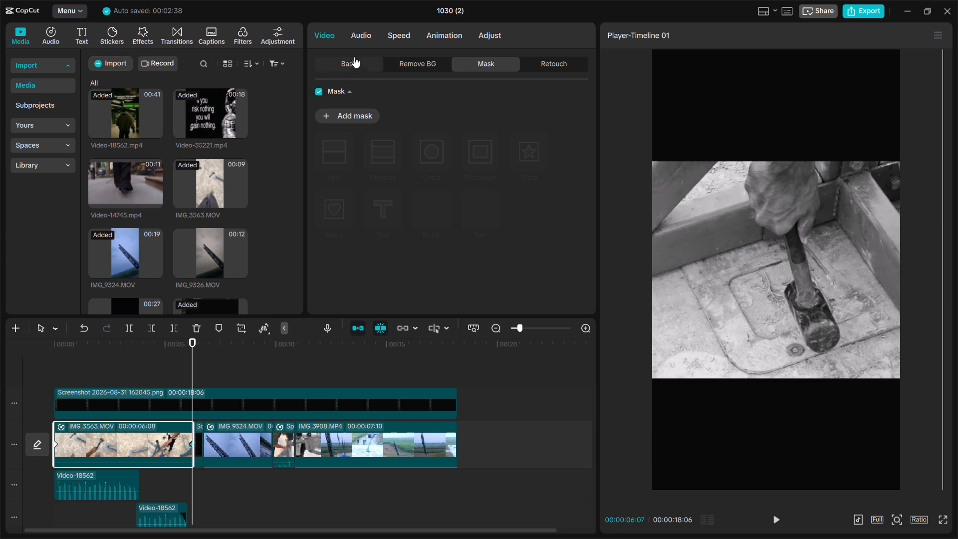
click(353, 57)
drag(368, 125, 368, 133)
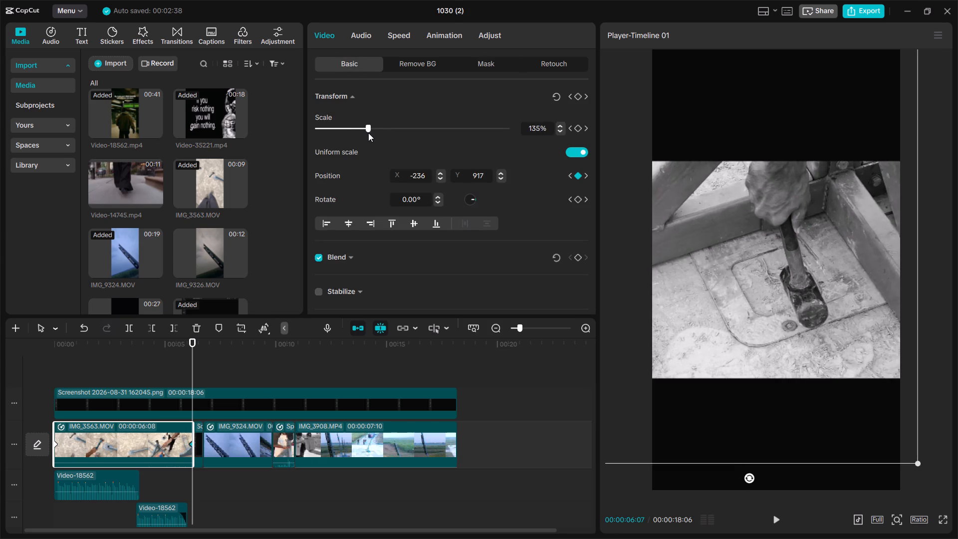
drag(368, 133, 362, 142)
drag(765, 236, 762, 272)
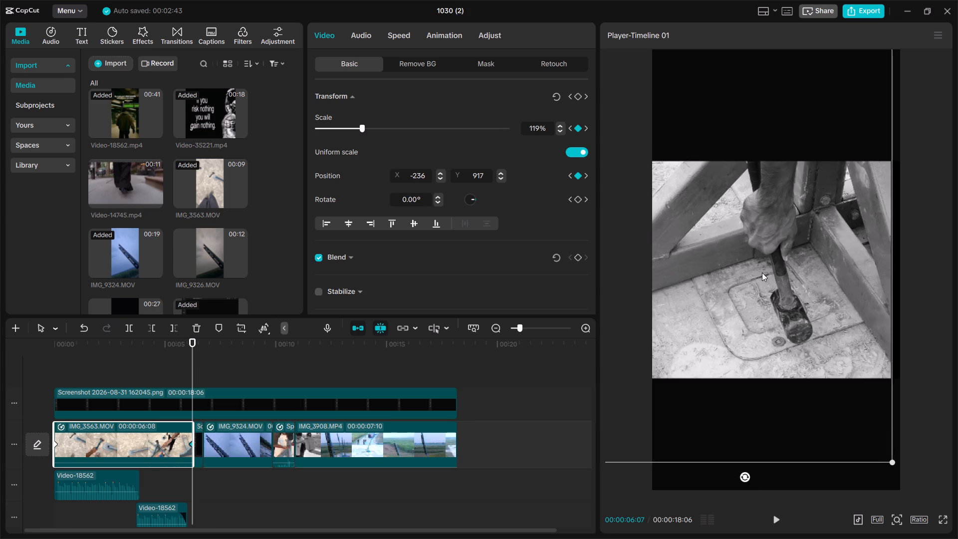
drag(762, 272, 771, 279)
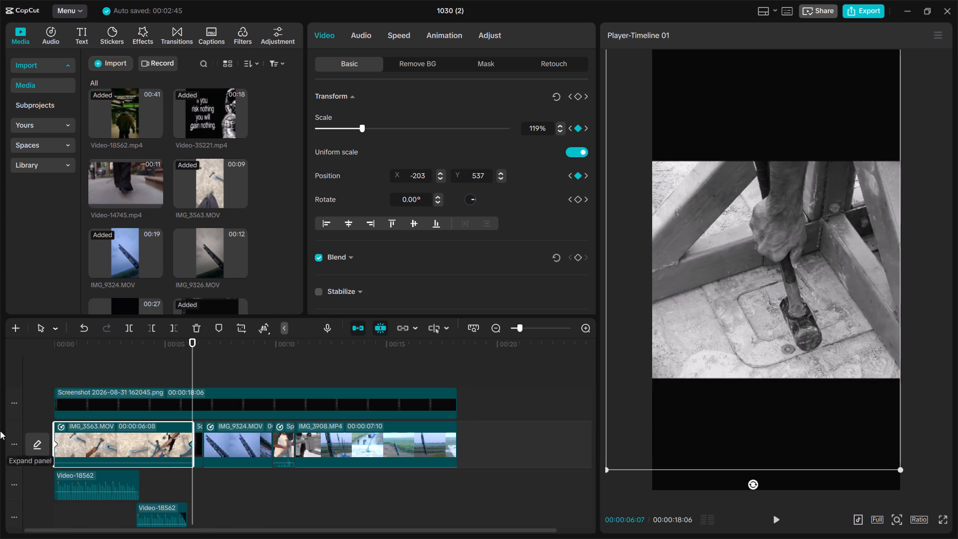
Play the timeline repeatedly from the start to check the reframed ending of IMG_3563 and the cuts that follow it.
click(75, 372)
drag(75, 372, 34, 366)
key(space)
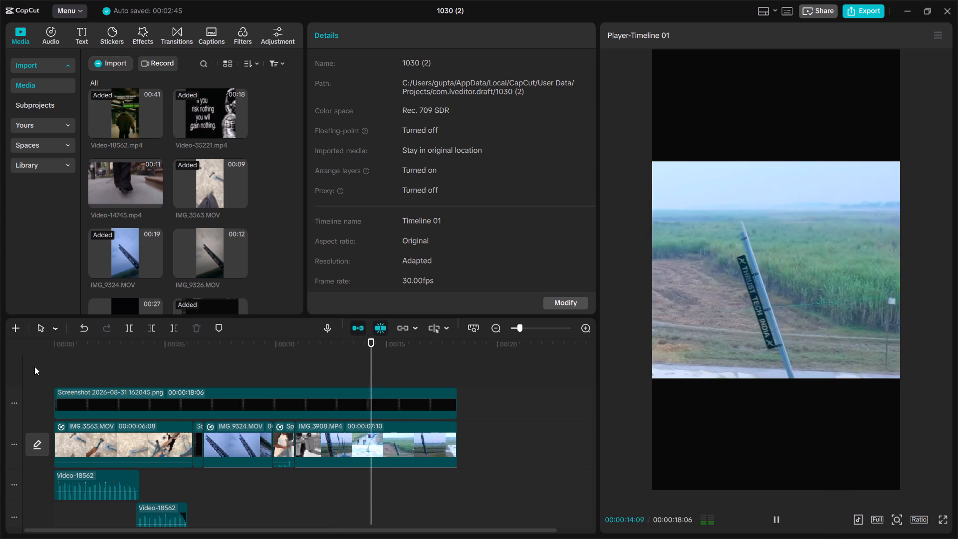
click(34, 366)
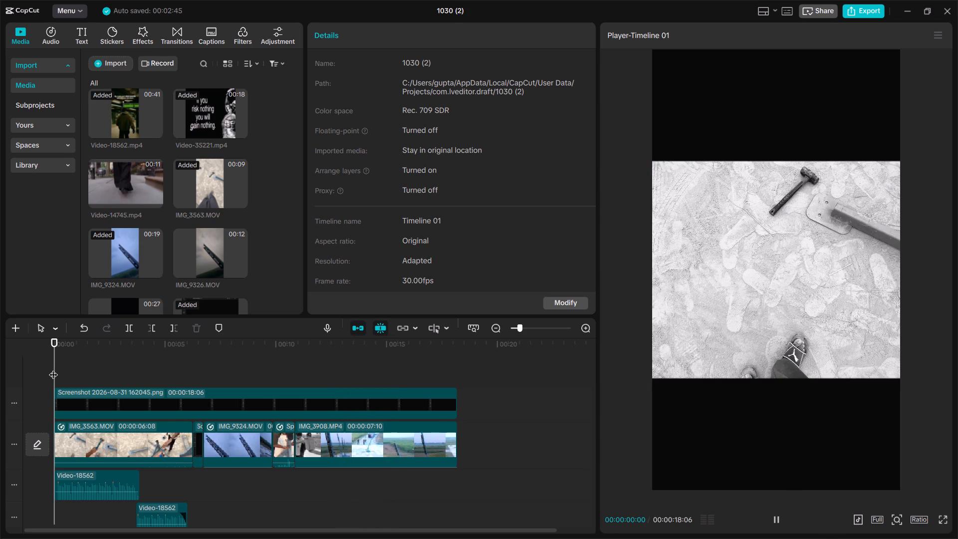
key(space)
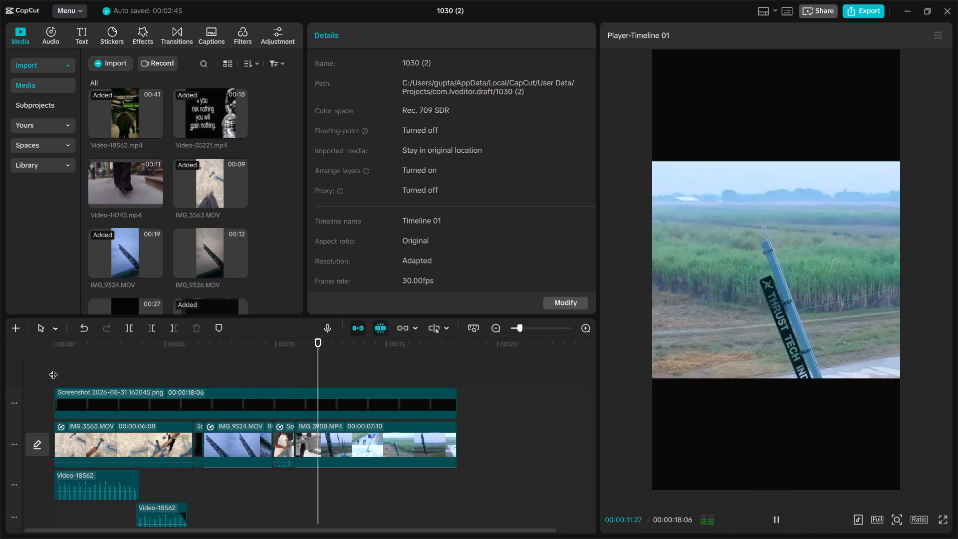
double_click(108, 370)
drag(108, 370, 33, 372)
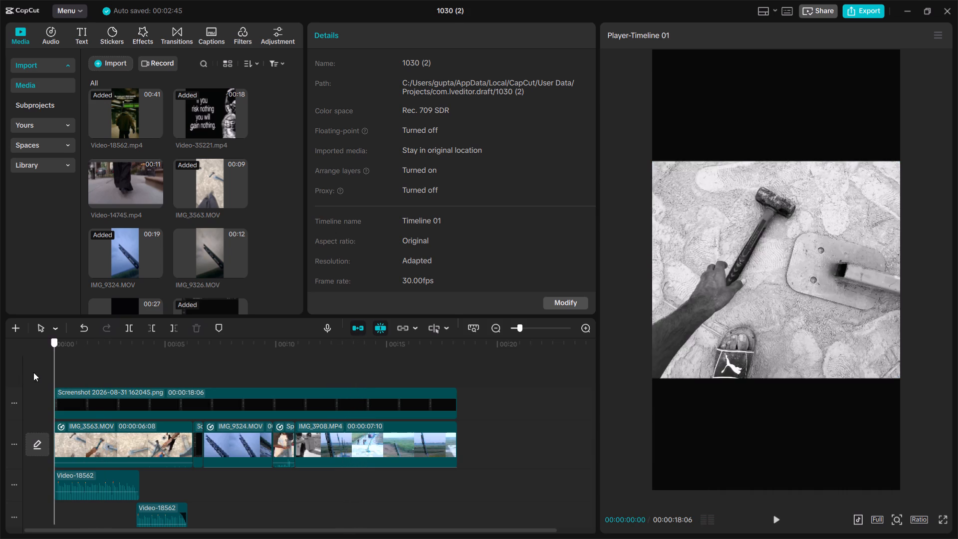
drag(33, 372, 30, 370)
key(space)
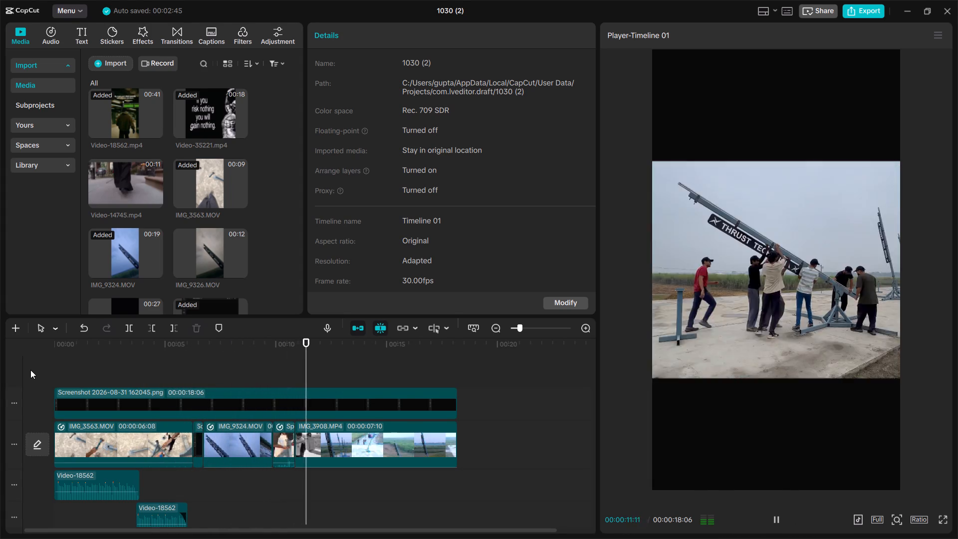
Add a Transform keyframe to IMG_9324 at 00:00:06:23 and shift the picture straight up to about Y 247.
click(218, 356)
drag(218, 356, 207, 364)
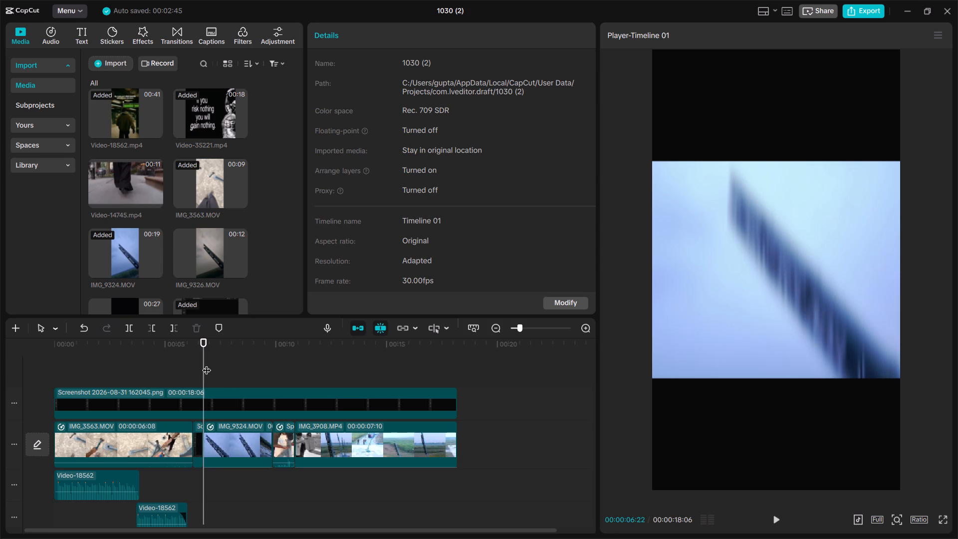
click(242, 437)
key(Right)
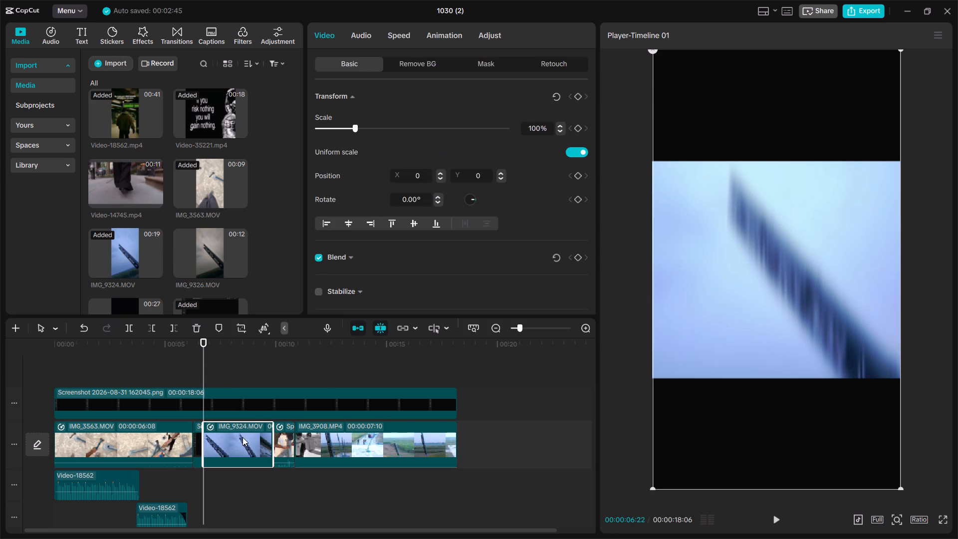
key(Right)
key(Right)
key(Right)
key(Right)
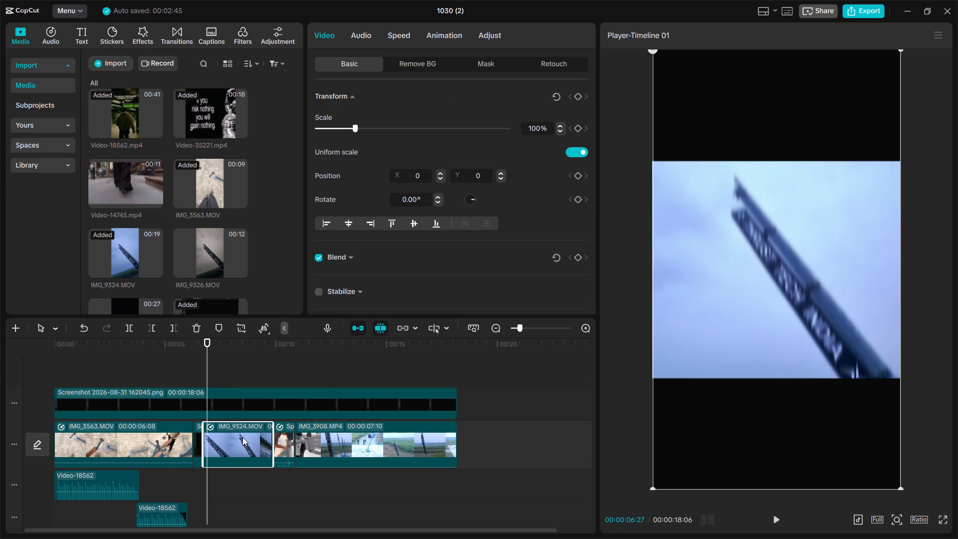
key(Left)
key(Left)
key(Left)
key(Left)
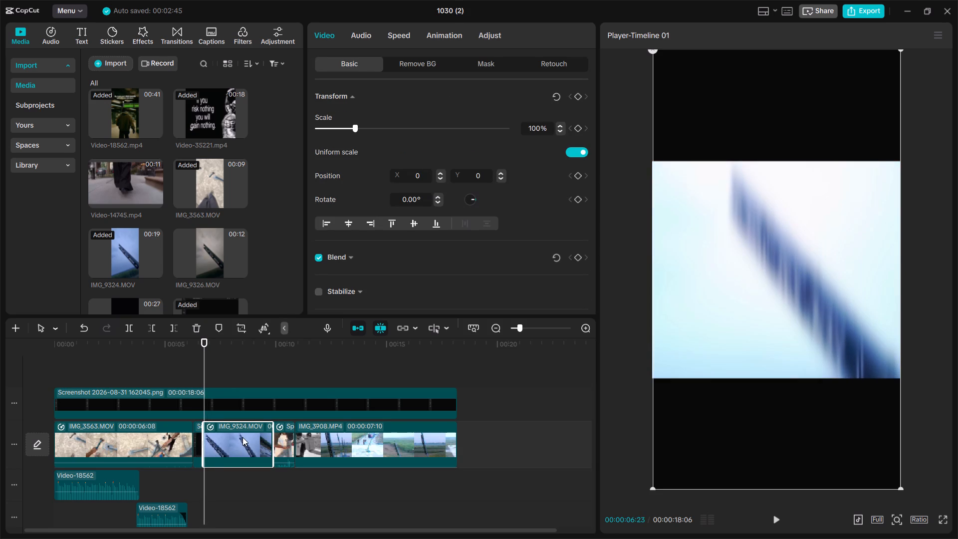
key(Right)
key(Right)
key(Right)
key(Right)
key(Right)
key(Right)
key(Right)
key(Right)
key(Right)
key(Right)
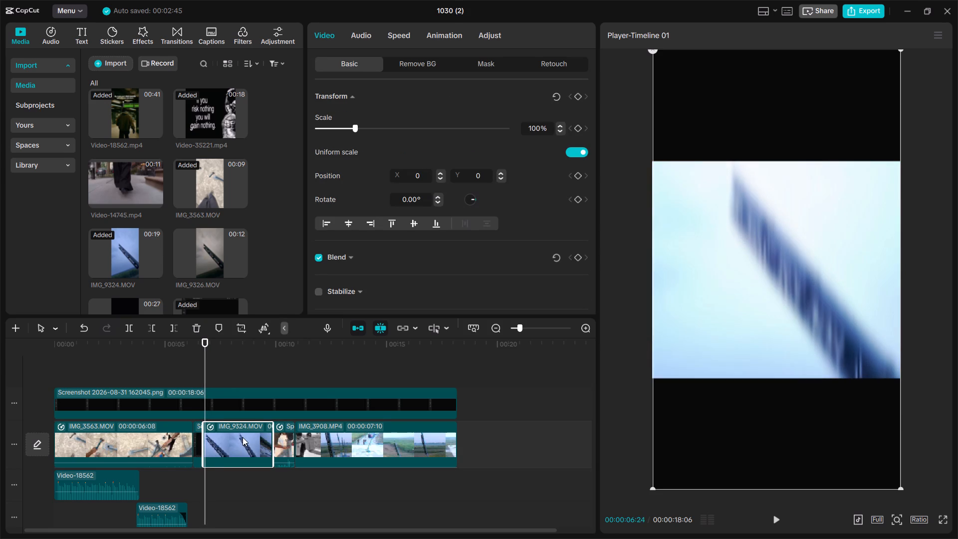
key(Left)
key(Left)
key(Left)
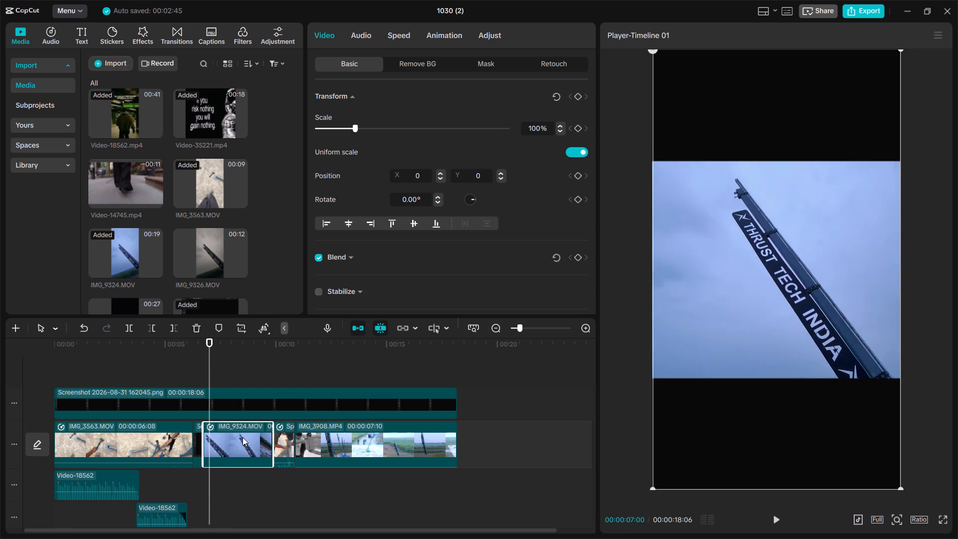
key(Left)
key(Left)
key(Left)
key(Left)
key(Left)
key(Left)
key(Left)
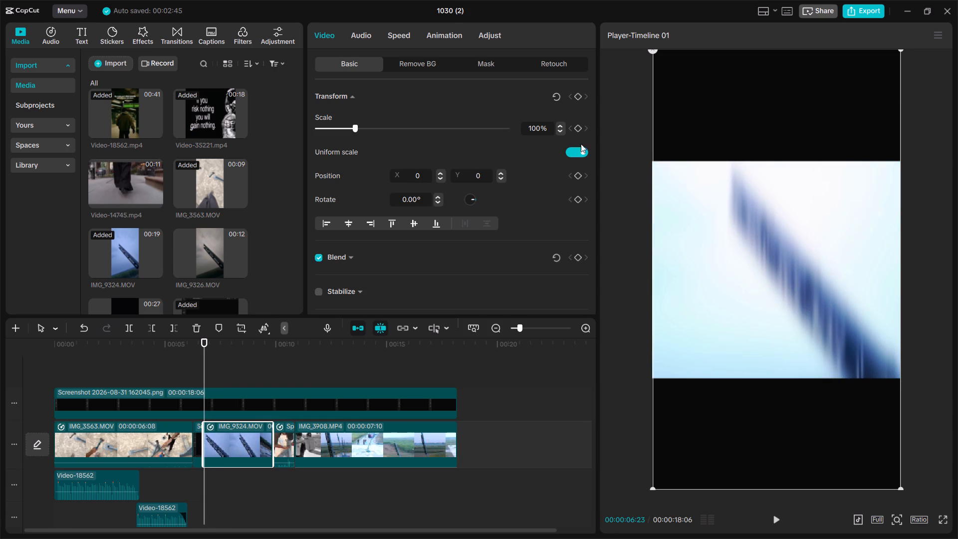
click(578, 98)
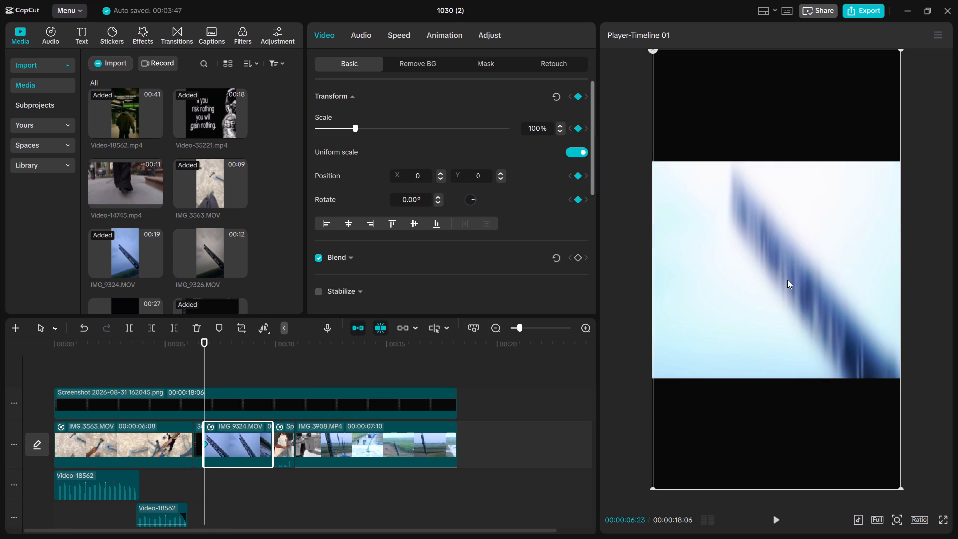
drag(787, 280, 785, 254)
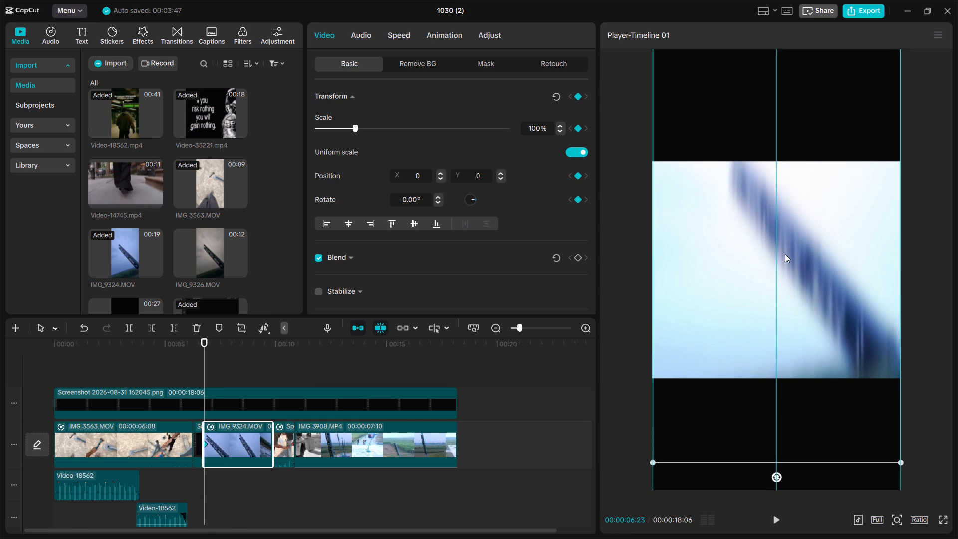
drag(785, 254, 784, 253)
Add a Transform keyframe near the end of IMG_9324 at 00:00:09:25 and shift the picture straight down to about Y -54.
key(space)
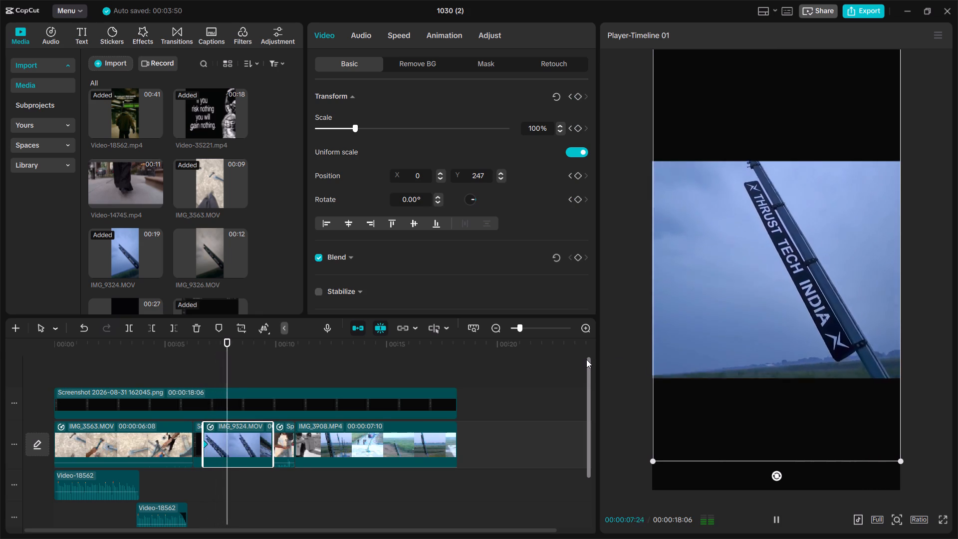
key(space)
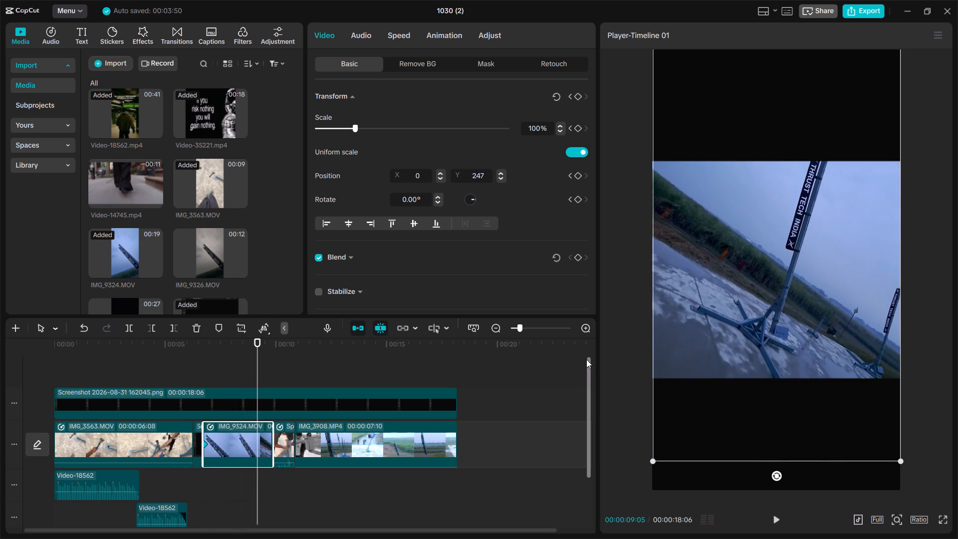
key(Right)
key(Right)
key(Right)
key(Right)
key(Right)
key(Right)
key(Right)
key(Right)
key(Right)
key(Right)
key(Right)
key(Right)
key(Right)
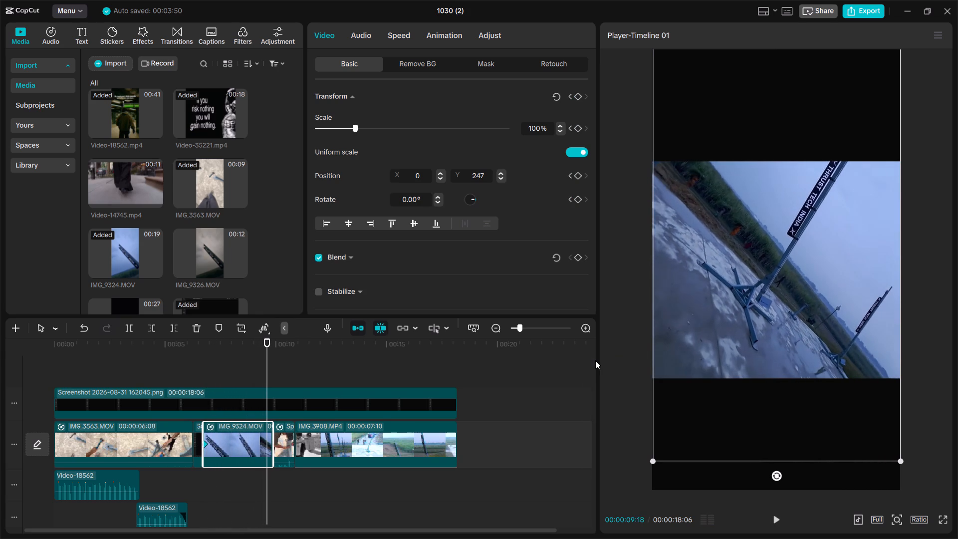
key(Right)
key(Right)
key(Right)
key(Right)
key(Right)
key(Right)
key(Right)
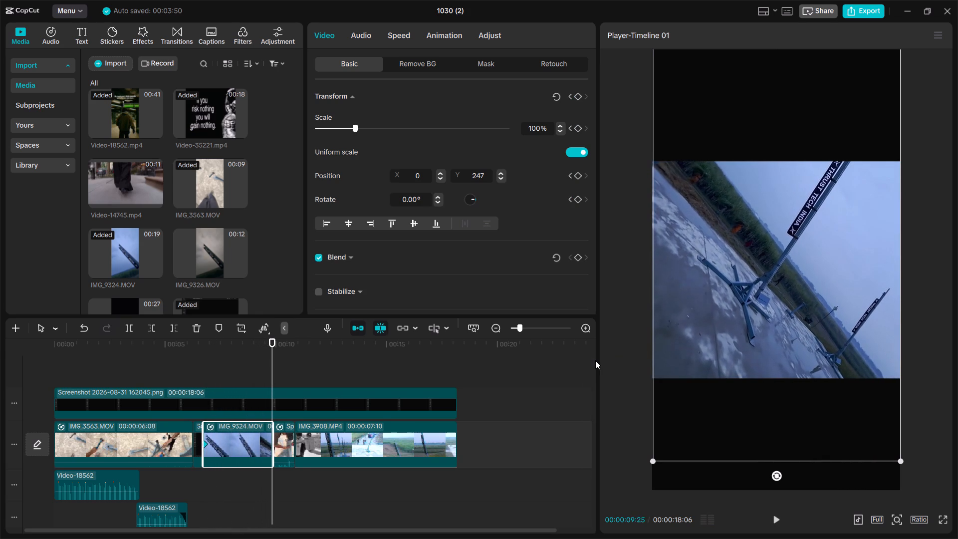
click(578, 95)
drag(794, 232, 794, 264)
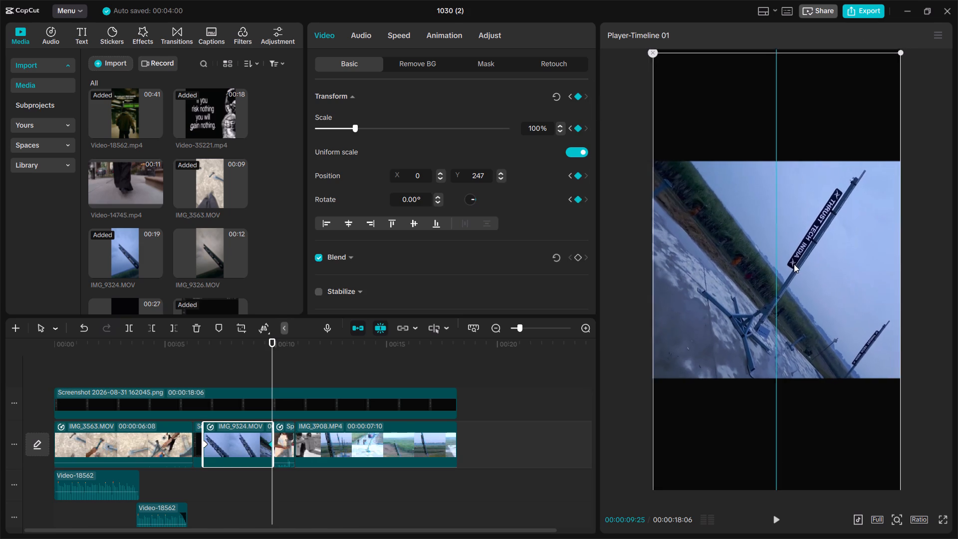
drag(794, 264, 794, 267)
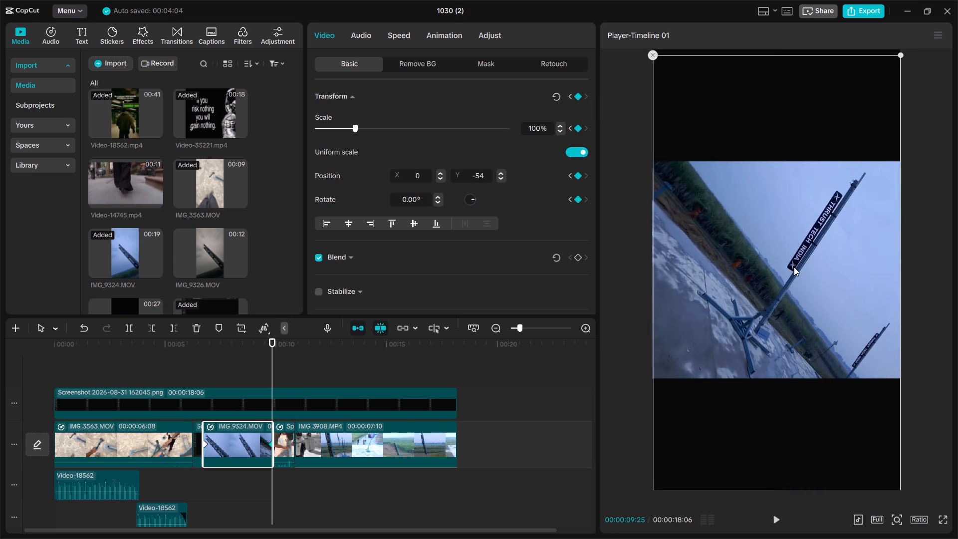
Step backward through IMG_9324 from its end keyframe to examine the vertical movement between the two keyframes.
key(Left)
key(Left)
key(Left)
key(Left)
key(Left)
key(Left)
key(Left)
key(Left)
key(Left)
key(Left)
key(Left)
key(Left)
key(Left)
key(Left)
key(Left)
key(Left)
key(Left)
key(Left)
key(Left)
key(Left)
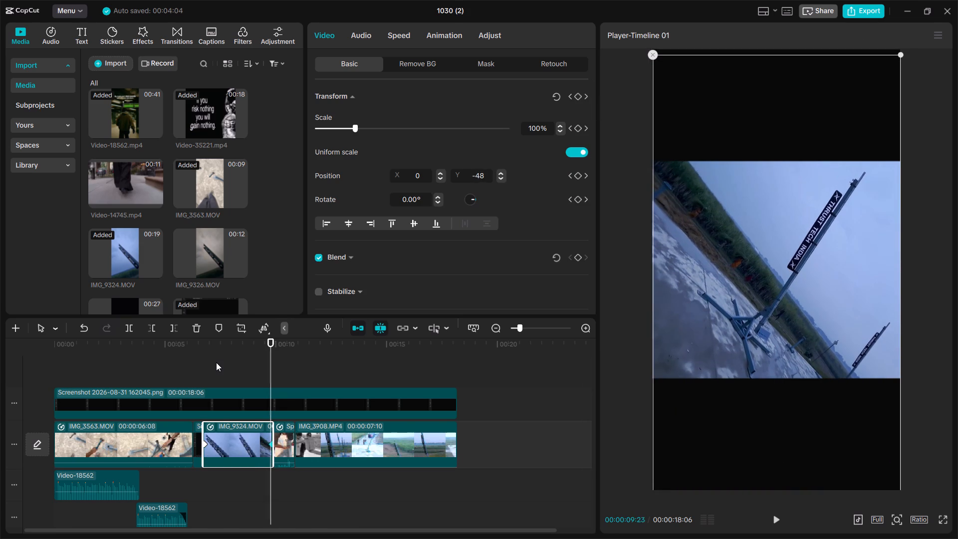
key(Right)
key(Left)
key(Left)
key(Left)
key(Left)
key(Left)
key(Left)
key(Left)
key(Left)
key(Left)
key(Left)
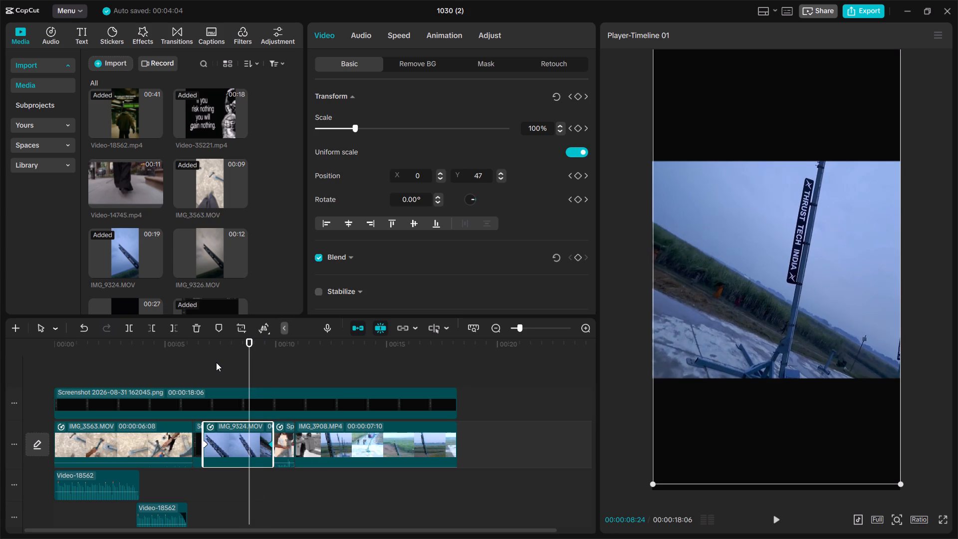
Play the timeline from about 00:00:03 to 00:00:12:18 to check the keyframed IMG_9324 in context.
double_click(123, 359)
key(space)
key(space)
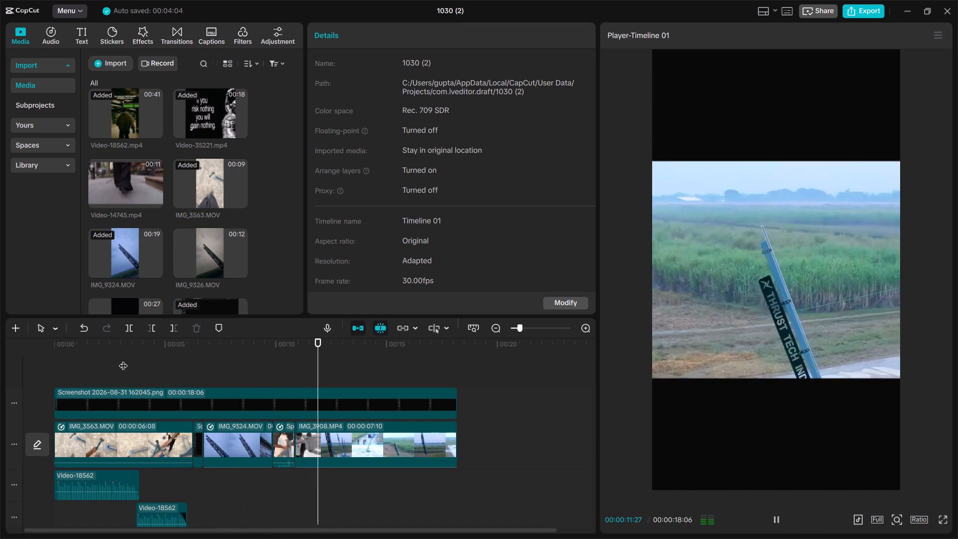
key(space)
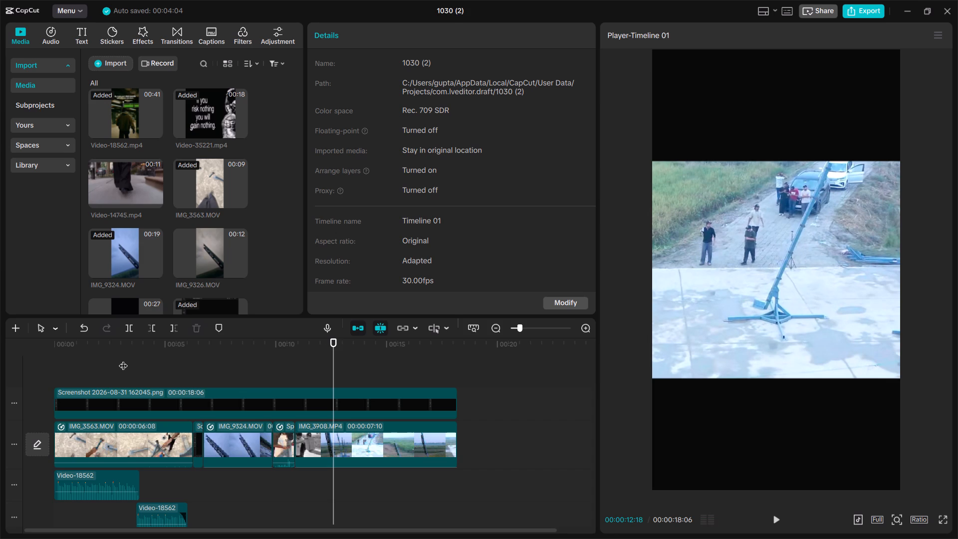
Add a Transform keyframe at 00:00:09:26, the start of the short IMG_3897 clip between IMG_9324 and IMG_3908.
click(281, 446)
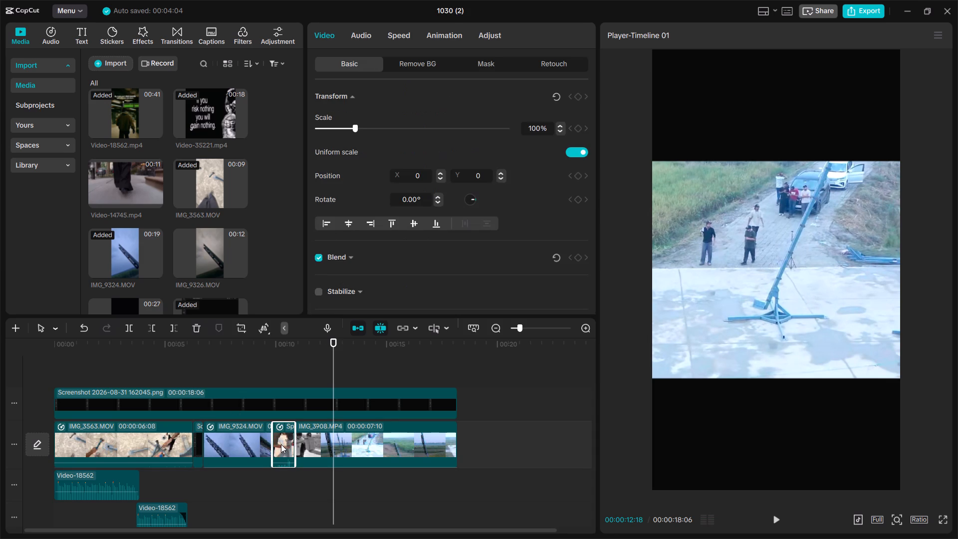
double_click(273, 373)
click(282, 443)
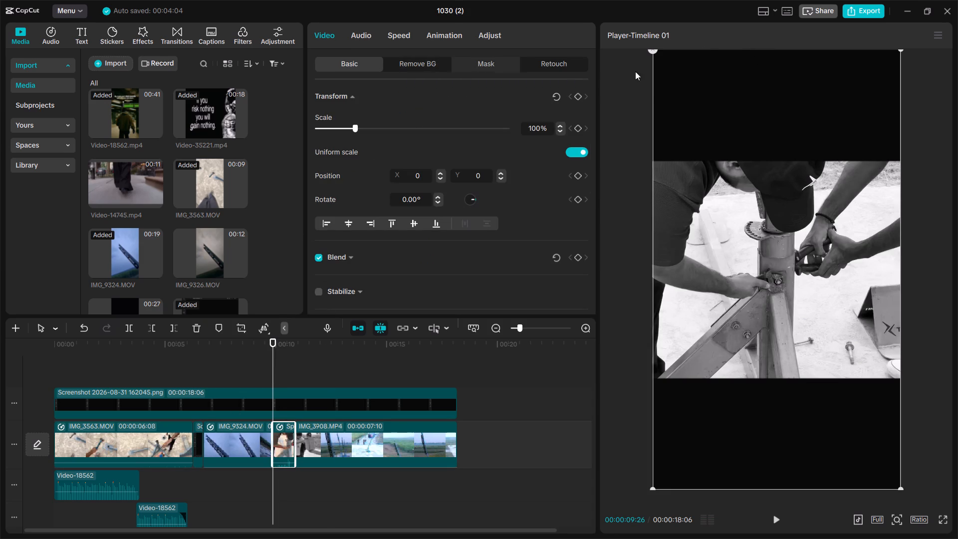
click(578, 94)
Add a Transform keyframe at 00:00:10:25, the end of the short IMG_3897 clip, and scale the picture up to 141%.
key(Right)
key(Right)
key(Right)
key(Right)
key(Right)
key(Right)
key(Right)
key(Right)
key(Right)
key(Right)
key(Right)
key(Right)
key(Right)
key(Right)
key(Right)
key(Right)
key(Right)
key(Right)
key(Right)
key(Right)
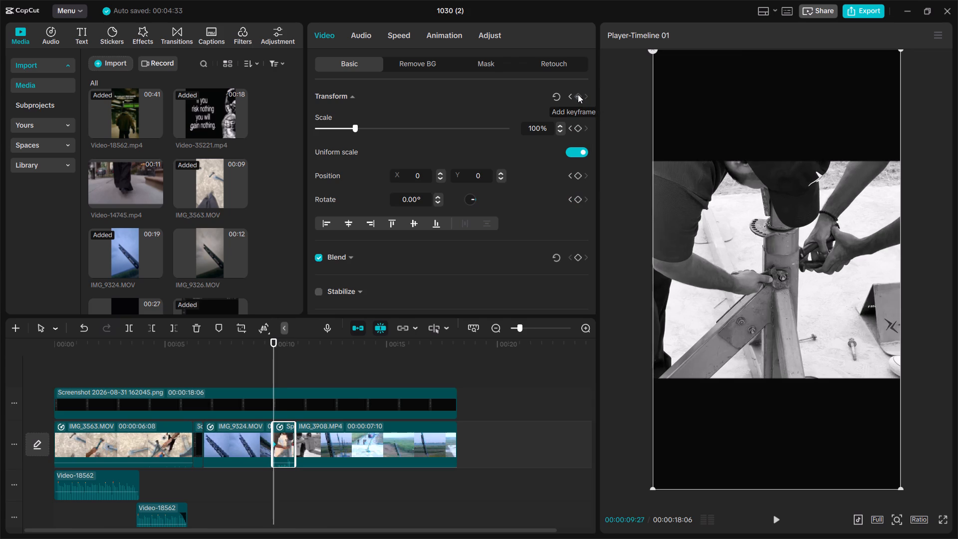
key(Right)
key(Right)
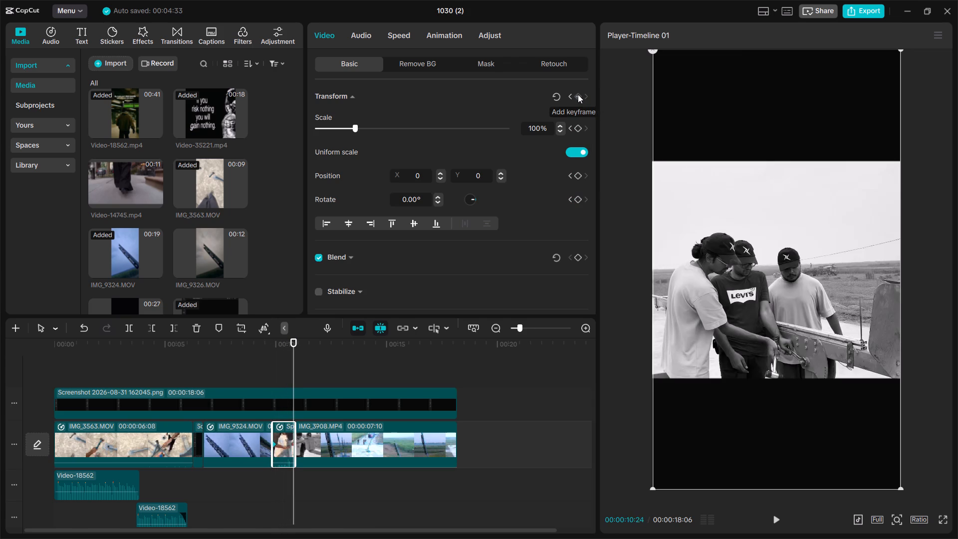
key(Right)
key(Right)
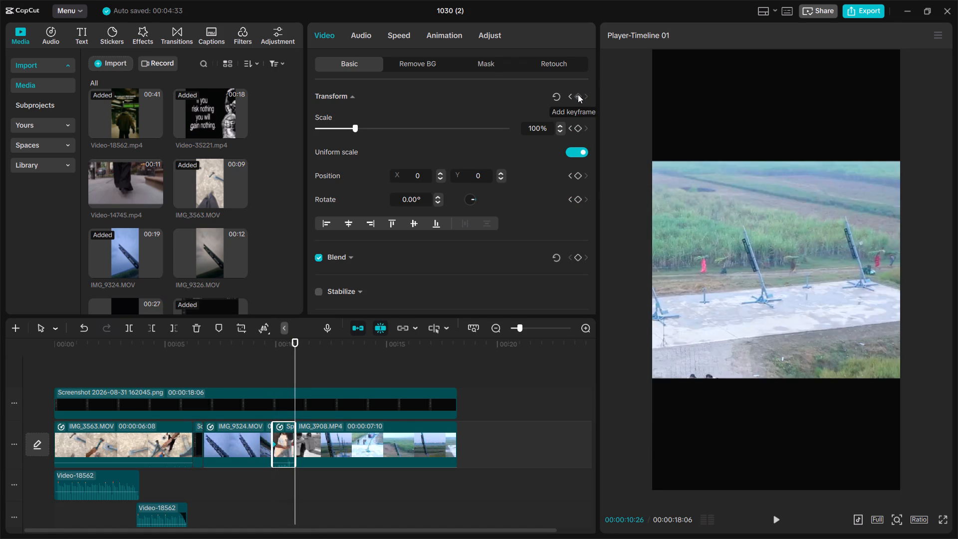
key(Left)
click(575, 95)
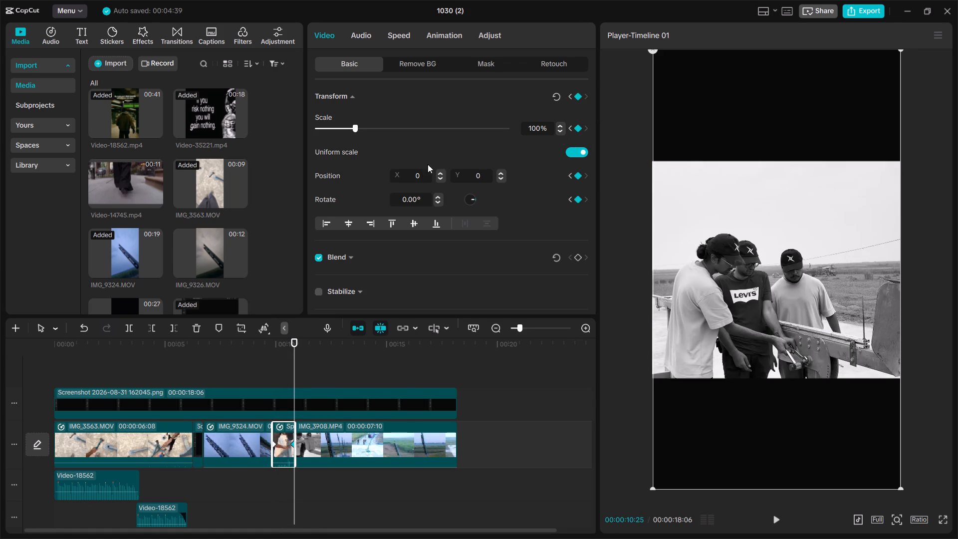
drag(361, 125, 371, 125)
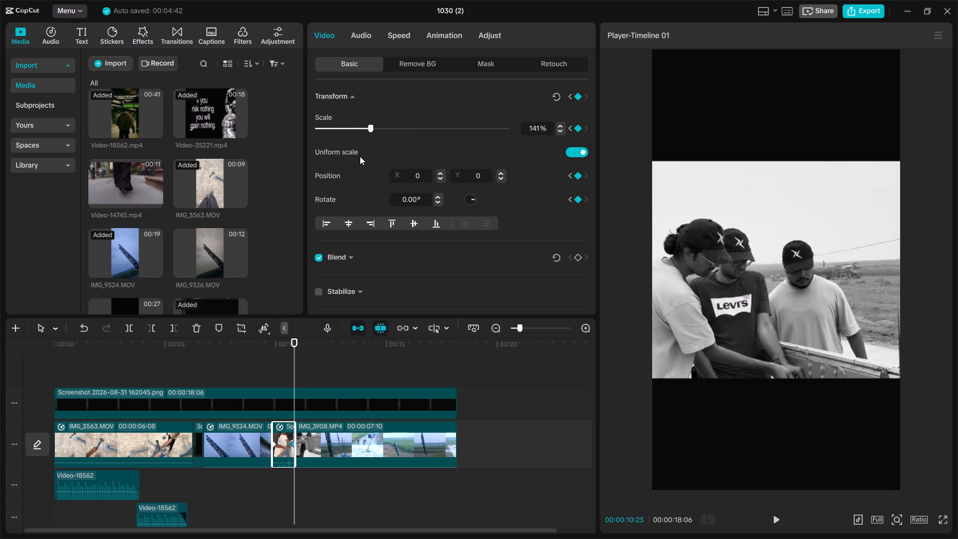
Play the timeline from about 00:00:08:14 and again from the beginning to check the IMG_3897 zoom in context.
double_click(242, 355)
key(space)
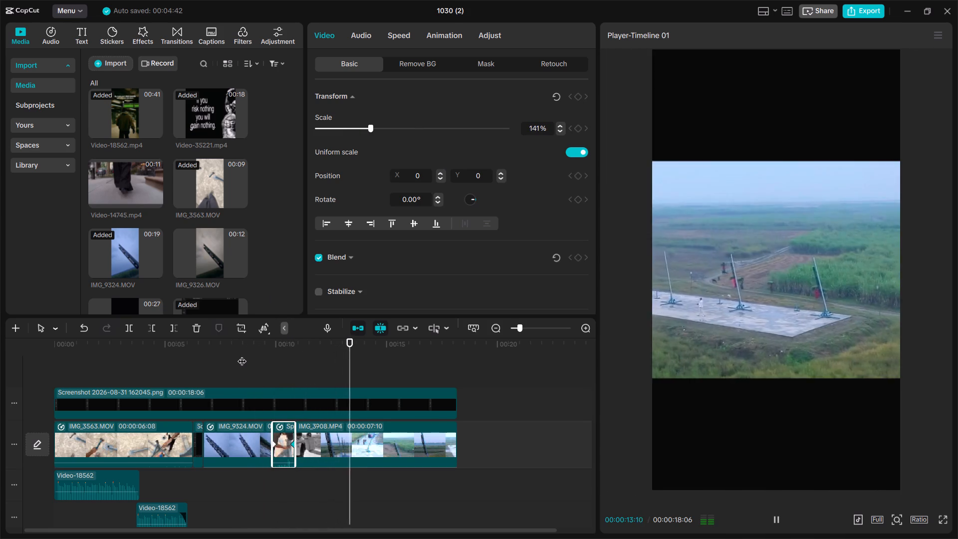
key(space)
click(241, 355)
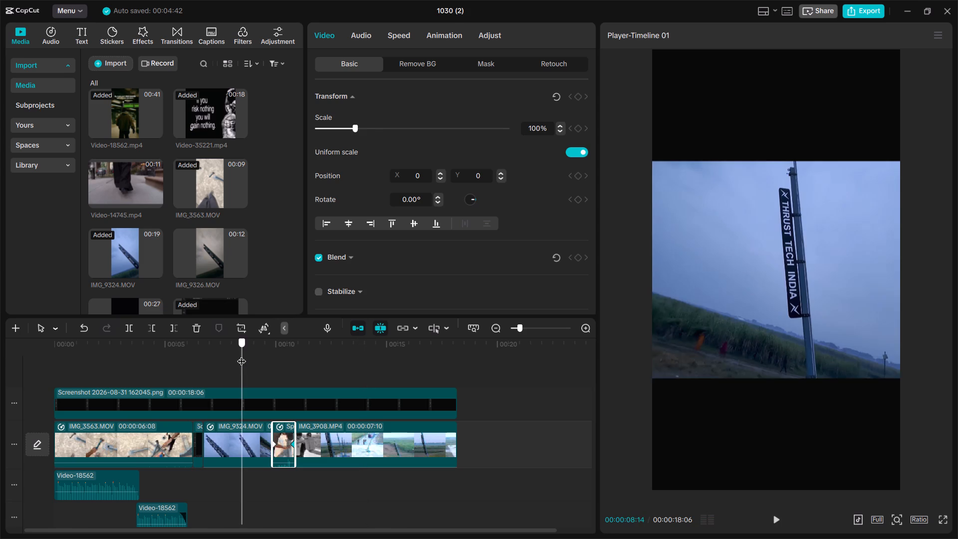
drag(241, 355, 39, 357)
key(space)
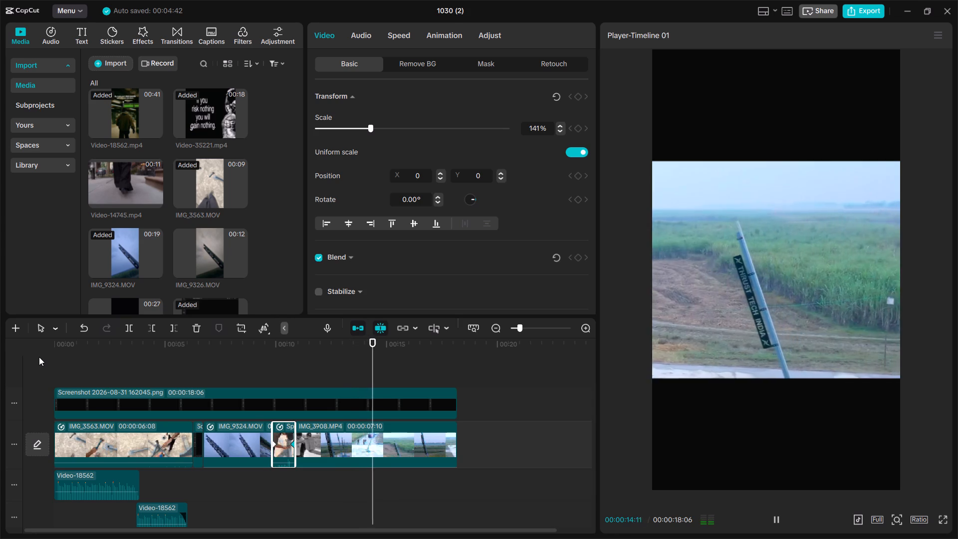
Extend the end of the Video-35221 audio clip to the end of the video at 00:00:18:06.
scroll(199, 456, down, 2)
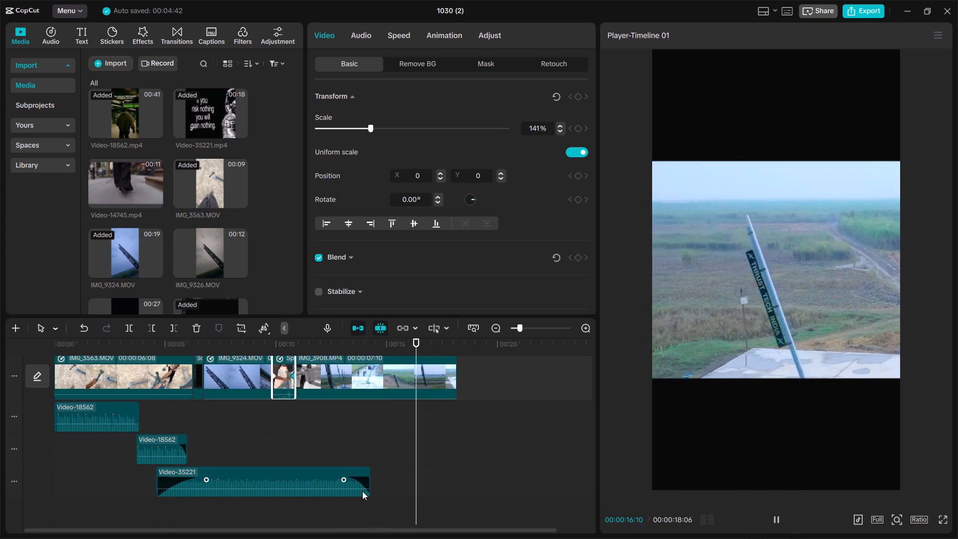
click(361, 490)
key(ctrl+z)
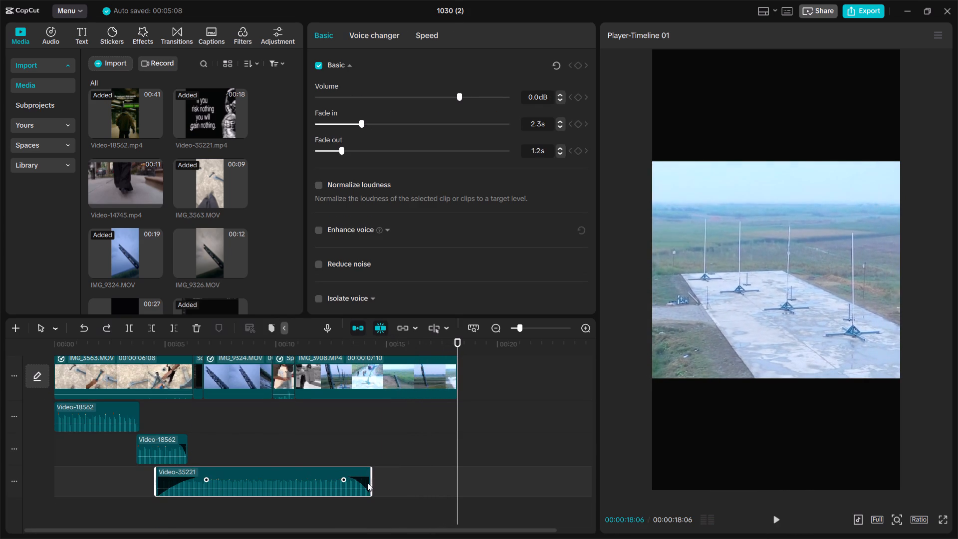
drag(371, 480, 436, 481)
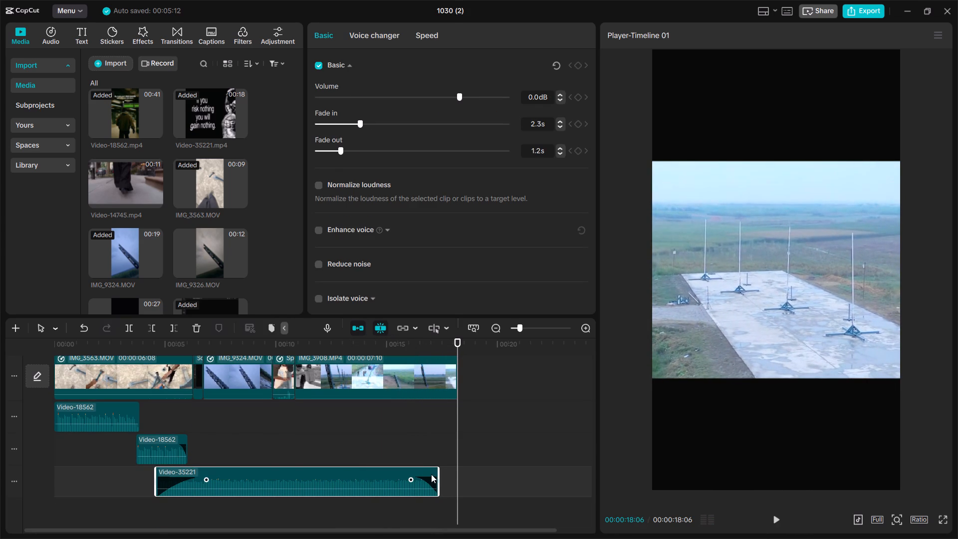
drag(437, 474, 456, 476)
Play the second half of the timeline, and the whole video from the beginning, to check the cuts against the extended audio.
double_click(249, 422)
key(space)
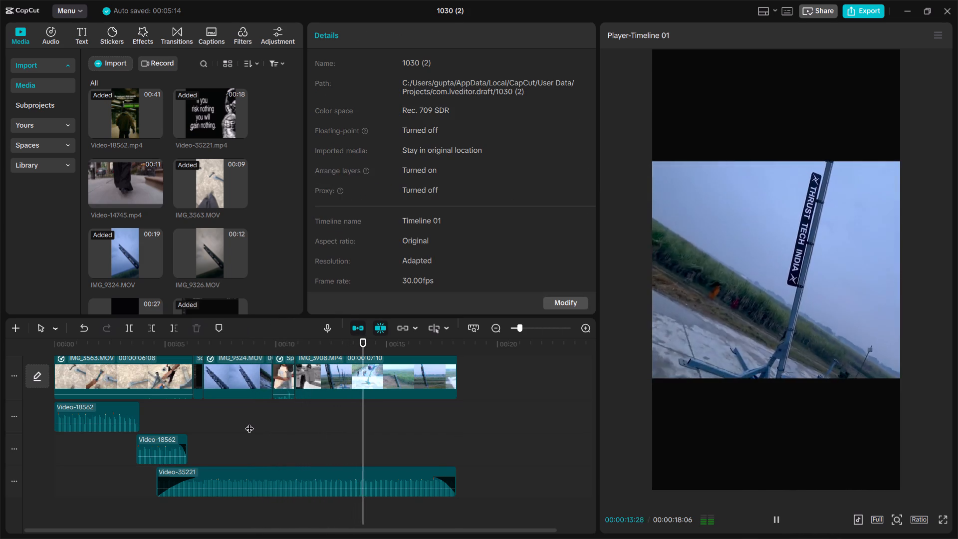
key(space)
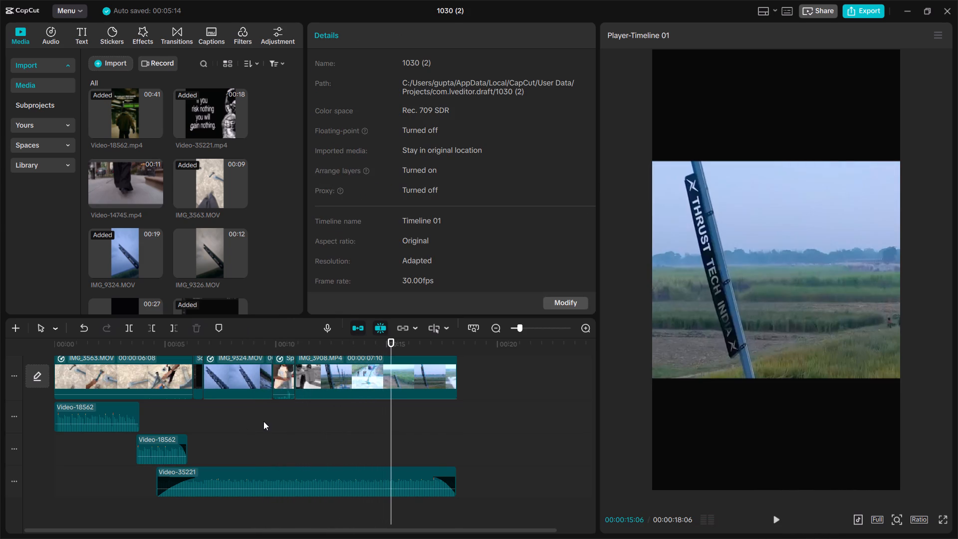
click(275, 422)
key(space)
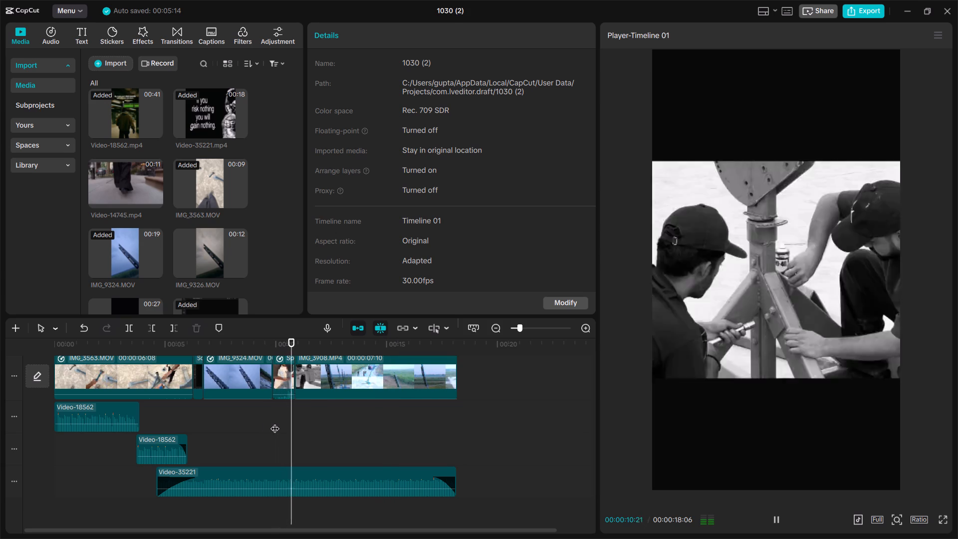
key(space)
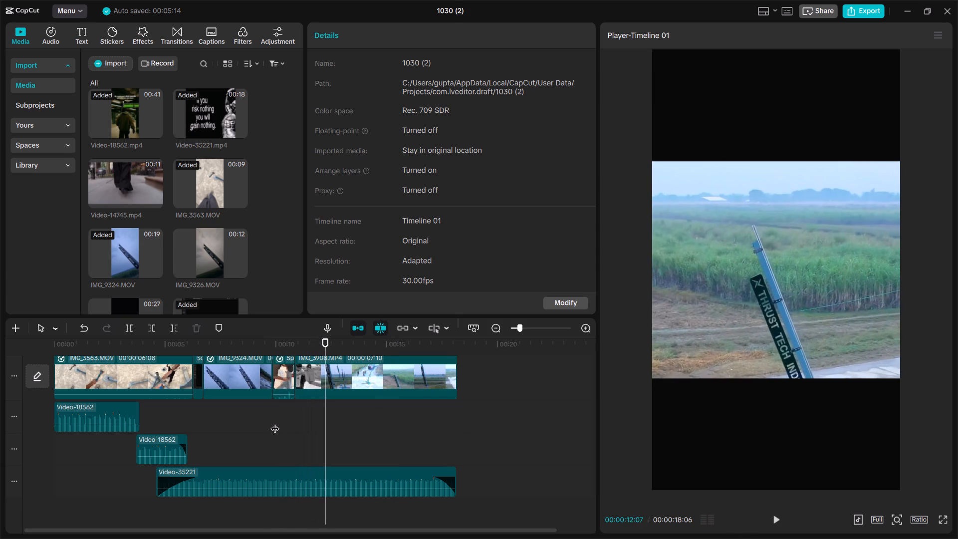
click(275, 422)
drag(272, 421, 72, 420)
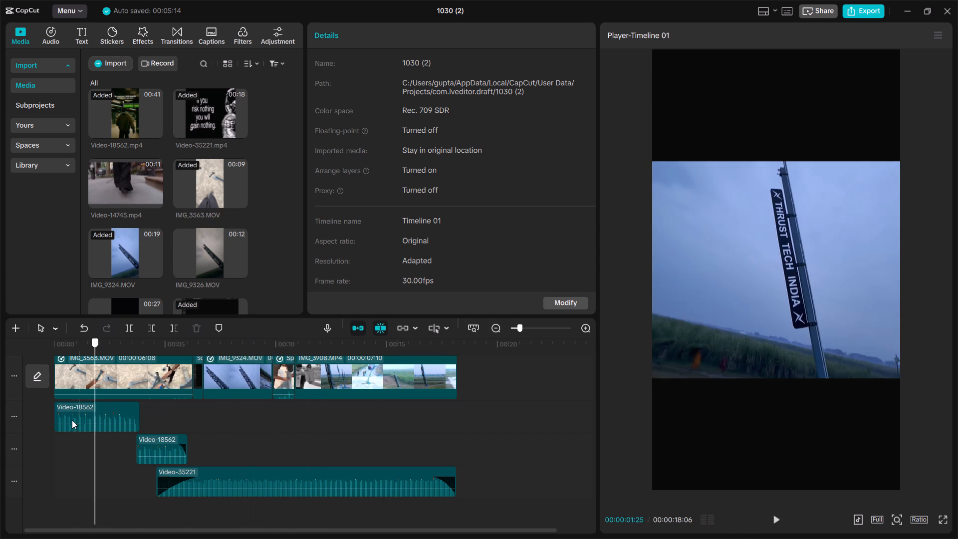
drag(72, 420, 0, 438)
key(space)
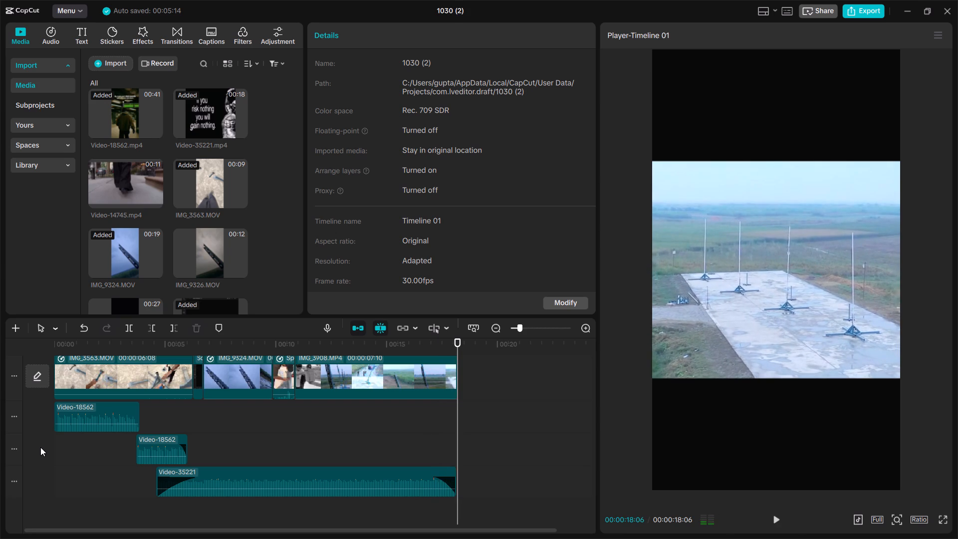
Replay the section from about 00:00:09:17 to 00:00:13:16 to examine the change from IMG_3897 into IMG_3908 against the music.
click(262, 420)
key(space)
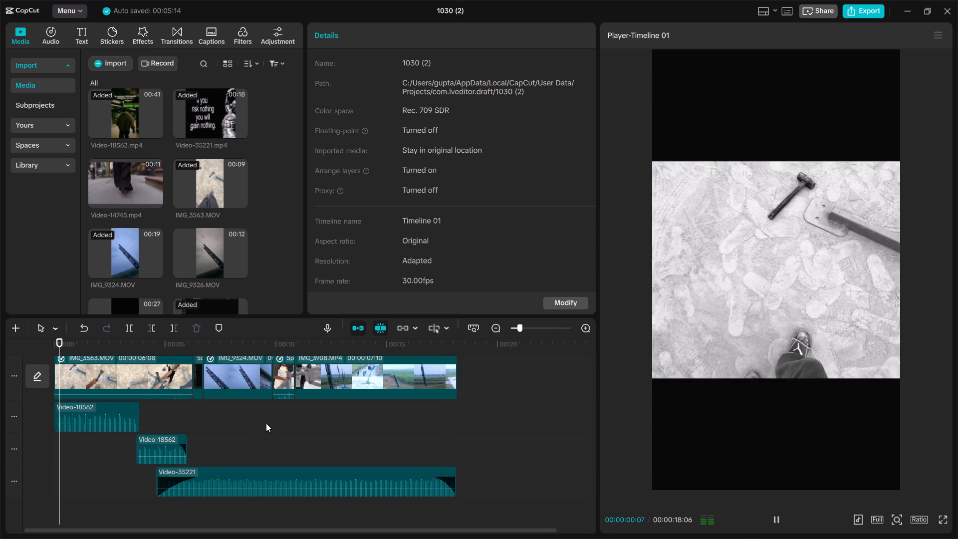
click(266, 423)
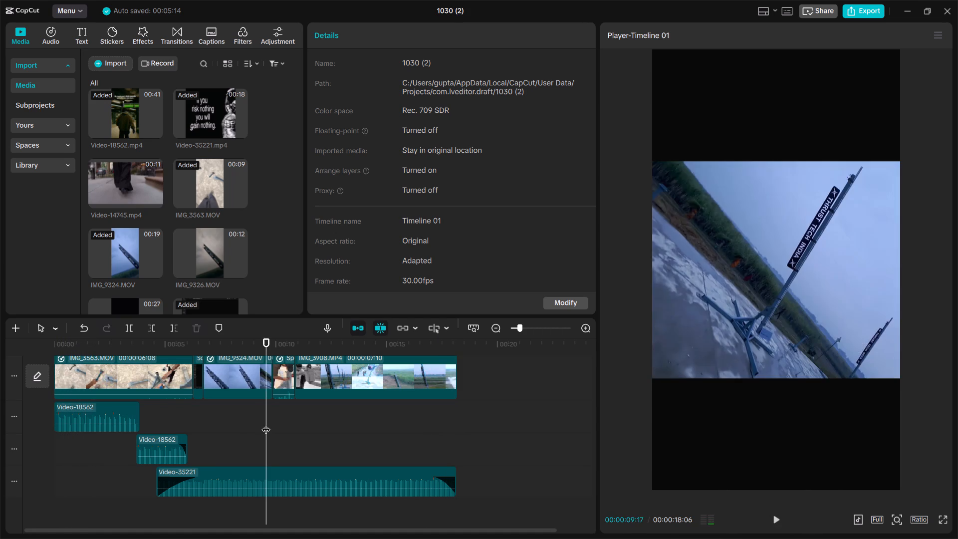
key(space)
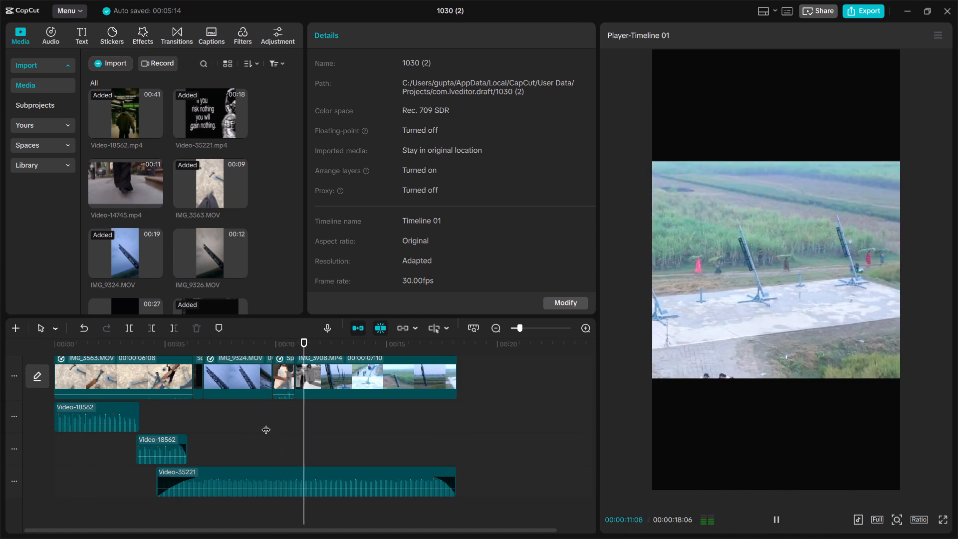
key(space)
key(space)
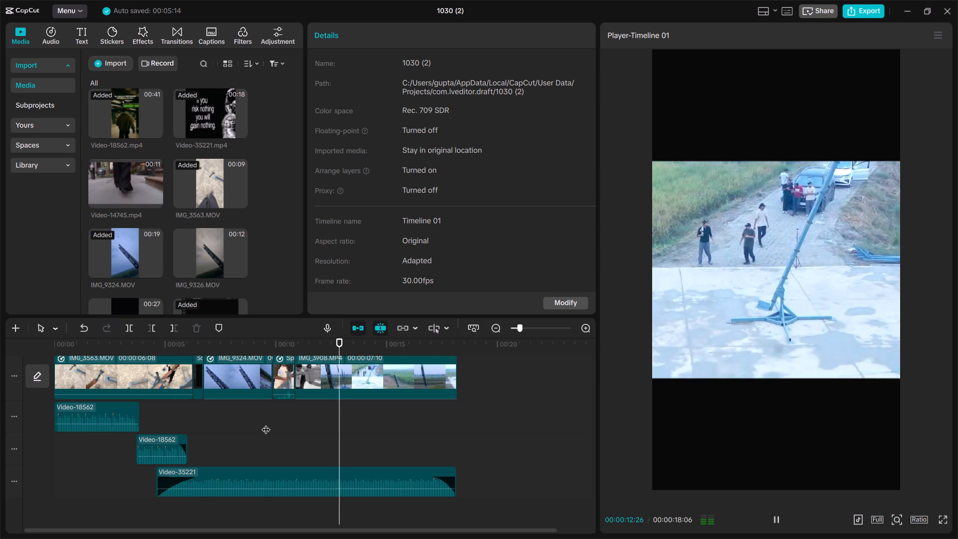
key(space)
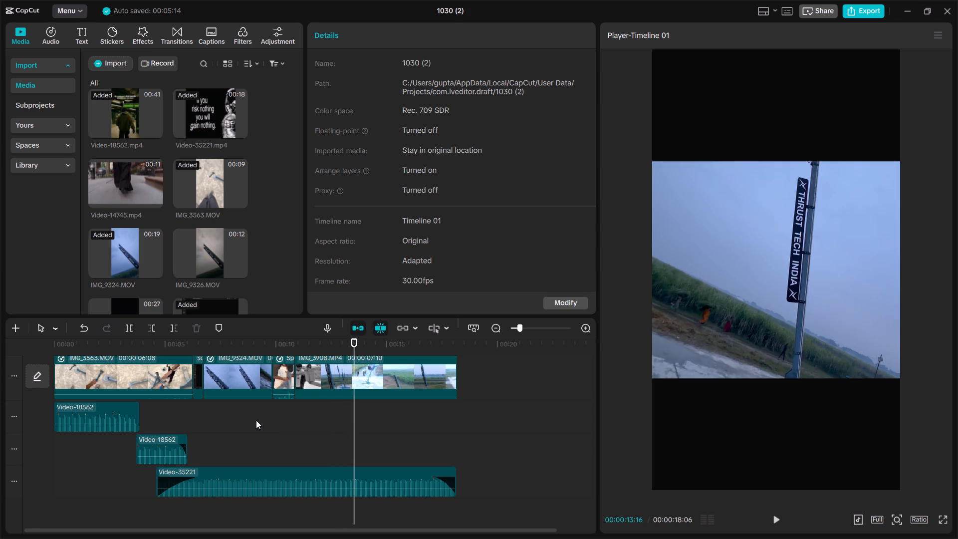
double_click(256, 420)
click(256, 420)
key(space)
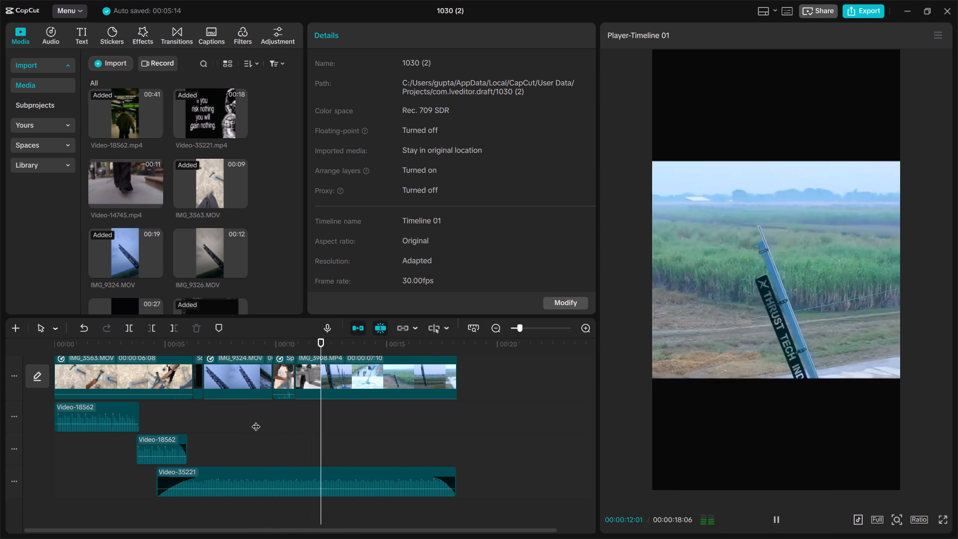
key(space)
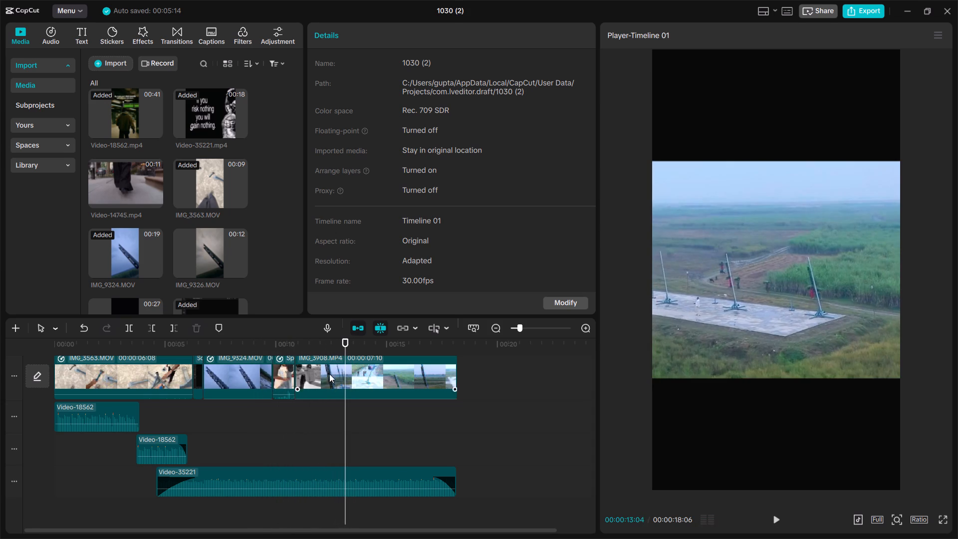
Select IMG_3908, scrub back through its opening shots, and play around the IMG_3897 cut to examine the shot changes.
click(334, 367)
drag(345, 344, 327, 343)
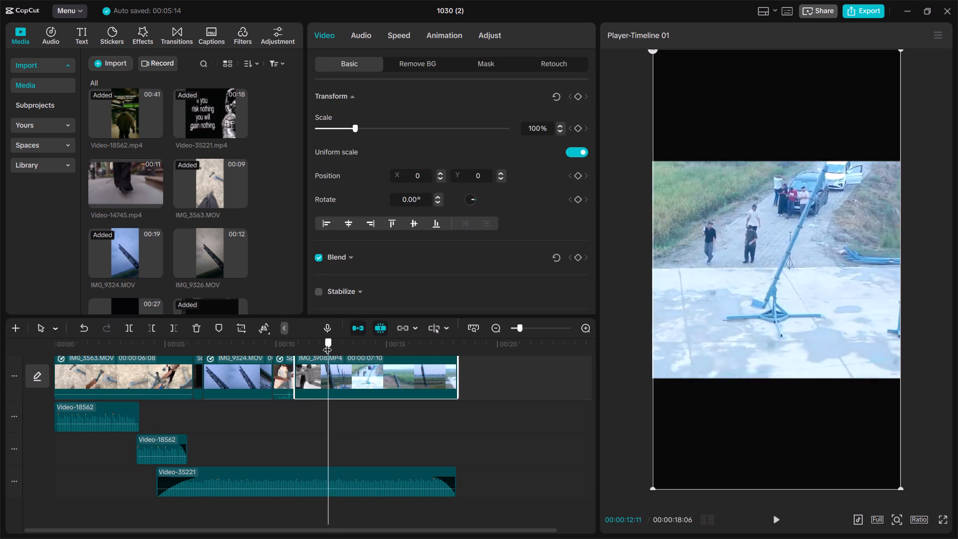
drag(327, 343, 322, 339)
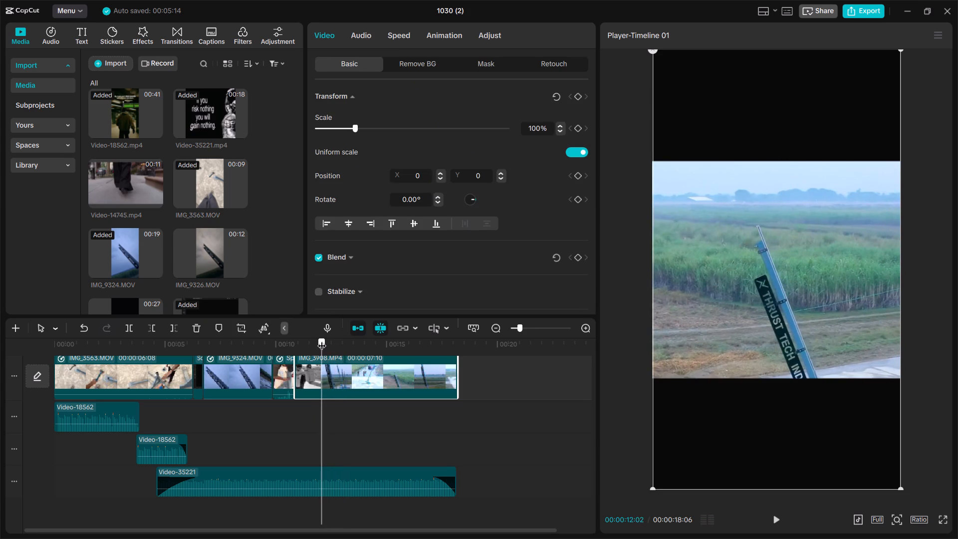
drag(322, 339, 310, 351)
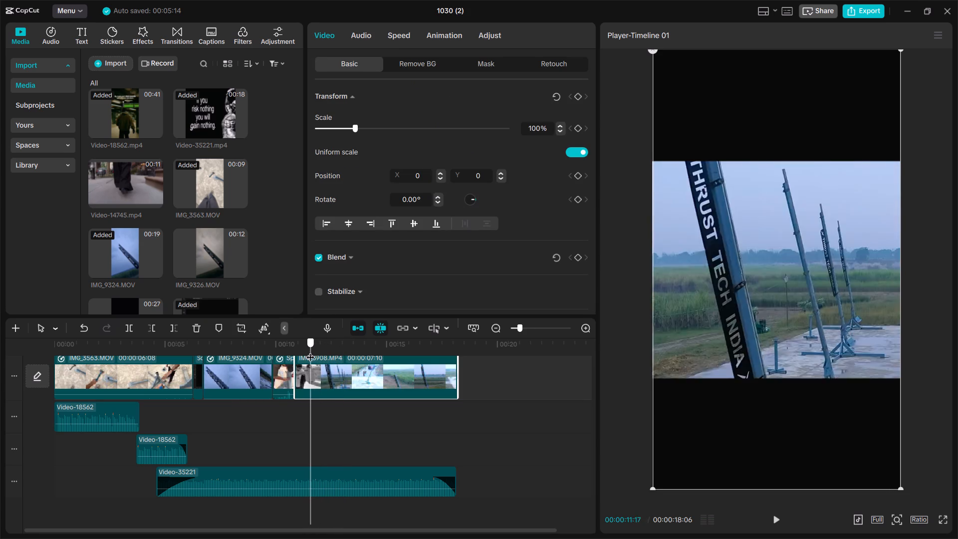
drag(310, 351, 299, 339)
key(space)
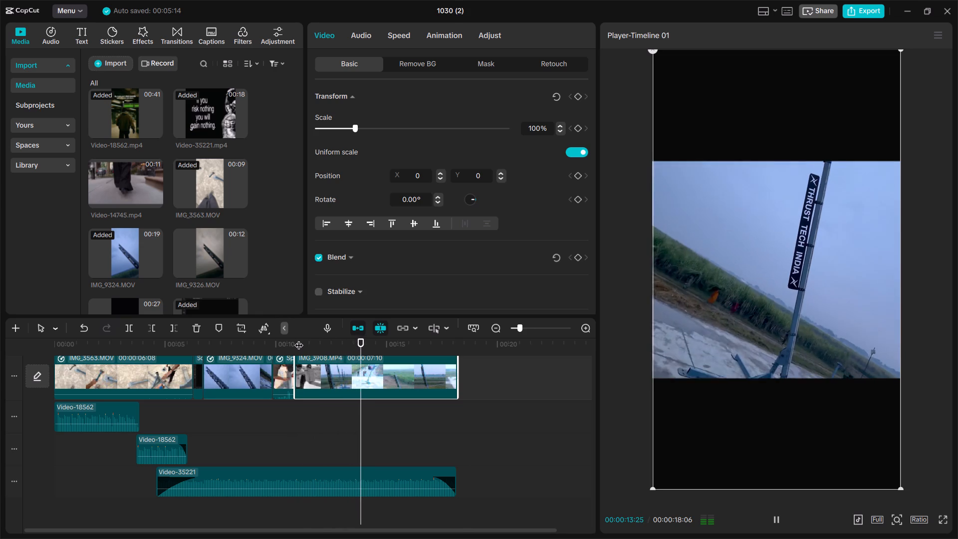
key(space)
key(space)
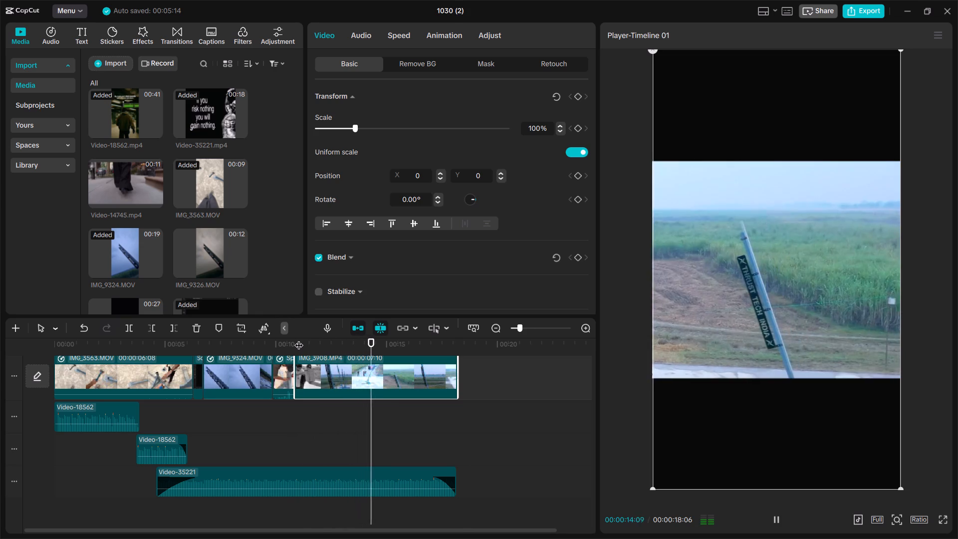
key(space)
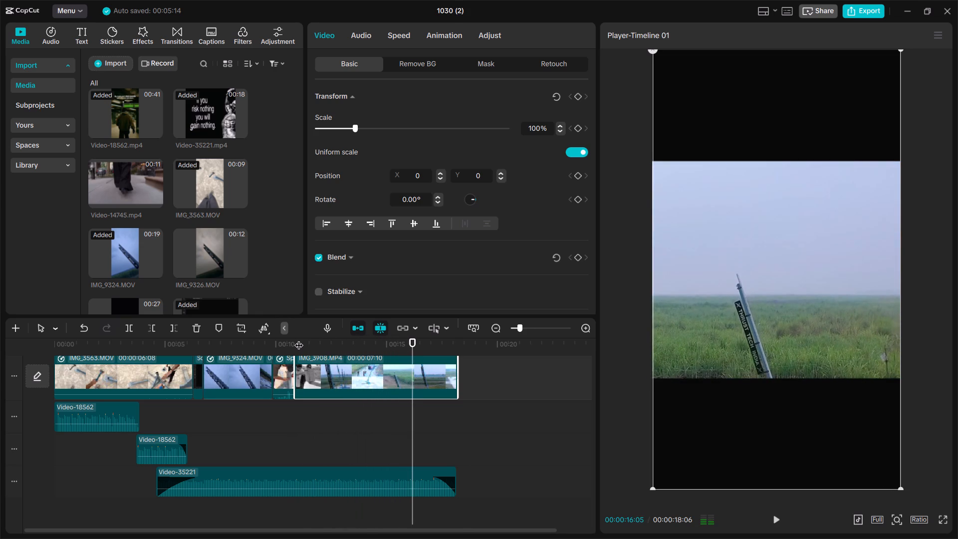
click(309, 342)
drag(309, 342, 255, 336)
key(space)
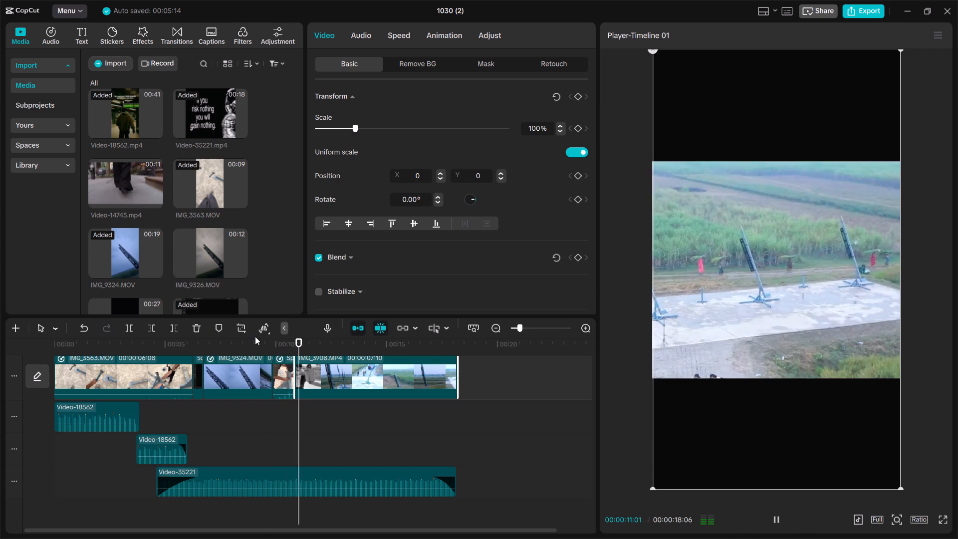
key(space)
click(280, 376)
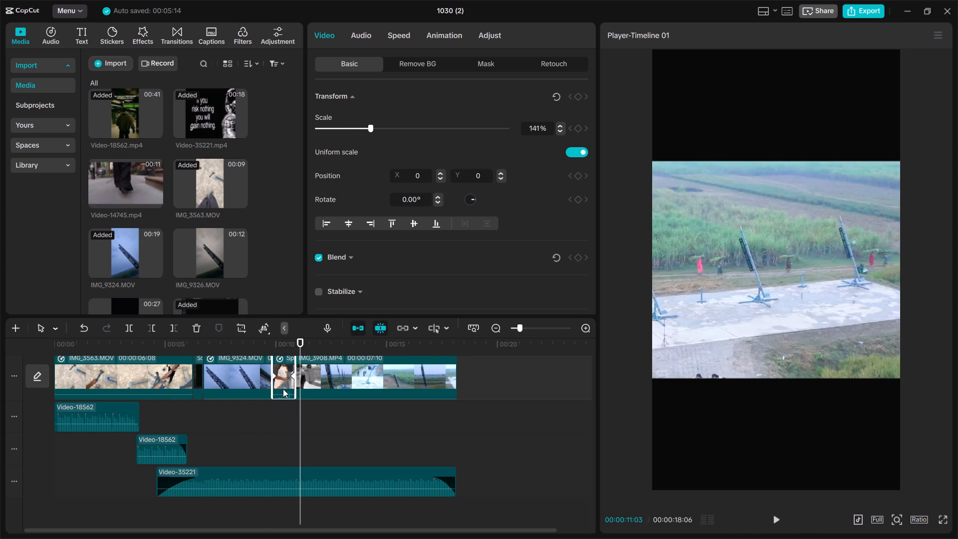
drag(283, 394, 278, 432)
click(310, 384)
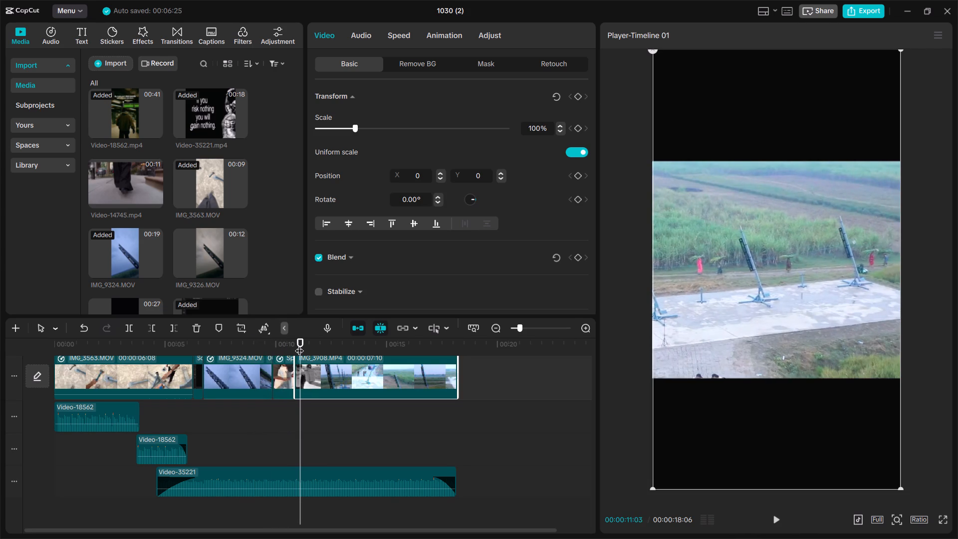
With the playhead at the cut between IMG_3897 and IMG_3908, import 1125(4).mp4 from the 1125(4) folder inside edits TTI.
click(299, 344)
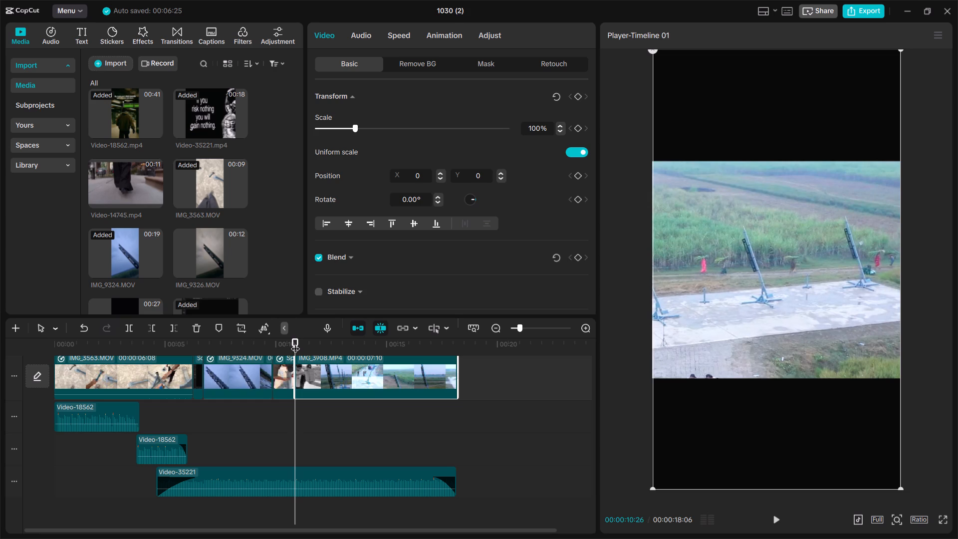
click(290, 446)
double_click(290, 446)
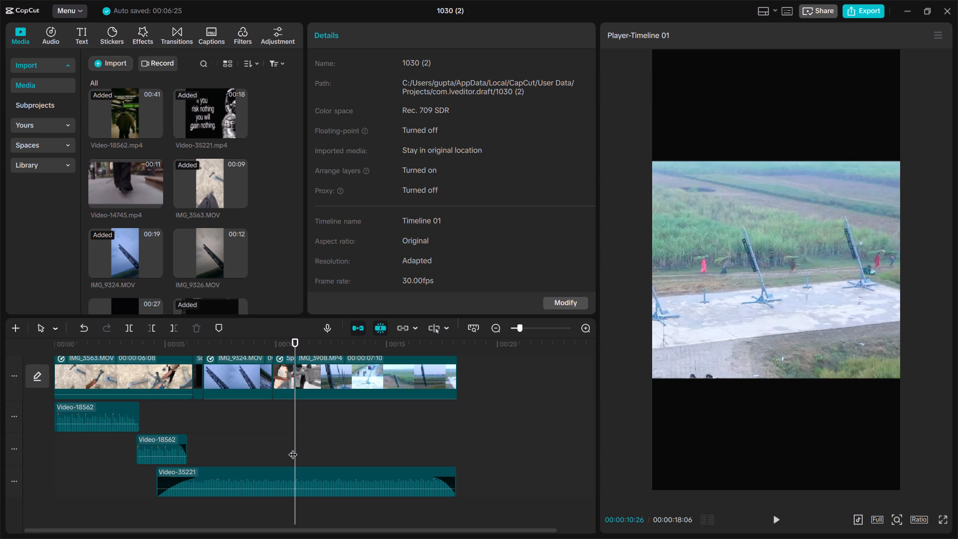
click(118, 64)
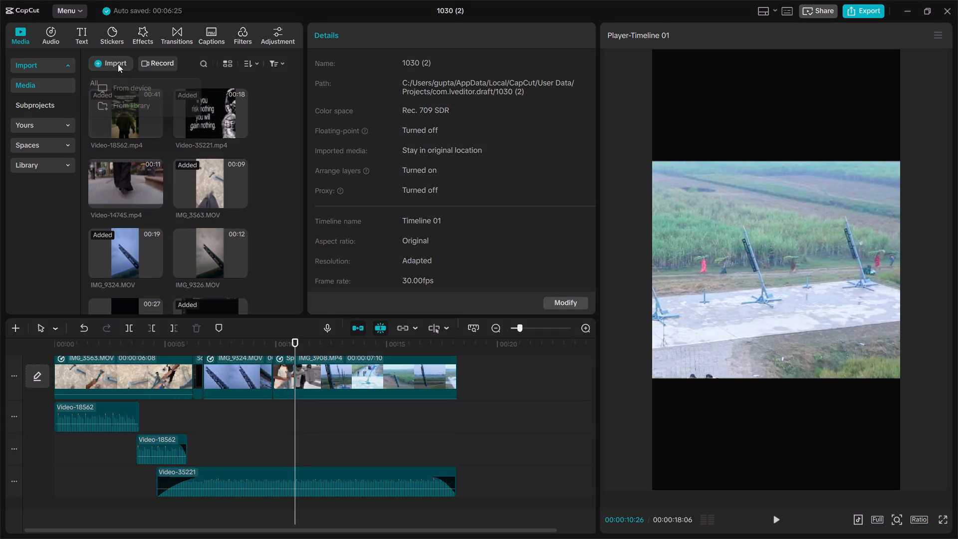
click(129, 86)
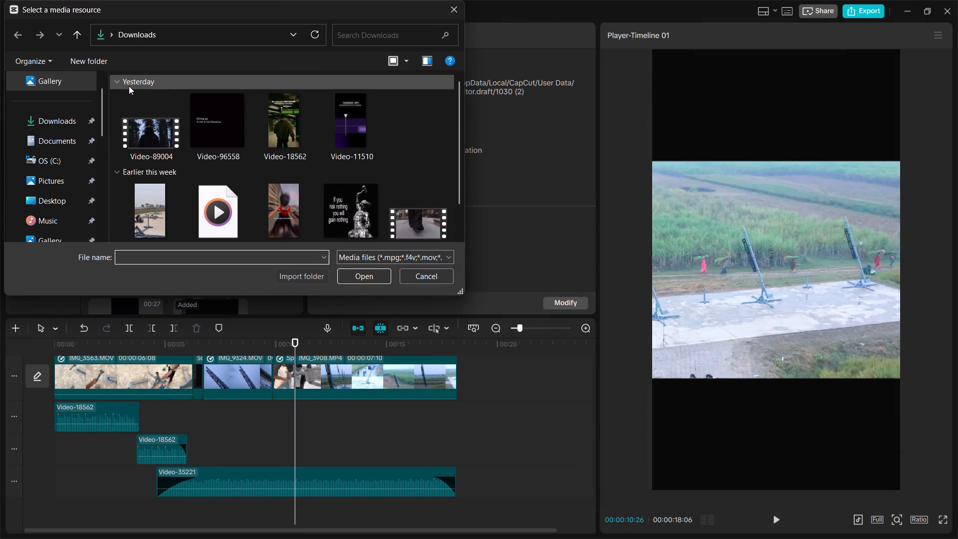
scroll(63, 208, down, 2)
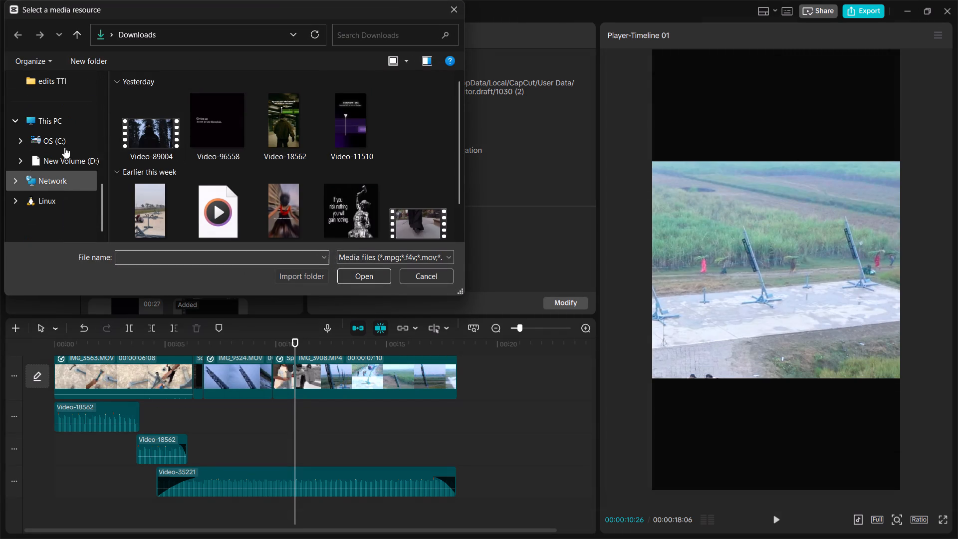
click(61, 77)
drag(61, 77, 319, 199)
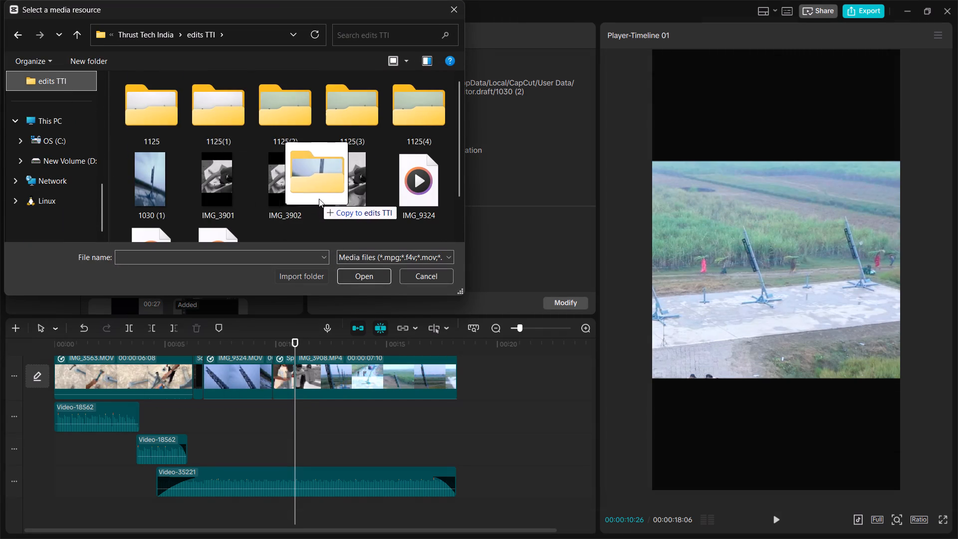
drag(319, 199, 0, 114)
scroll(364, 195, down, 1)
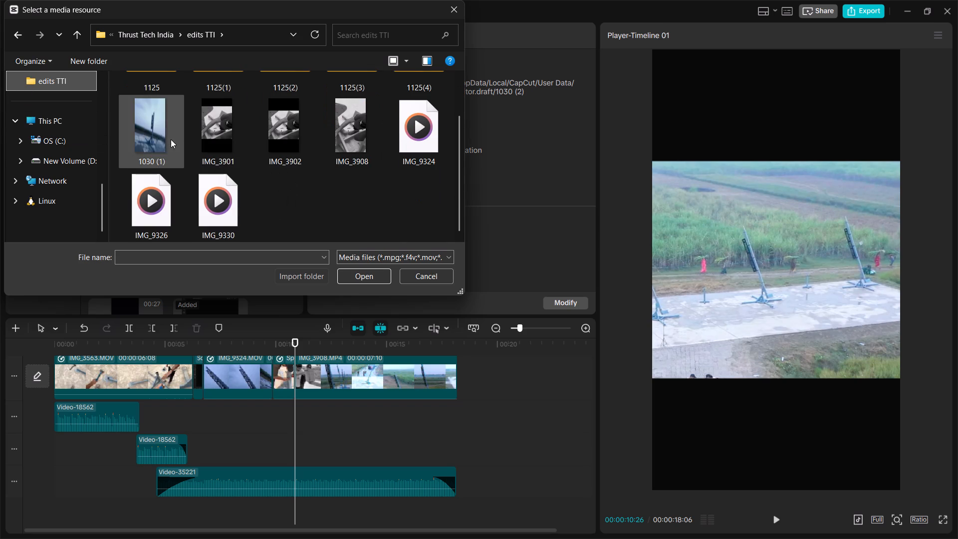
scroll(310, 186, up, 1)
double_click(416, 102)
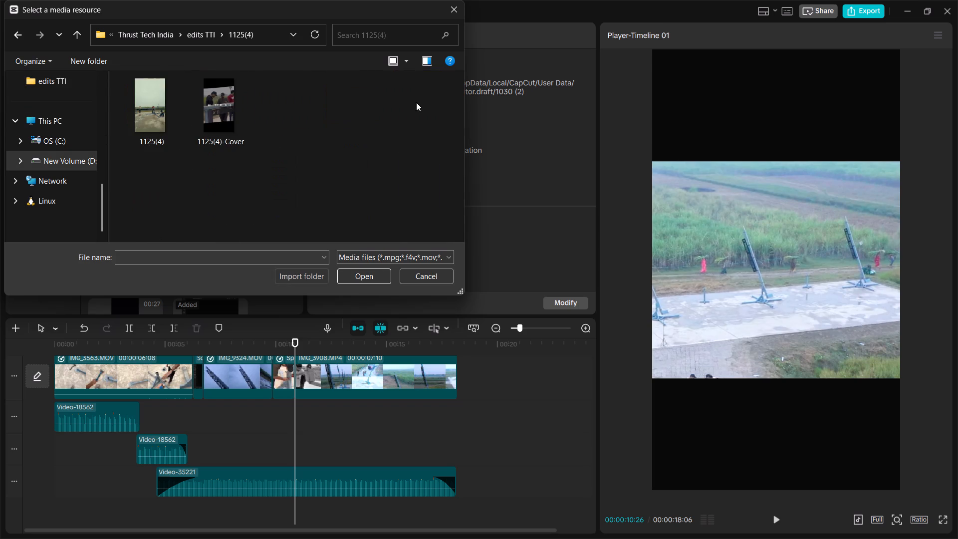
double_click(133, 135)
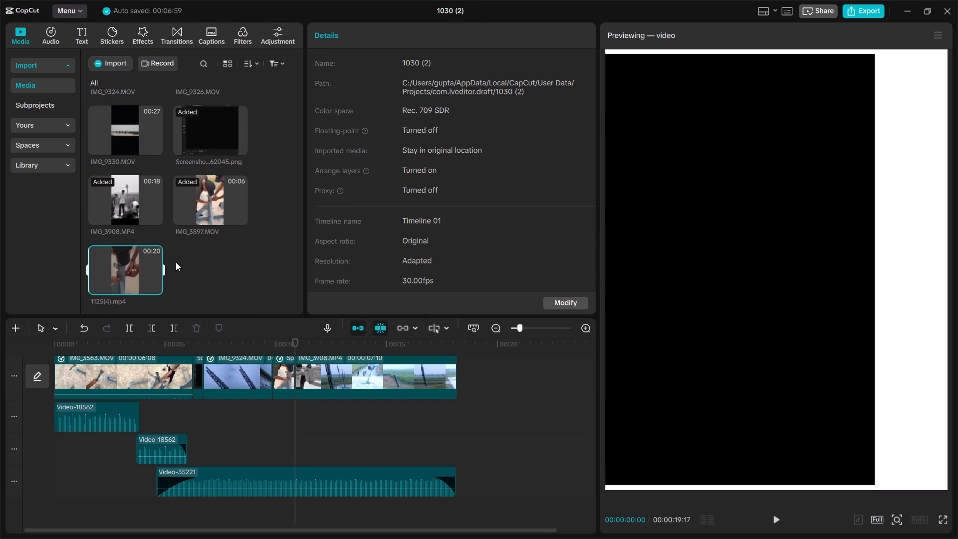
Insert 1125(4).mp4 into the main track at 00:00:10:26, between IMG_3897 and IMG_3908.
click(154, 285)
Play and scrub through the inserted 1125(4) clip up to about 00:00:19:08 to examine its shots for a usable section.
key(space)
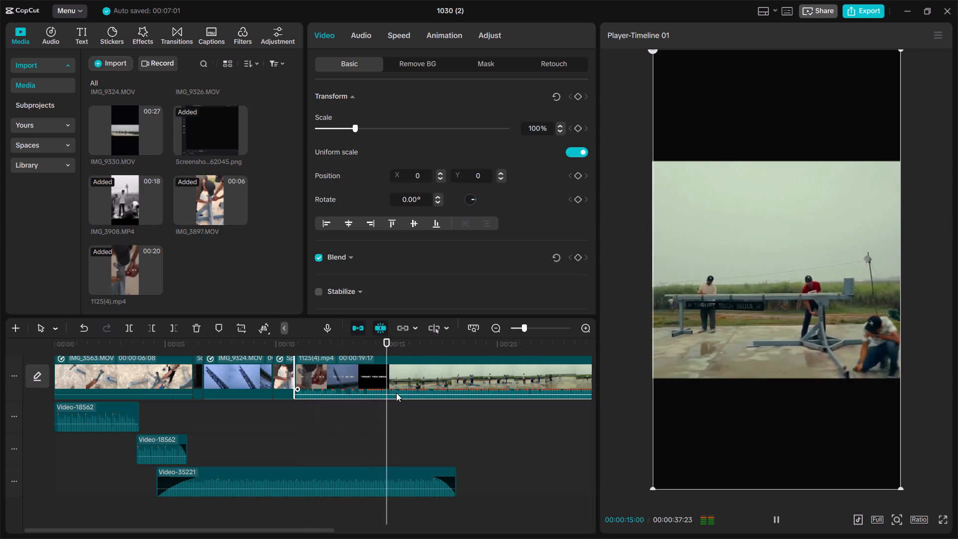
drag(401, 395, 401, 421)
key(space)
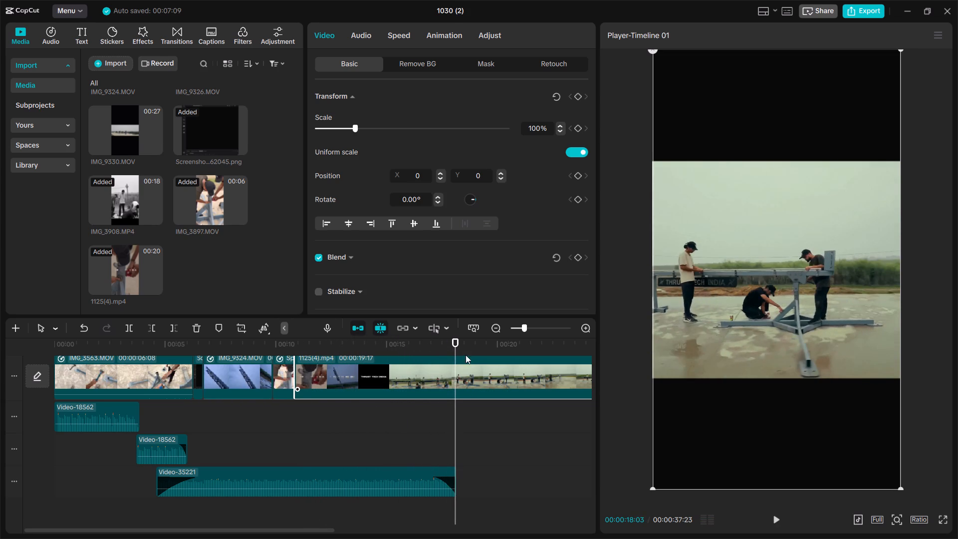
drag(454, 341, 428, 342)
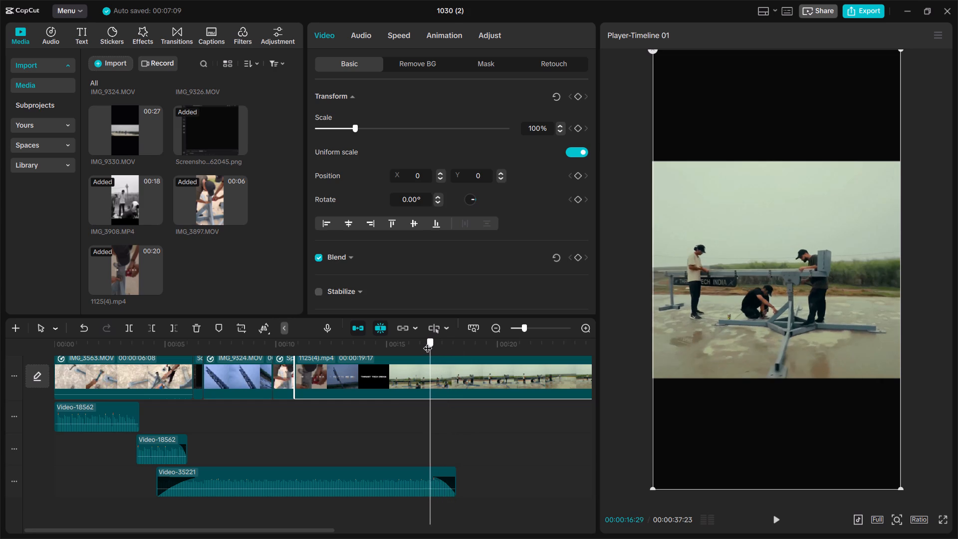
drag(428, 342, 458, 346)
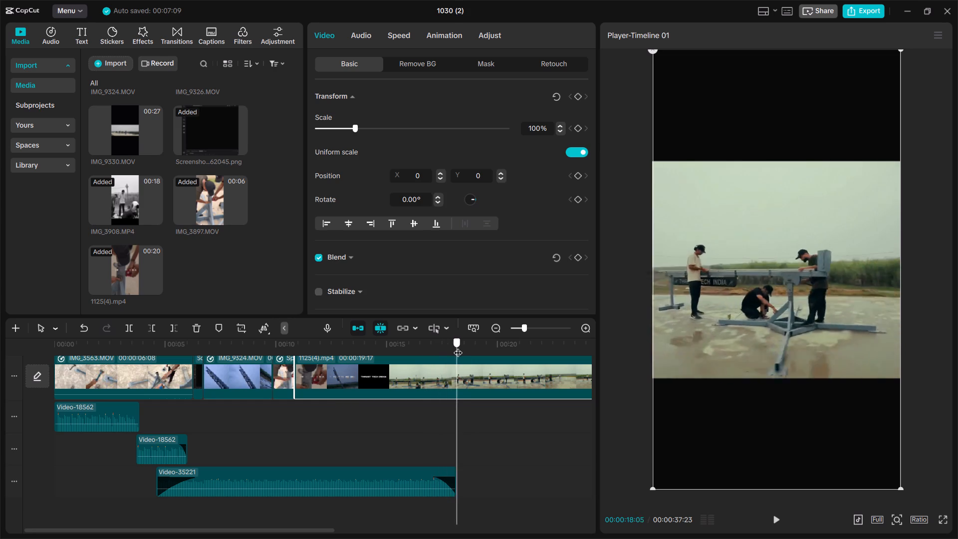
drag(458, 346, 481, 348)
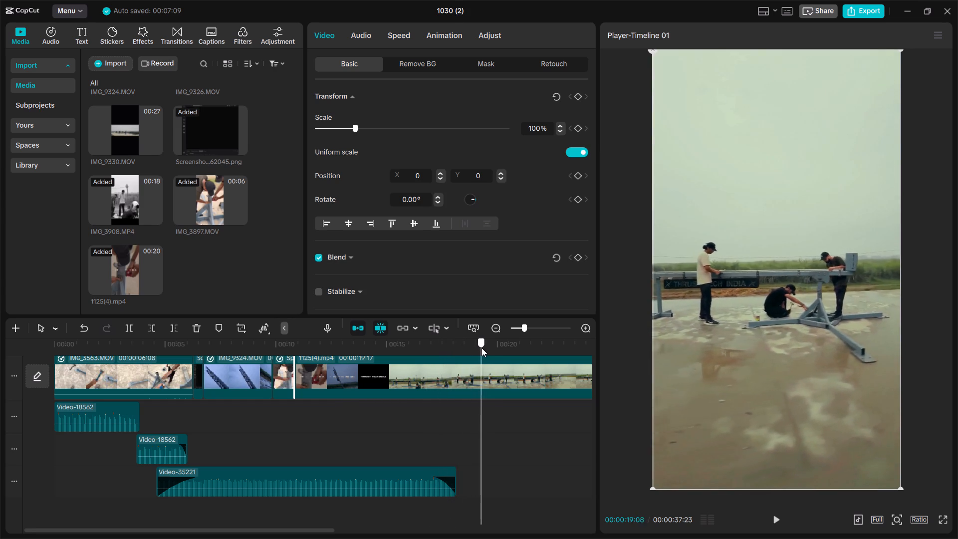
drag(481, 348, 469, 349)
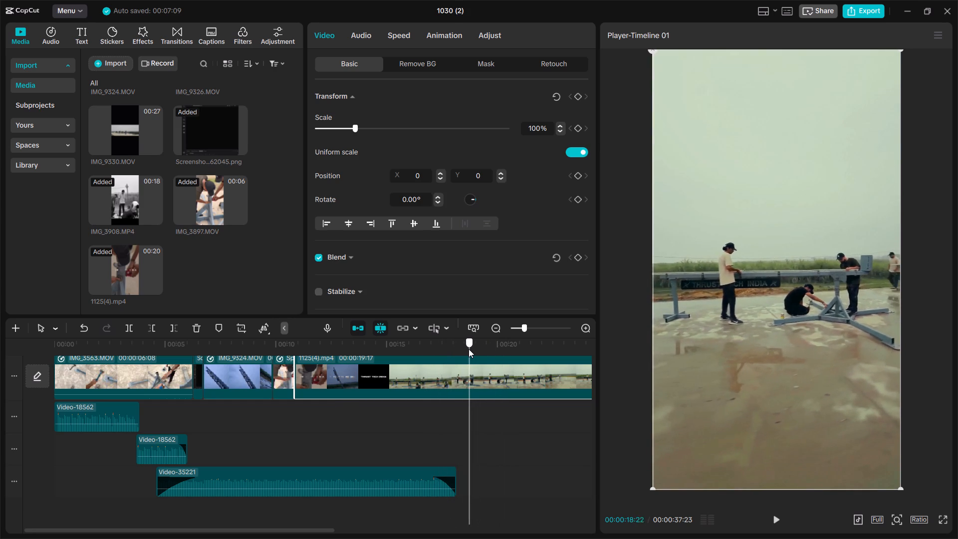
drag(469, 349, 448, 349)
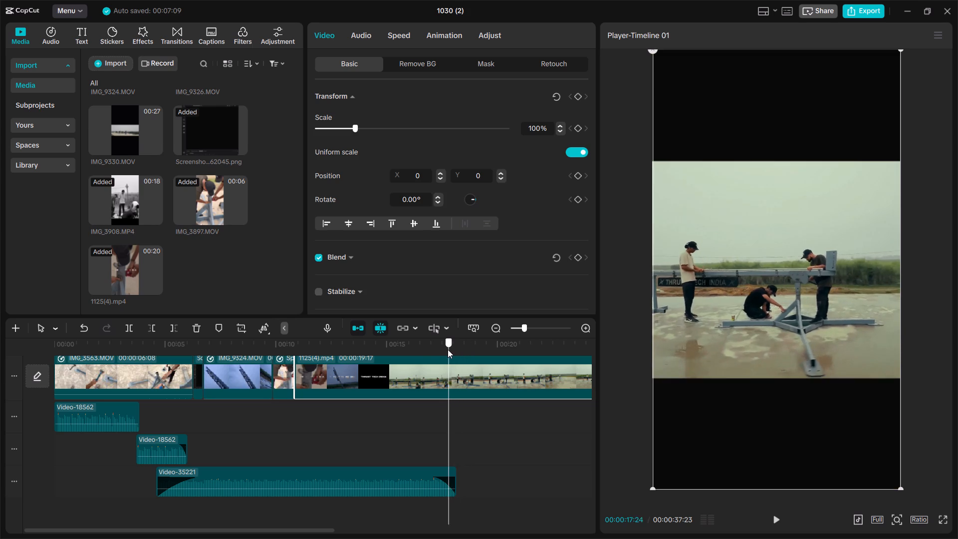
drag(448, 349, 427, 351)
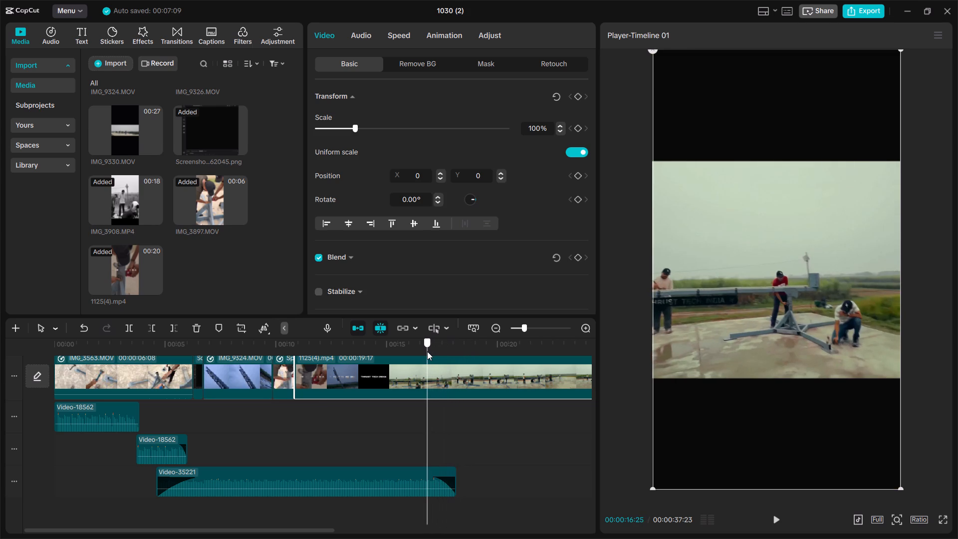
drag(427, 351, 461, 351)
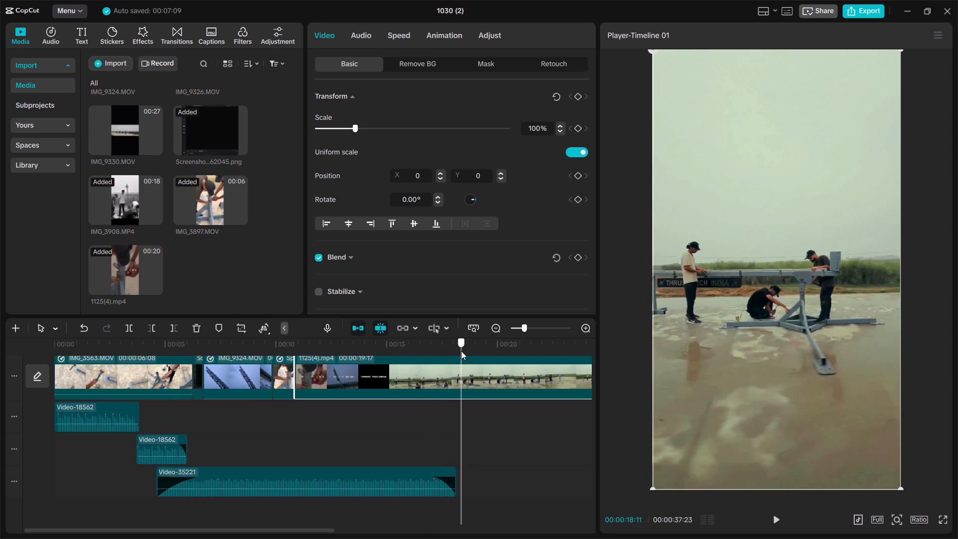
drag(461, 351, 417, 355)
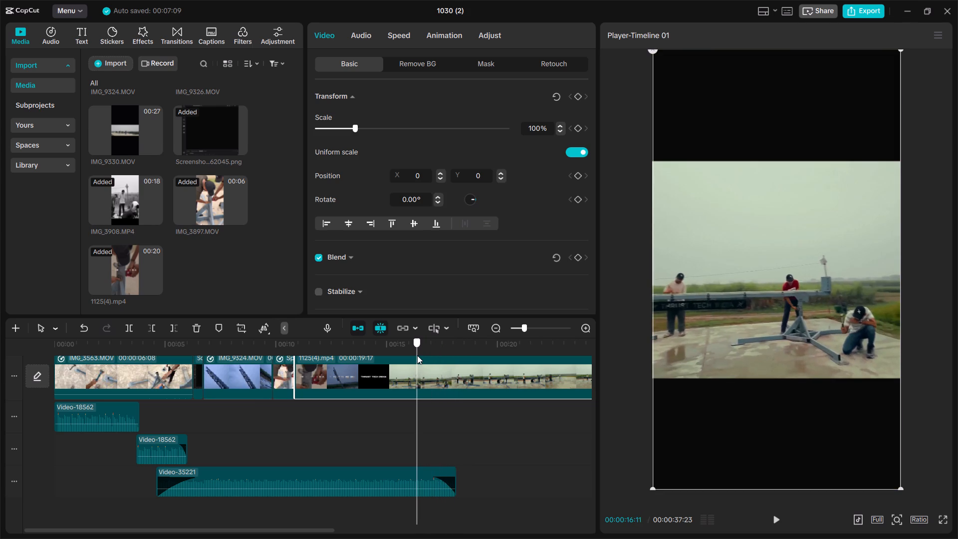
Split the 1125(4) clip at 00:00:15:15 and delete its opening part.
drag(417, 355, 398, 353)
key(ctrl+b)
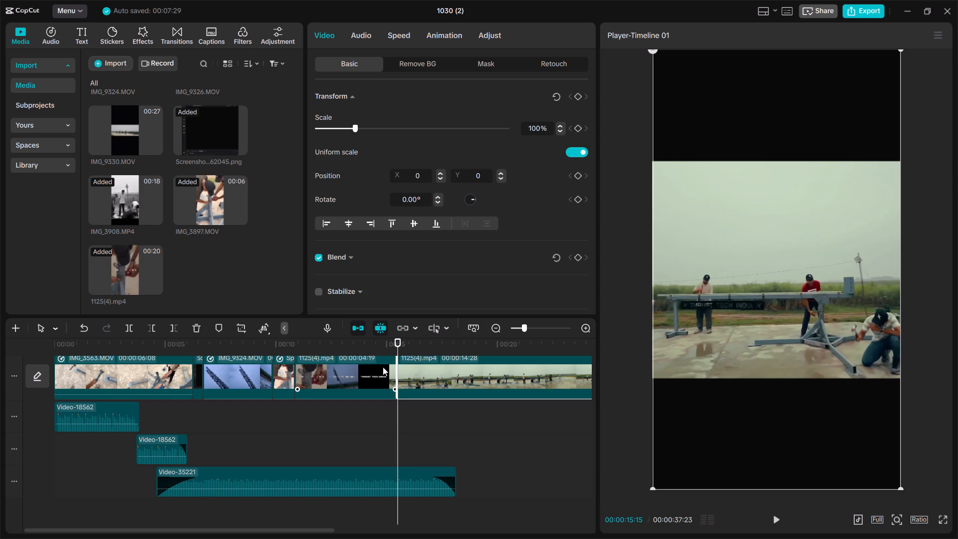
click(383, 367)
key(BackSpace)
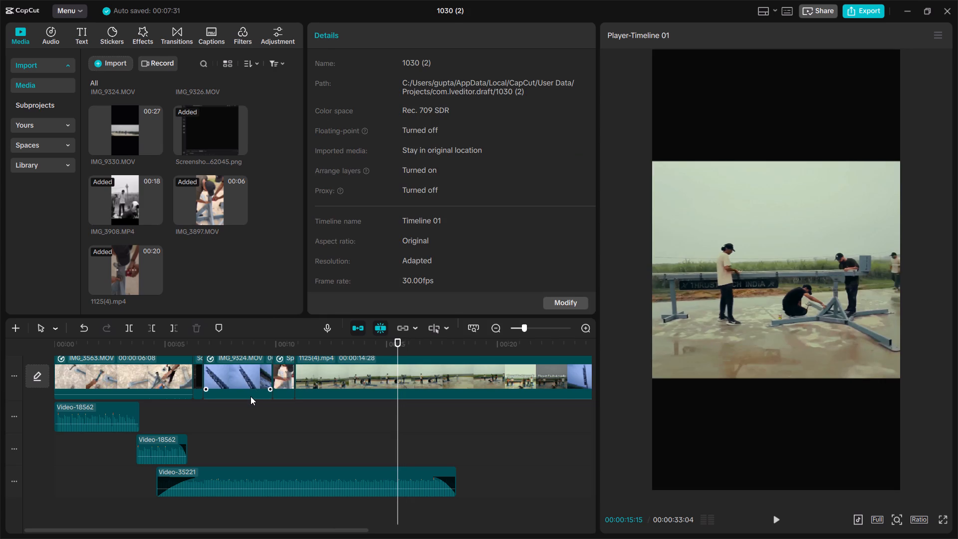
Play across the cut into the remaining 1125(4) clip and set that clip's speed to 1.62x.
double_click(250, 406)
key(space)
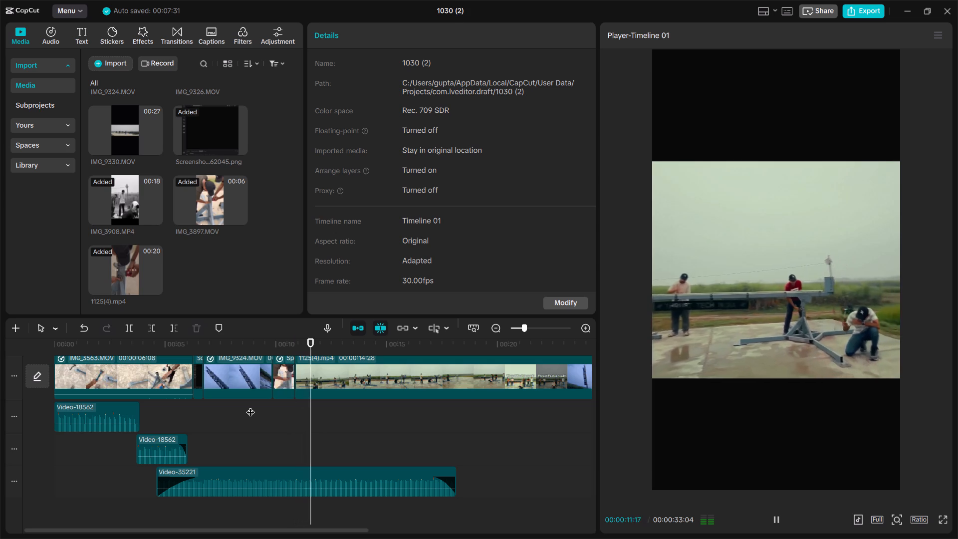
key(space)
click(338, 376)
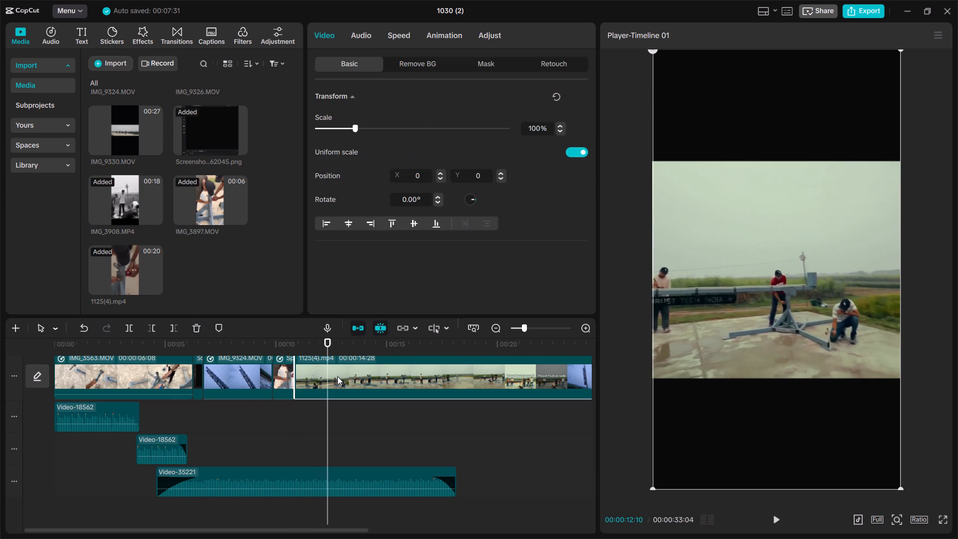
click(406, 40)
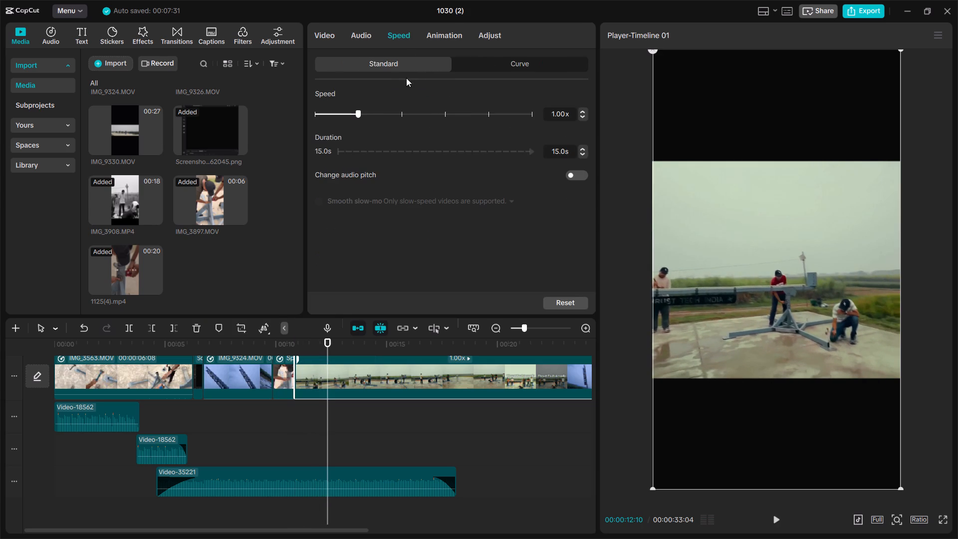
drag(375, 116, 385, 112)
Play through the sped-up 1125(4) clip and trim its end back to about 12.5 seconds on the timeline.
triple_click(298, 409)
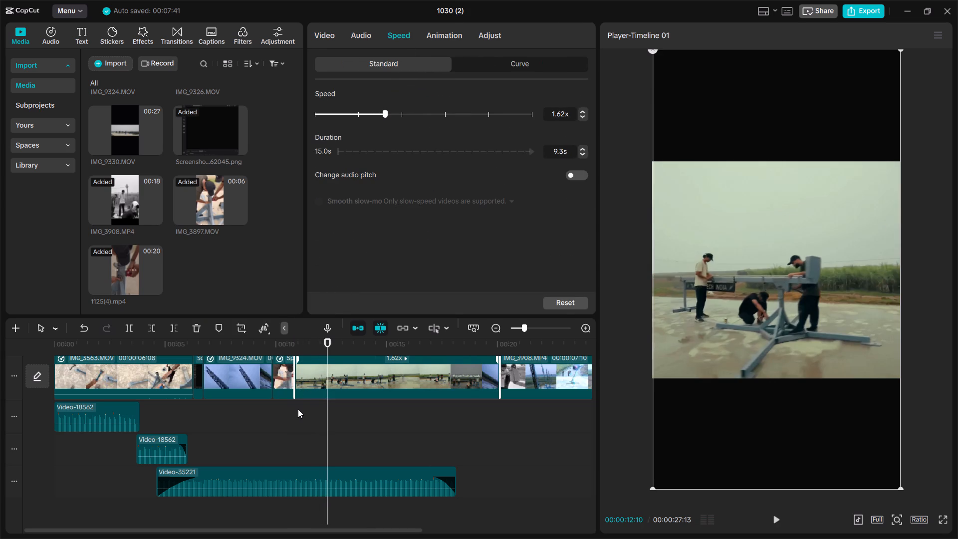
key(space)
key(space)
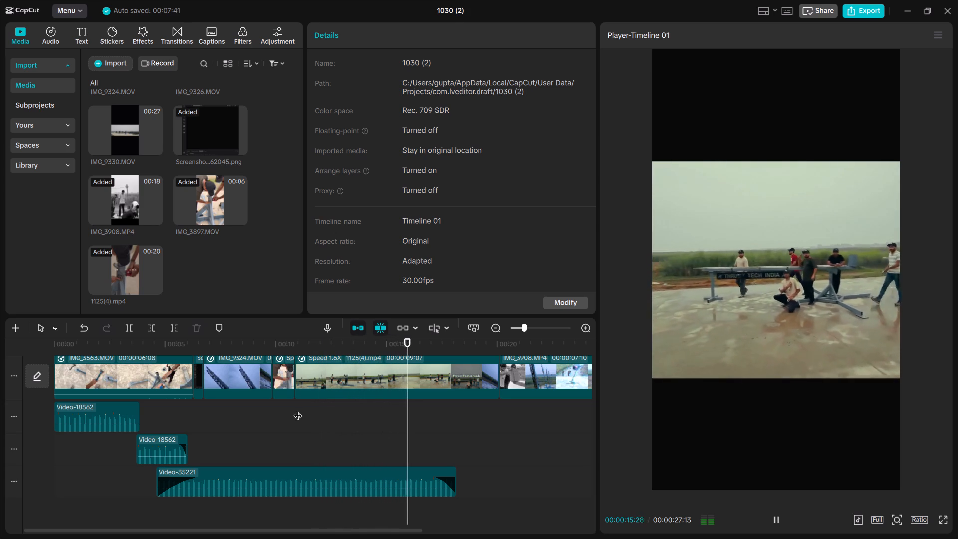
key(space)
click(384, 379)
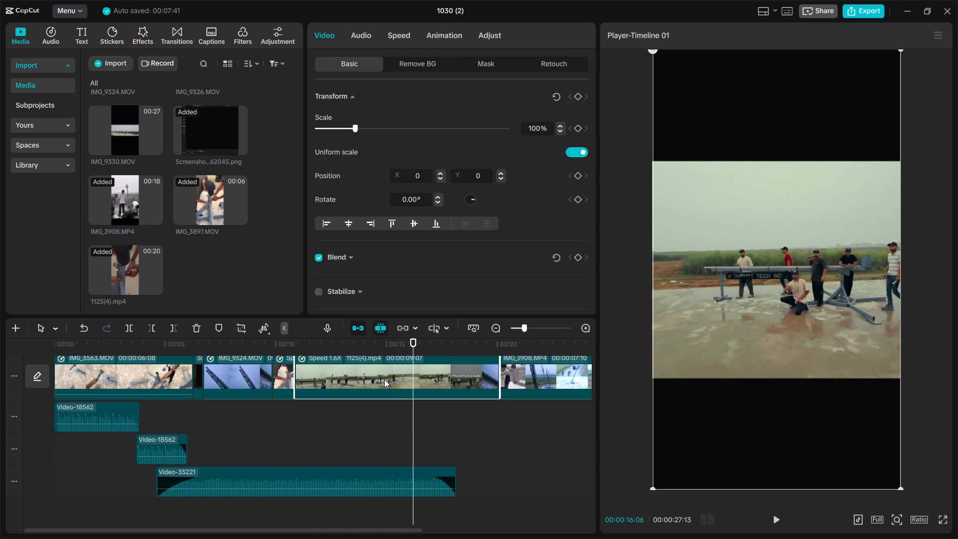
key(space)
key(space)
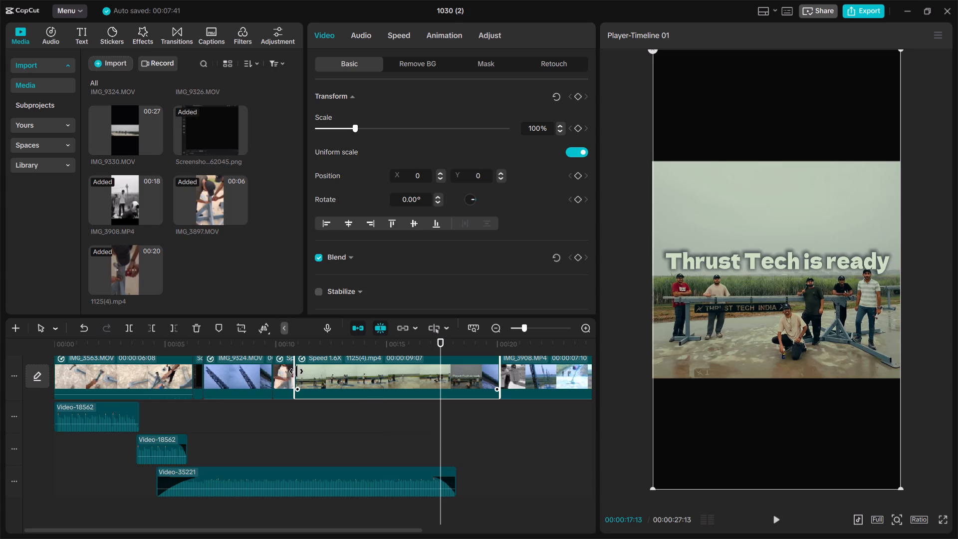
drag(501, 377, 336, 384)
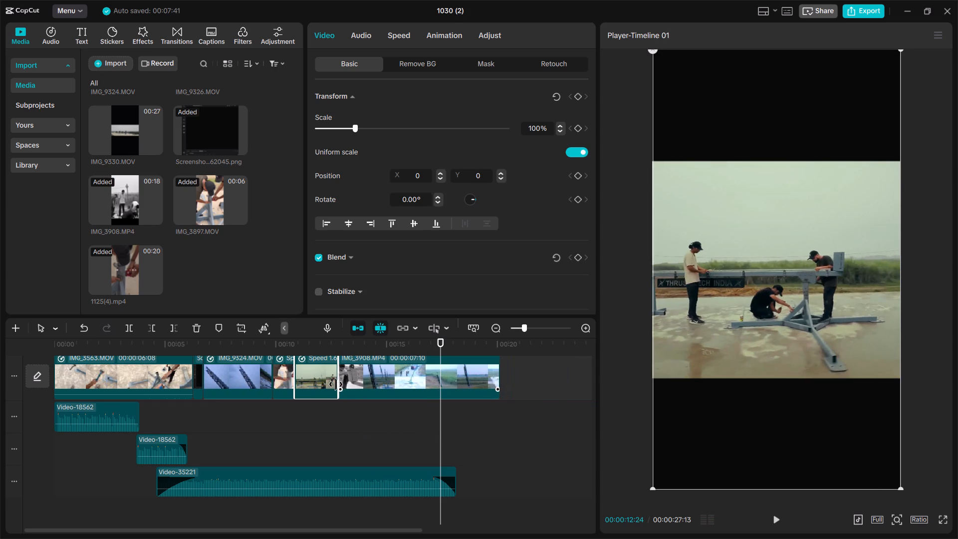
drag(336, 384, 329, 385)
Play across the sped-up 1125(4) clip, trim its start, and readjust its end so it runs about one second before IMG_3908.
double_click(265, 415)
key(space)
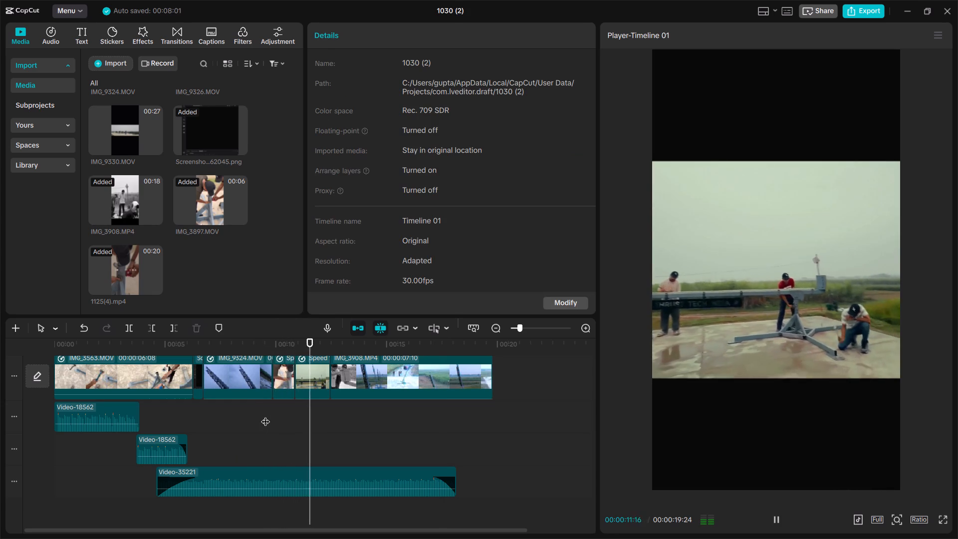
key(space)
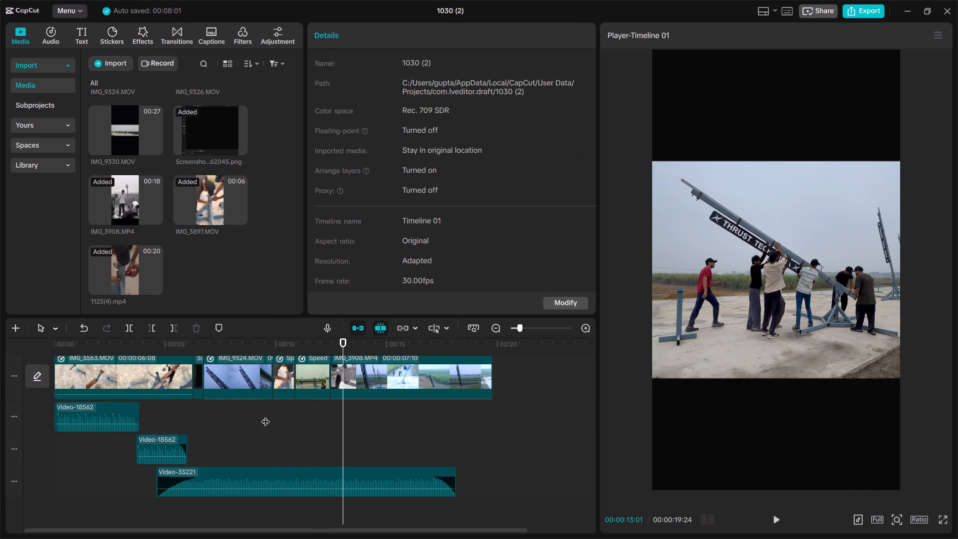
click(305, 381)
drag(294, 376, 308, 376)
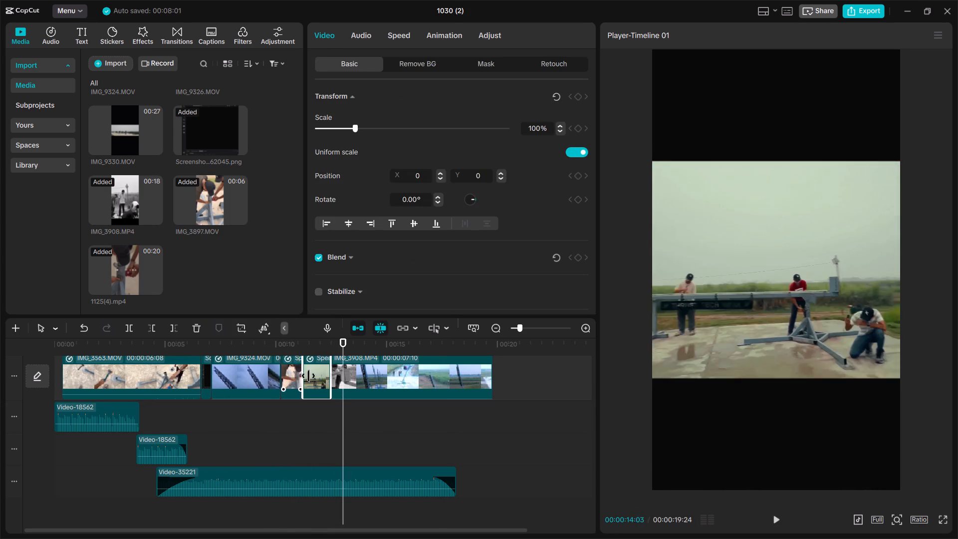
drag(308, 376, 323, 382)
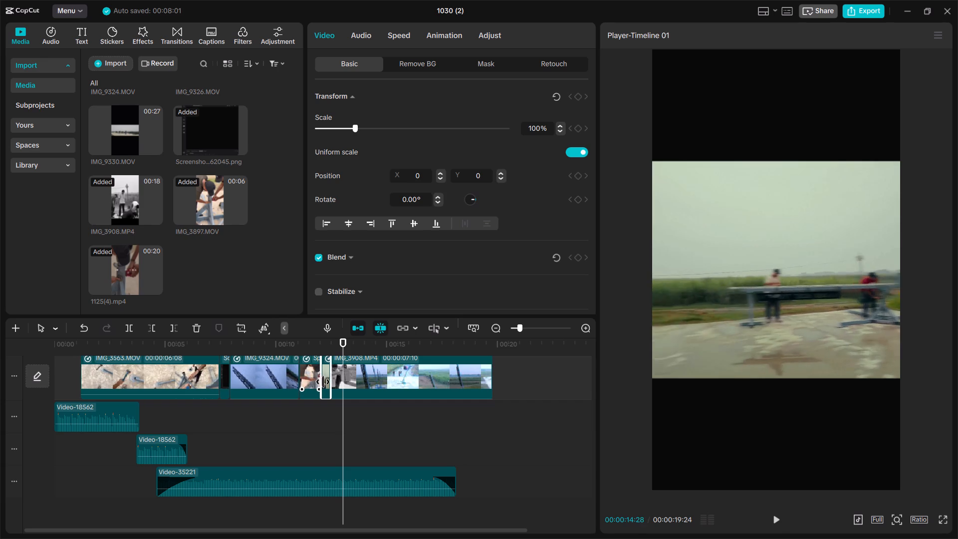
drag(323, 382, 325, 383)
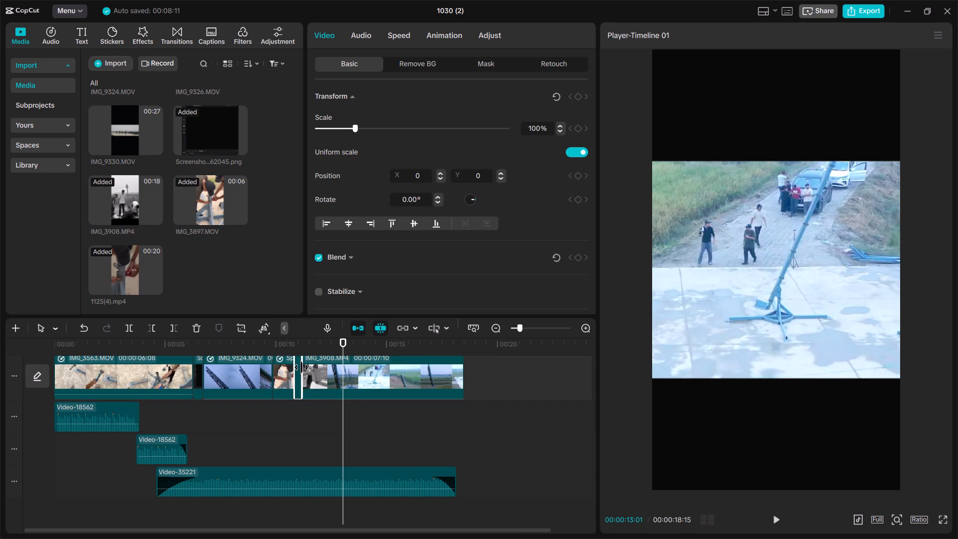
drag(301, 367, 315, 366)
Play repeatedly from the 1125(4) clip into IMG_3908 up to about 00:00:13:11 to check the cuts against the audio.
double_click(271, 454)
key(space)
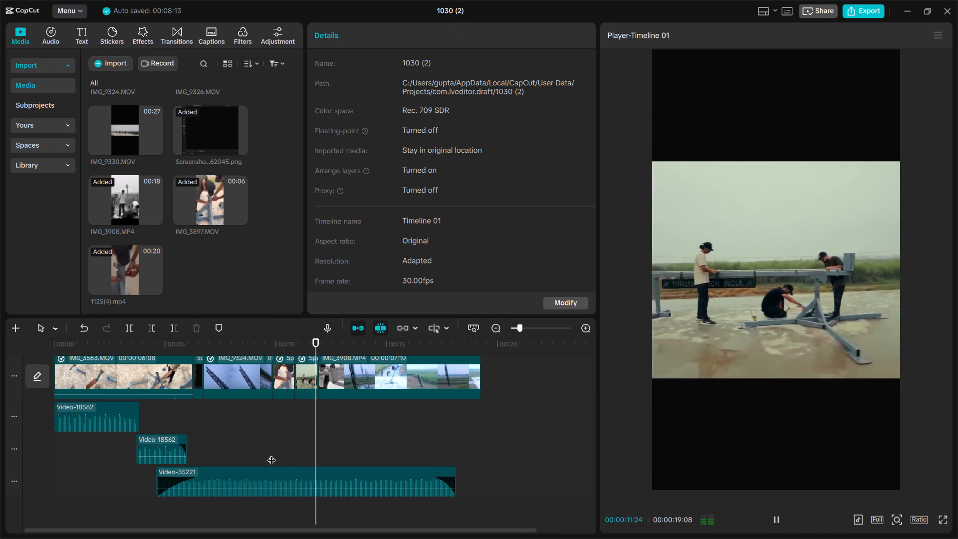
key(space)
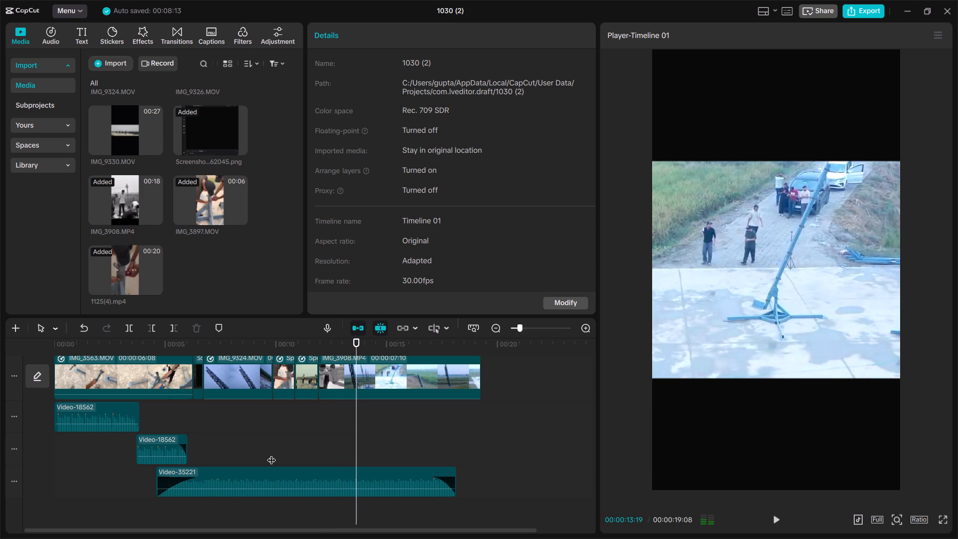
click(271, 454)
click(271, 454)
key(space)
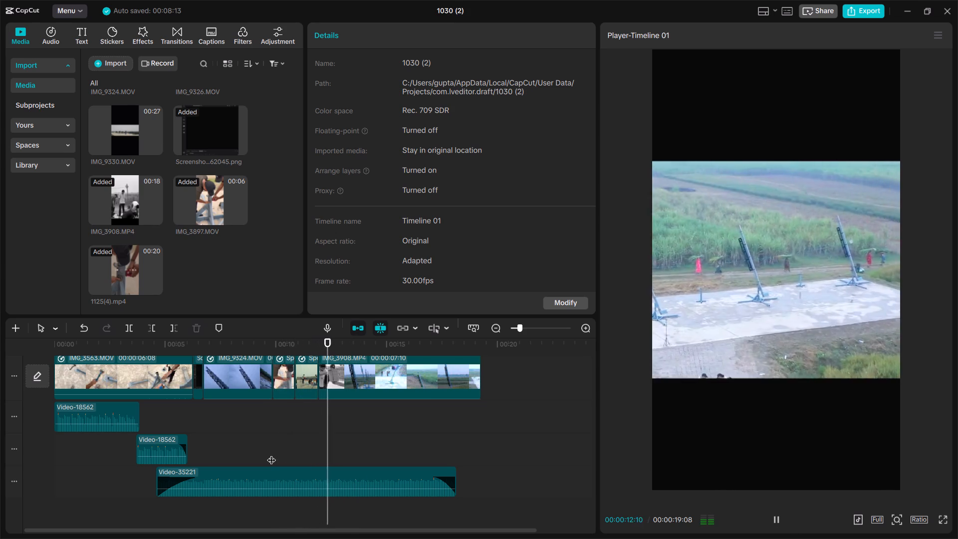
key(space)
triple_click(238, 427)
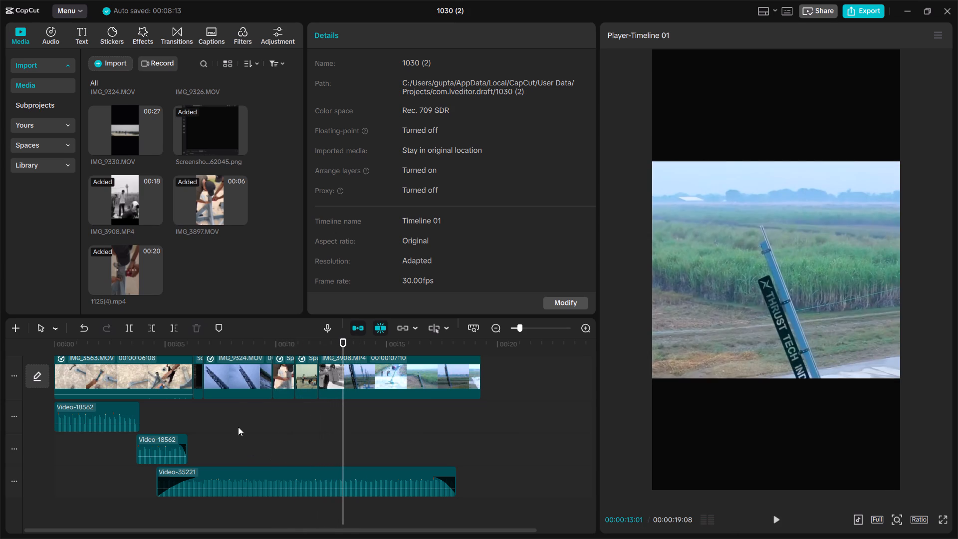
key(space)
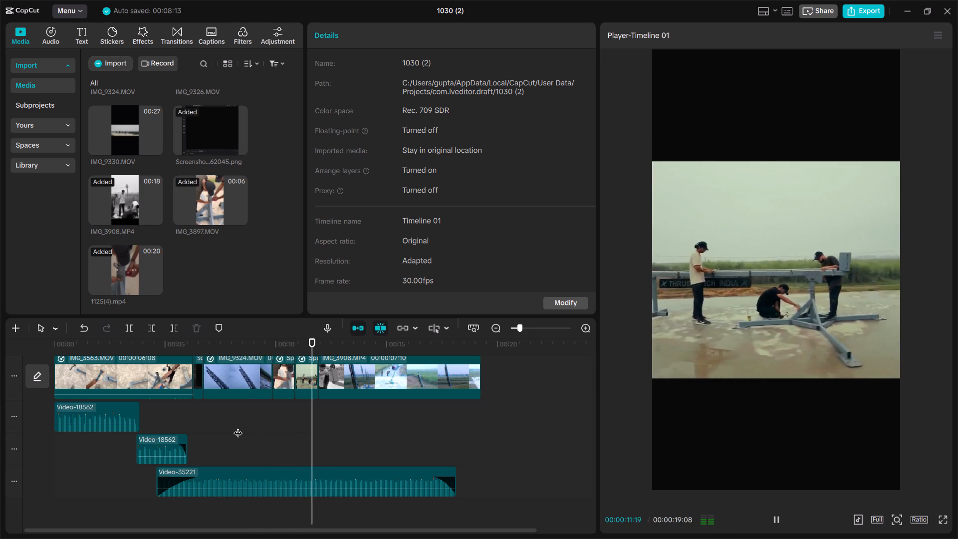
key(space)
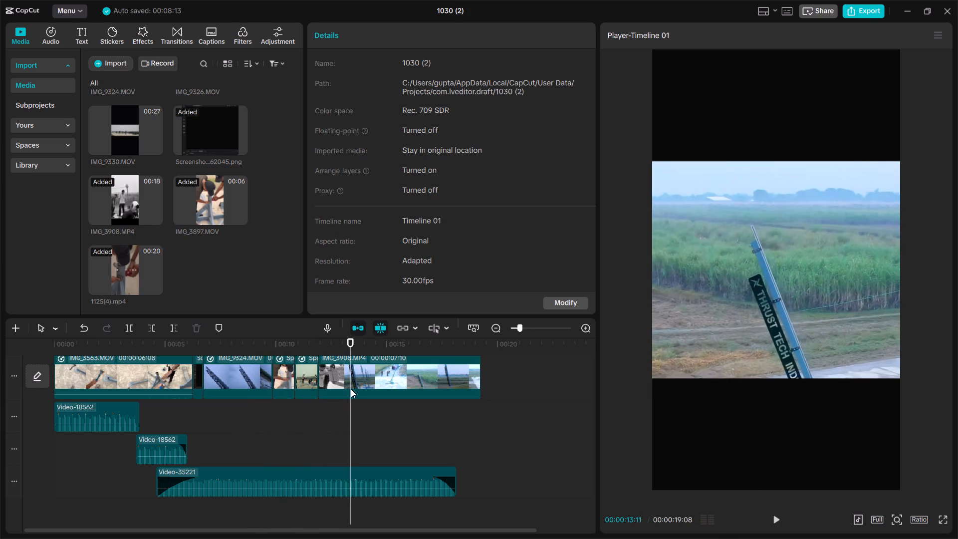
Find the shot change in IMG_3908 frame by frame and split the clip at 00:00:13:13.
key(Right)
key(Right)
key(Right)
key(Left)
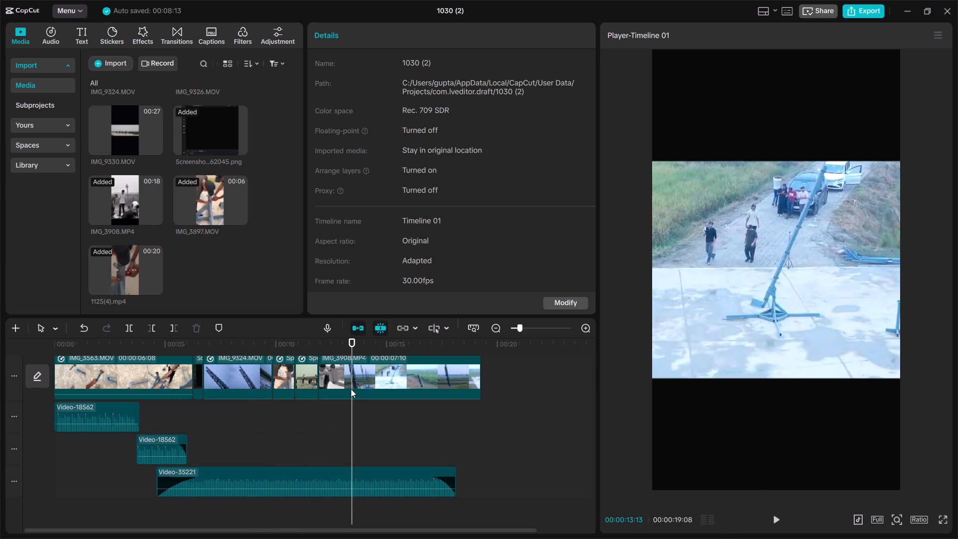
key(Left)
key(Left)
key(Right)
key(Right)
key(ctrl+b)
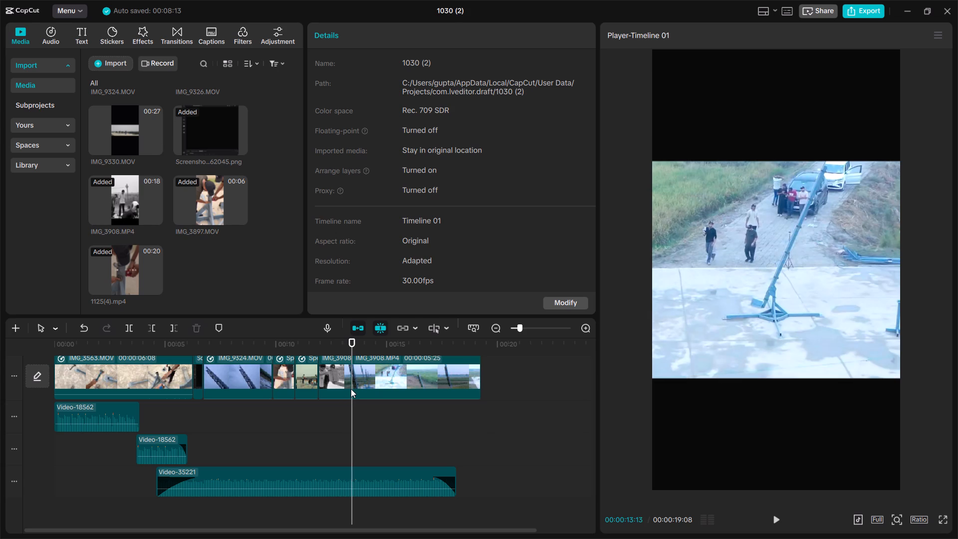
Import IMG_3759 from the All H folder inside Thrust Tech India's DAY 1 folder.
scroll(109, 286, up, 1)
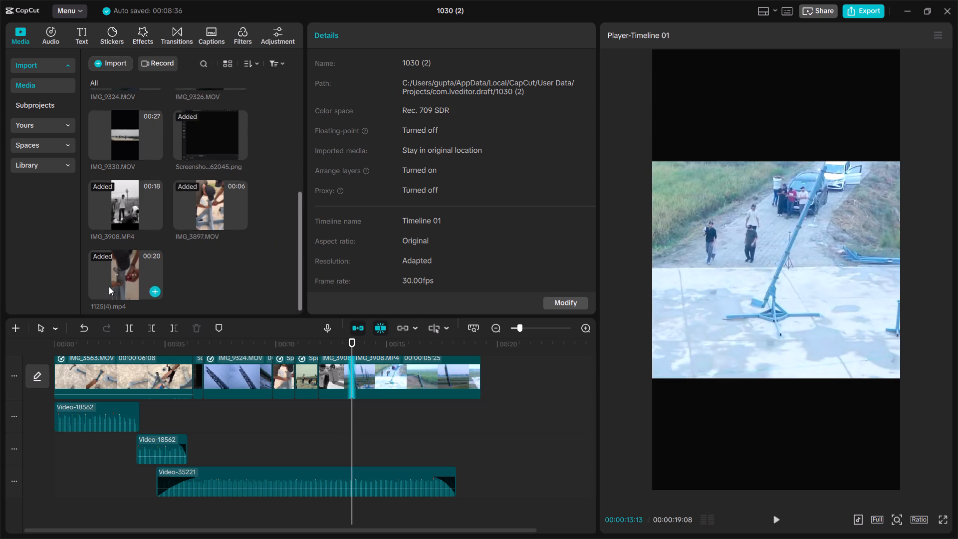
scroll(109, 286, up, 4)
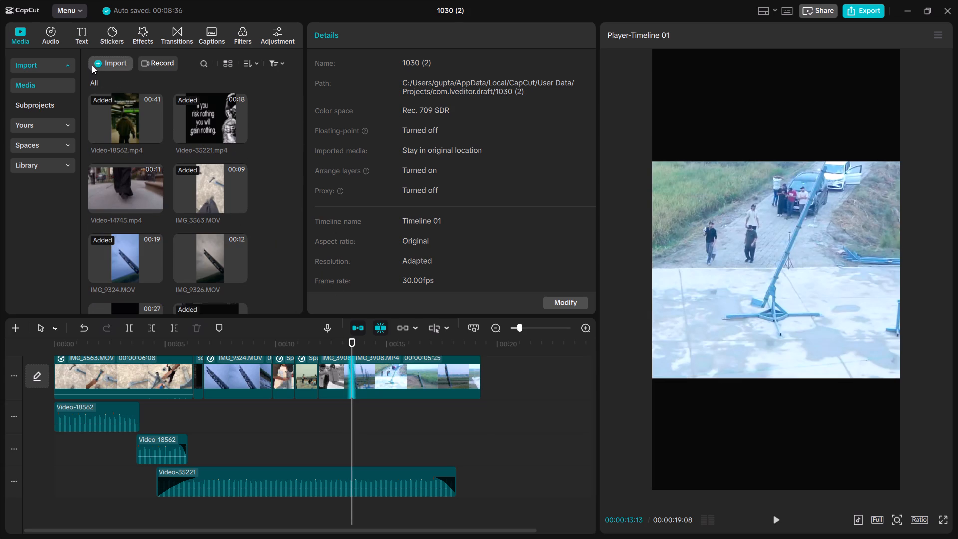
click(92, 65)
click(112, 91)
scroll(31, 212, up, 1)
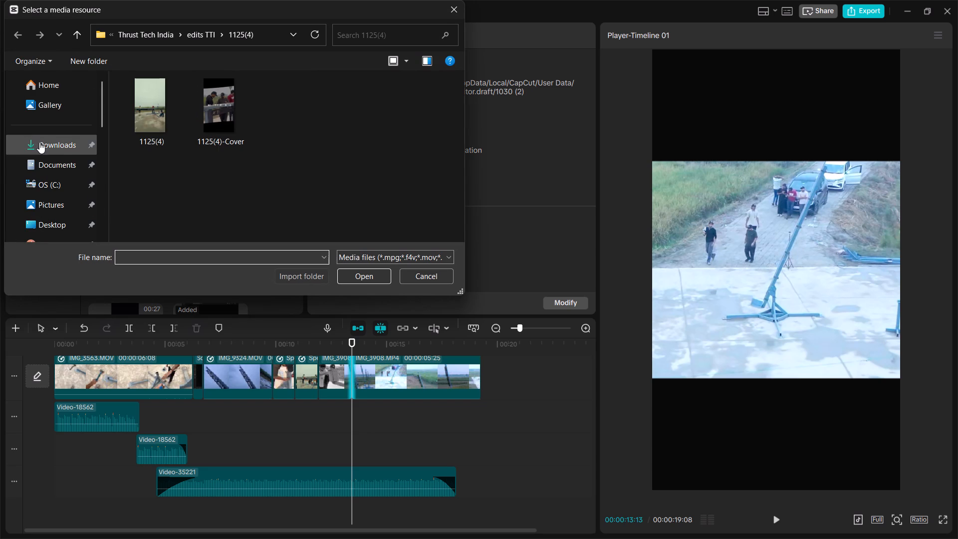
scroll(40, 196, down, 2)
click(58, 78)
scroll(58, 78, up, 1)
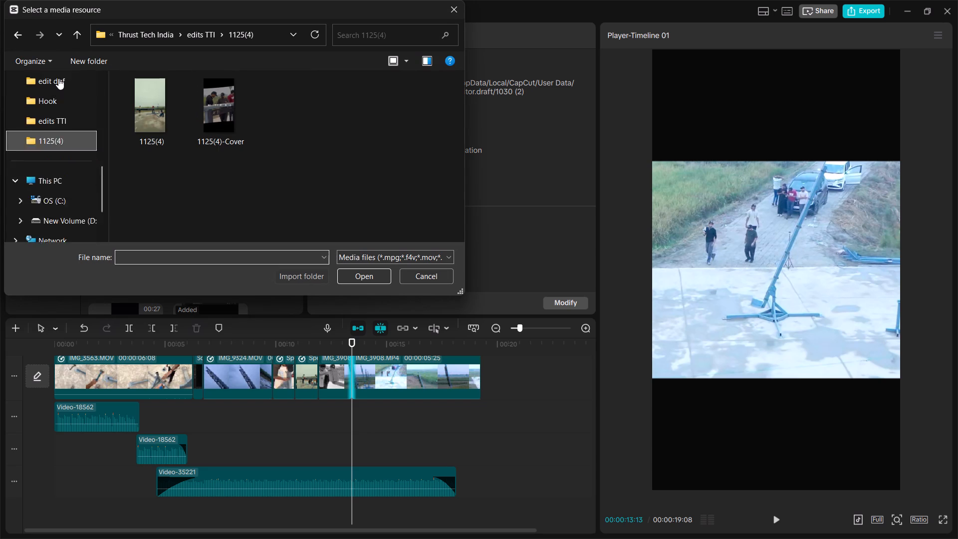
scroll(58, 78, up, 1)
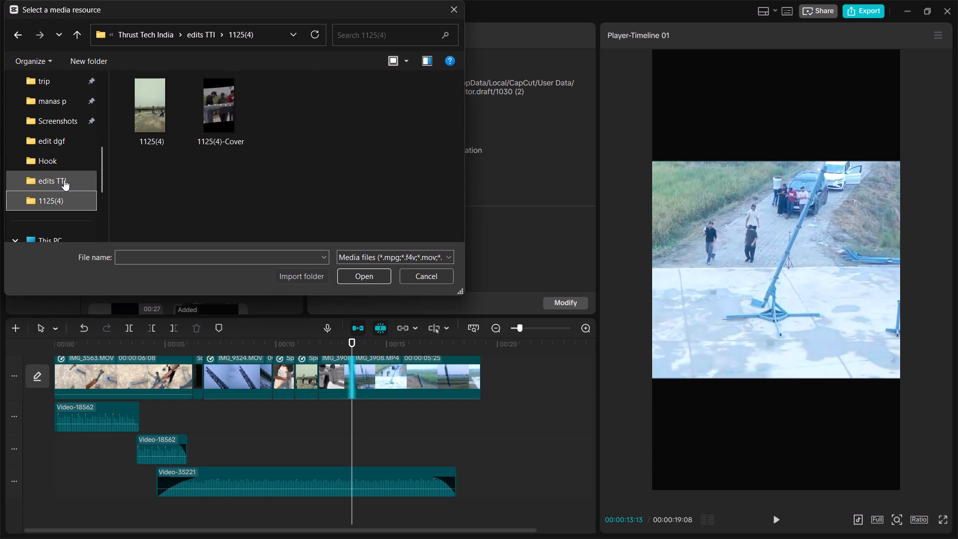
click(64, 180)
click(133, 34)
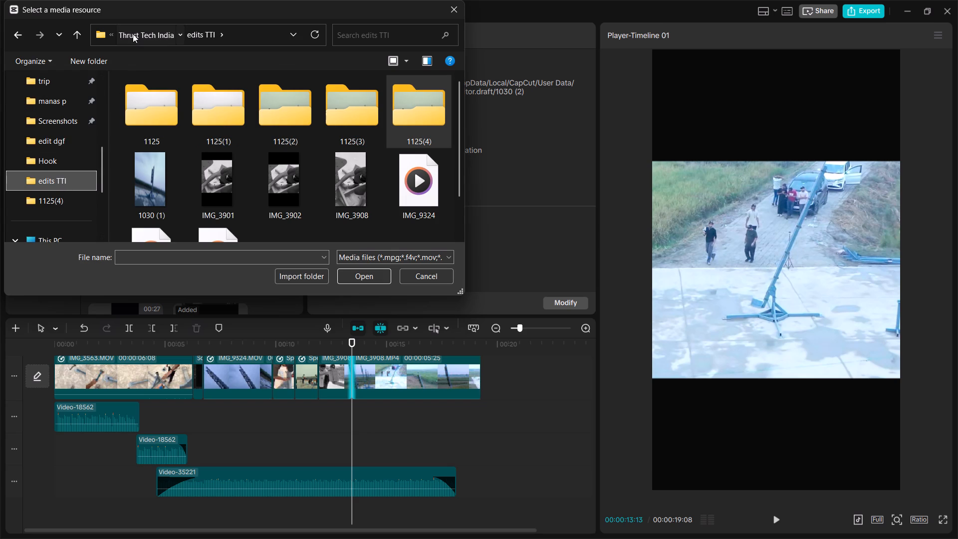
double_click(169, 96)
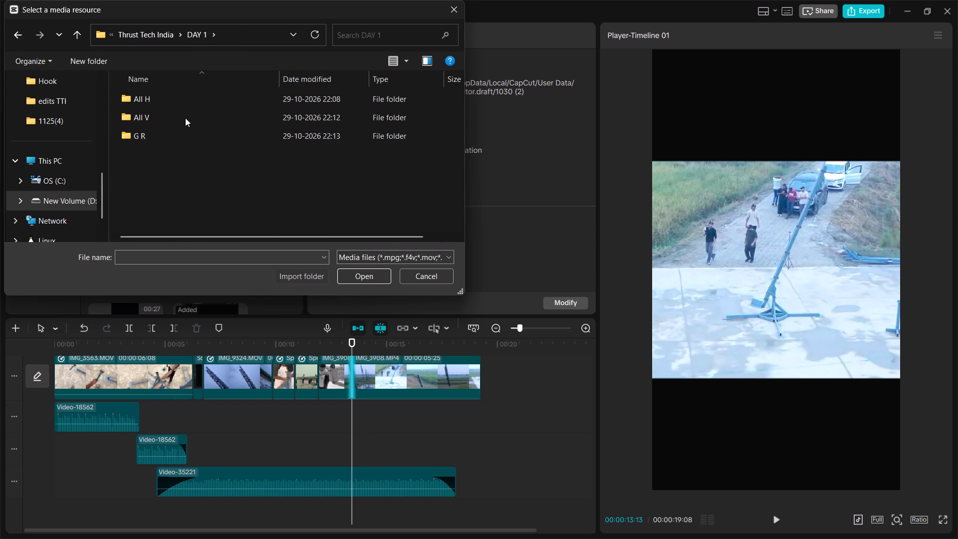
double_click(190, 98)
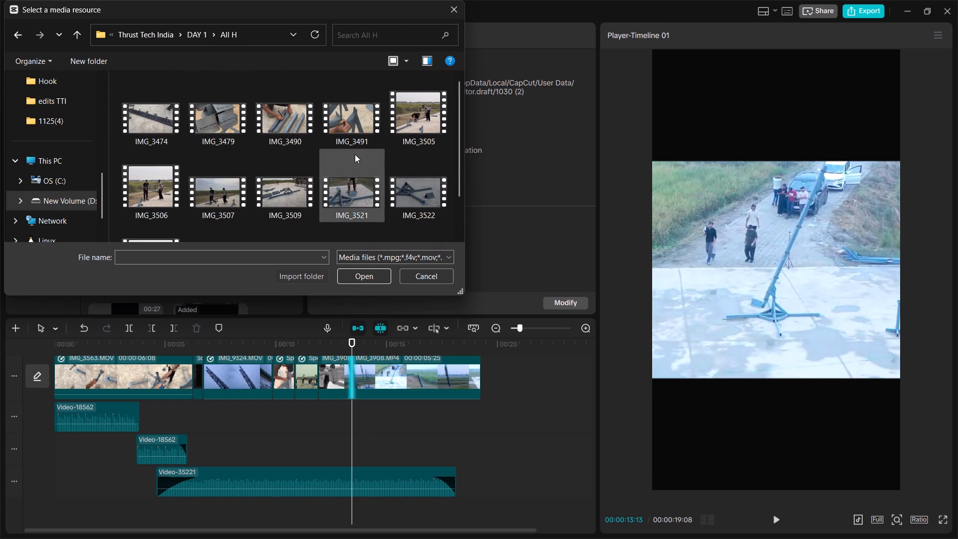
scroll(355, 154, down, 1)
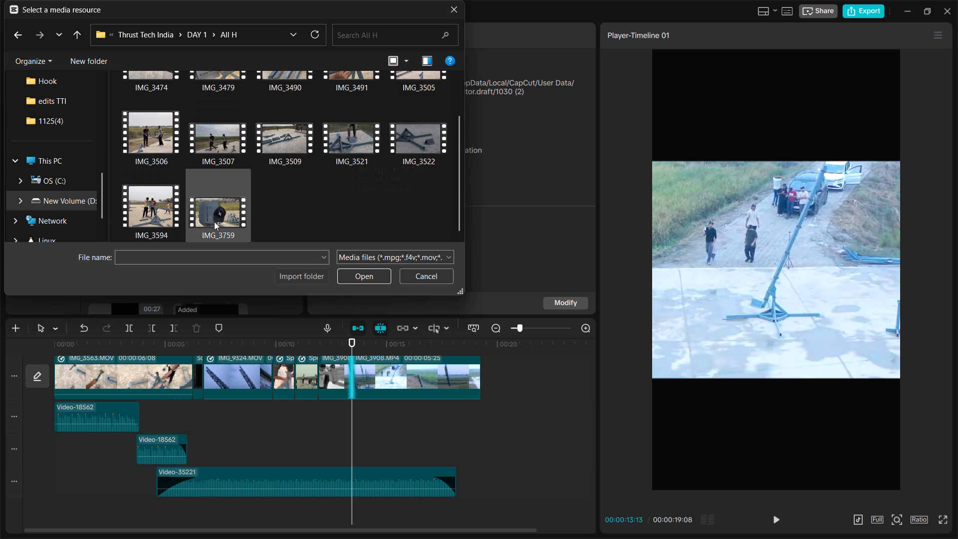
double_click(214, 222)
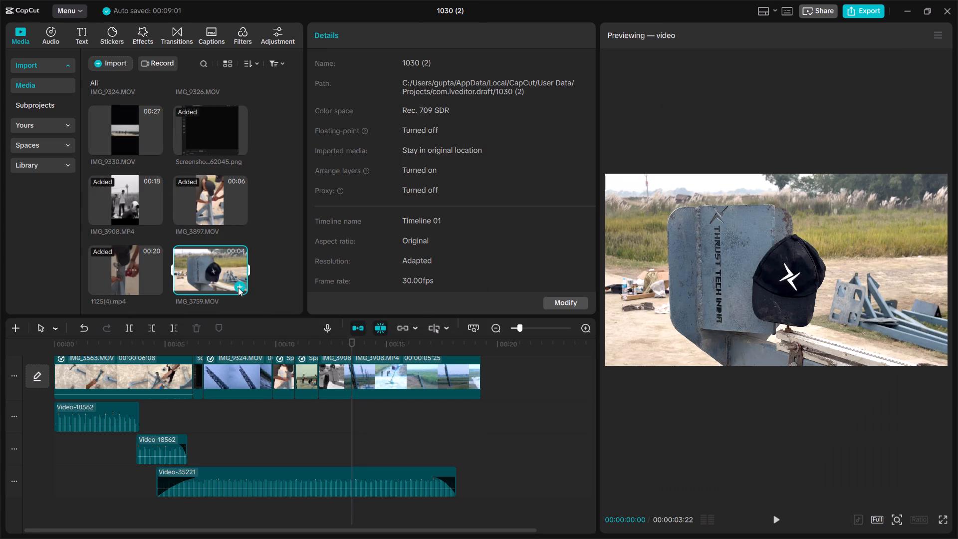
Insert IMG_3759.MOV at 00:00:13:13 between the two IMG_3908 parts and play its opening.
click(238, 287)
click(492, 314)
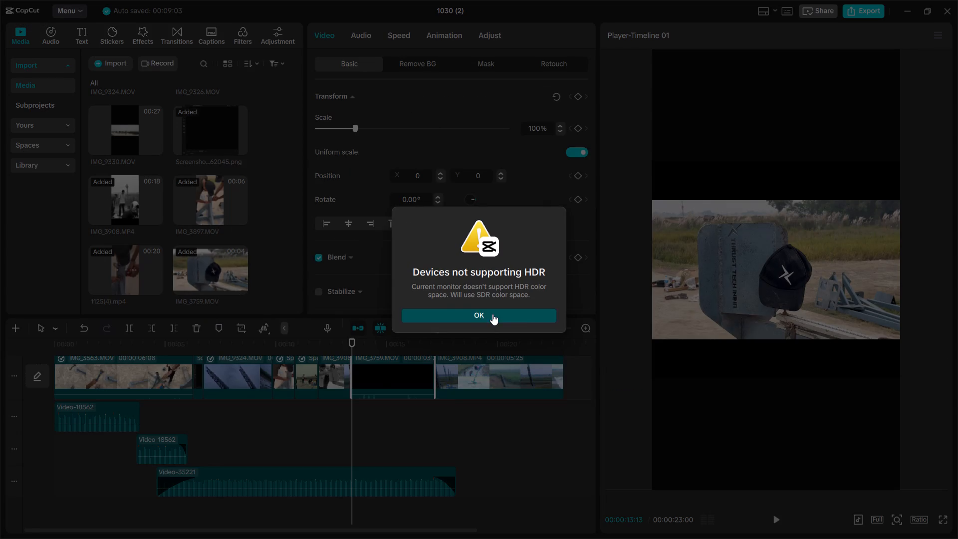
key(space)
key(space)
key(space)
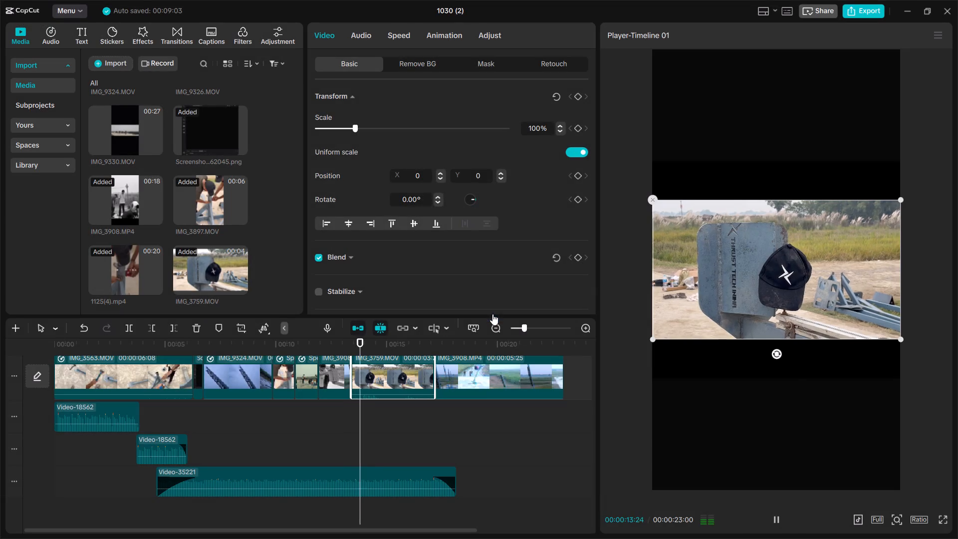
key(space)
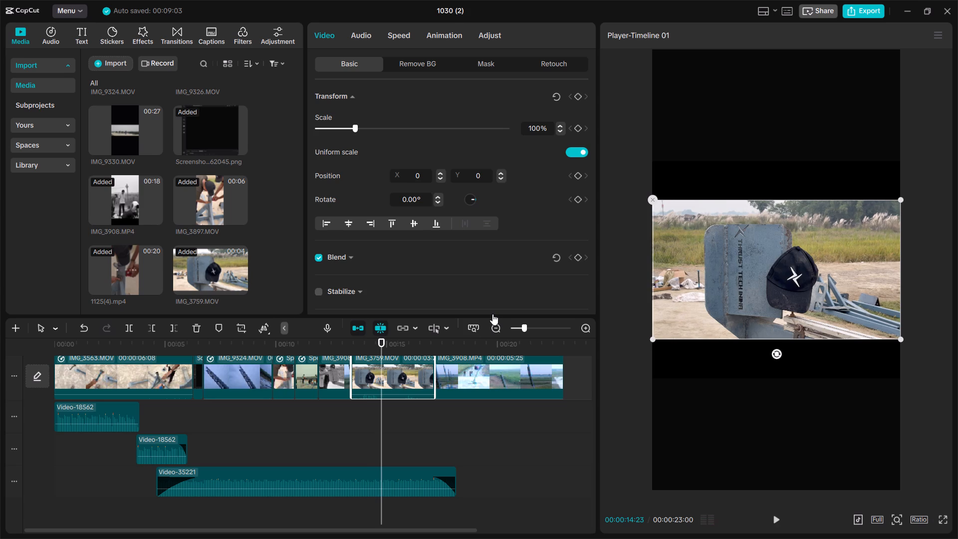
Lower the IMG_3759 clip's audio volume all the way down on the timeline.
click(373, 392)
drag(374, 396, 374, 395)
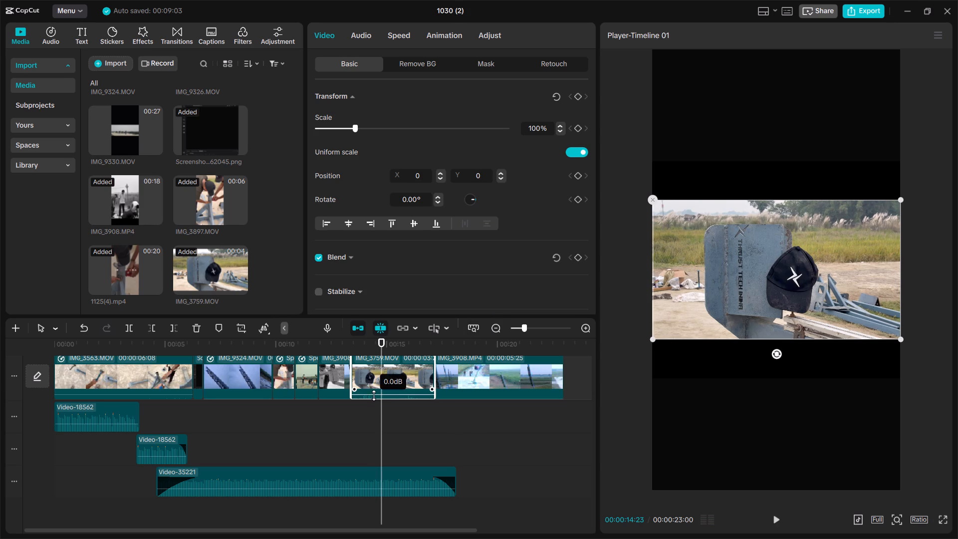
drag(374, 395, 375, 412)
Trim the start and end of the IMG_3759 clip to leave about one second, ending near 00:00:14:15.
drag(351, 383, 367, 382)
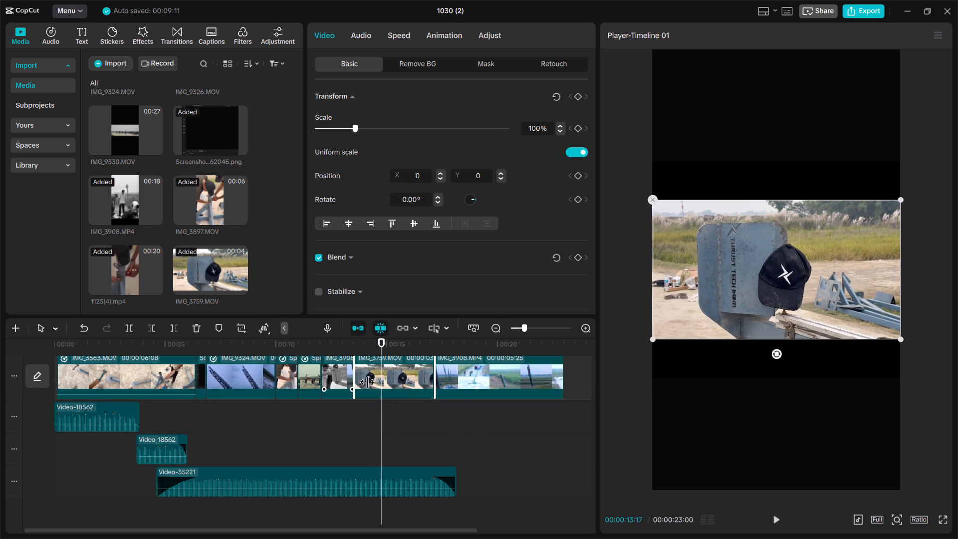
drag(367, 382, 391, 394)
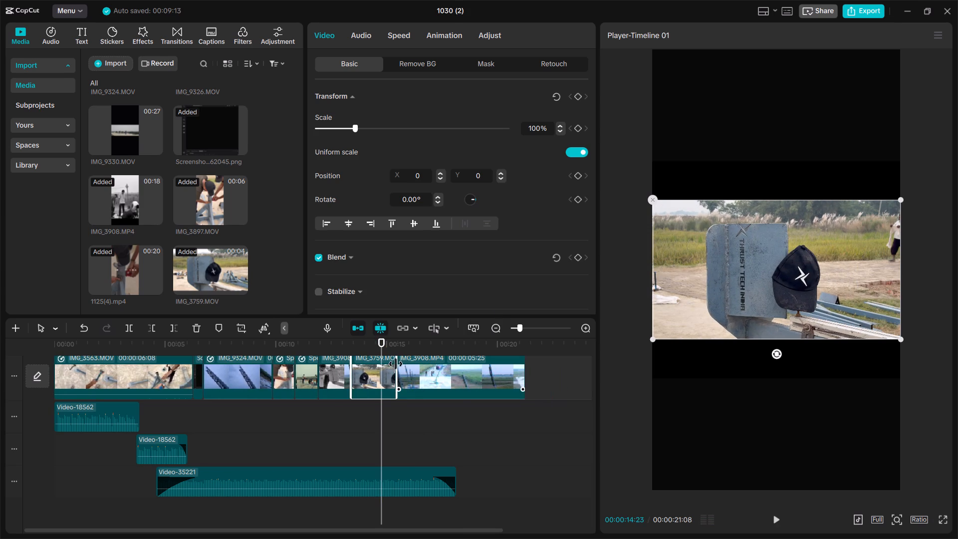
drag(395, 363, 375, 366)
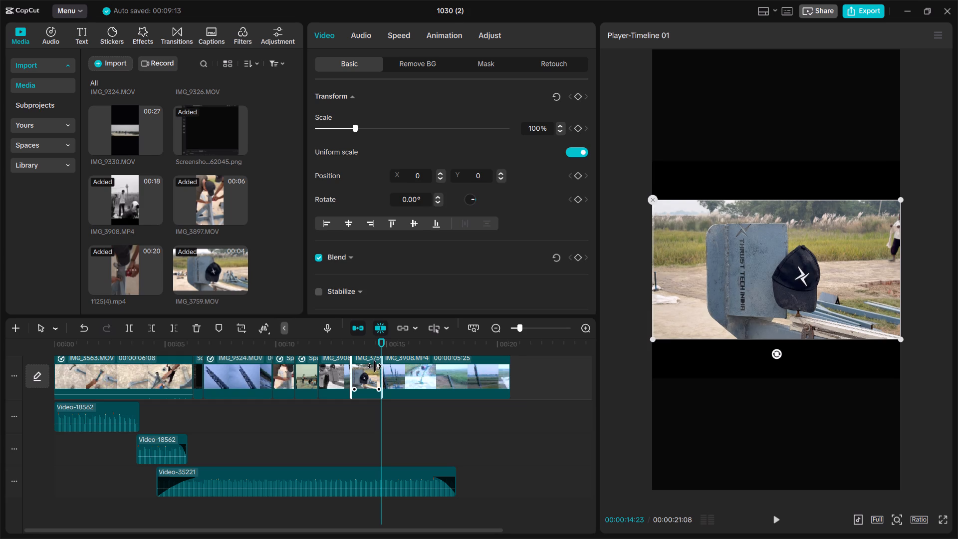
drag(375, 366, 375, 367)
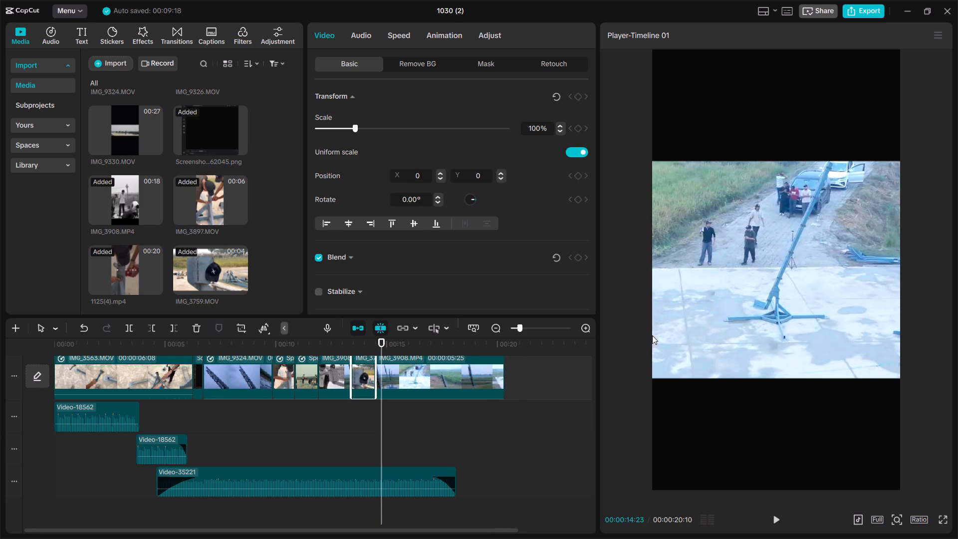
Enlarge IMG_3759 in the preview at 00:00:13:26 until it fills the window between the black letterbox bars.
click(362, 350)
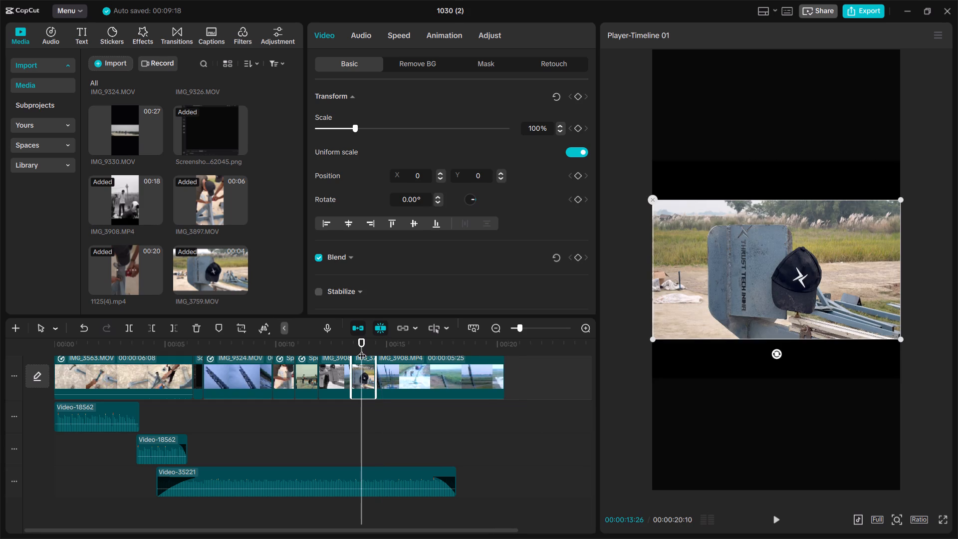
drag(652, 337, 626, 371)
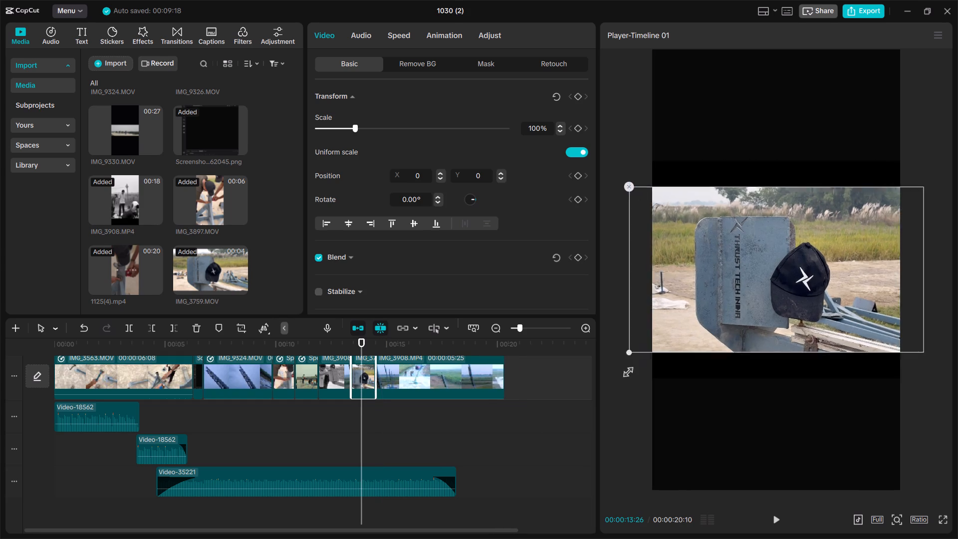
drag(626, 371, 555, 435)
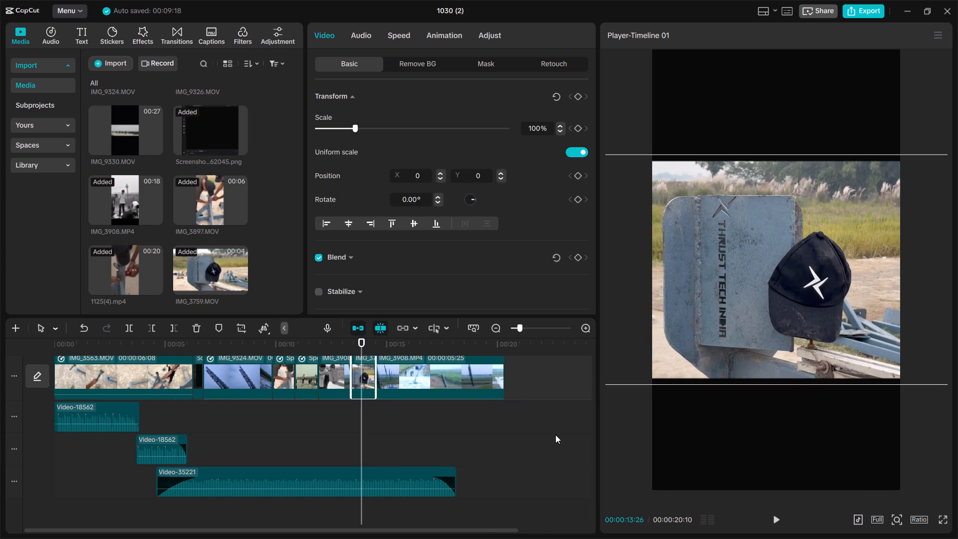
Resize IMG_3759 in the preview to a scale of 160%.
drag(555, 435, 568, 435)
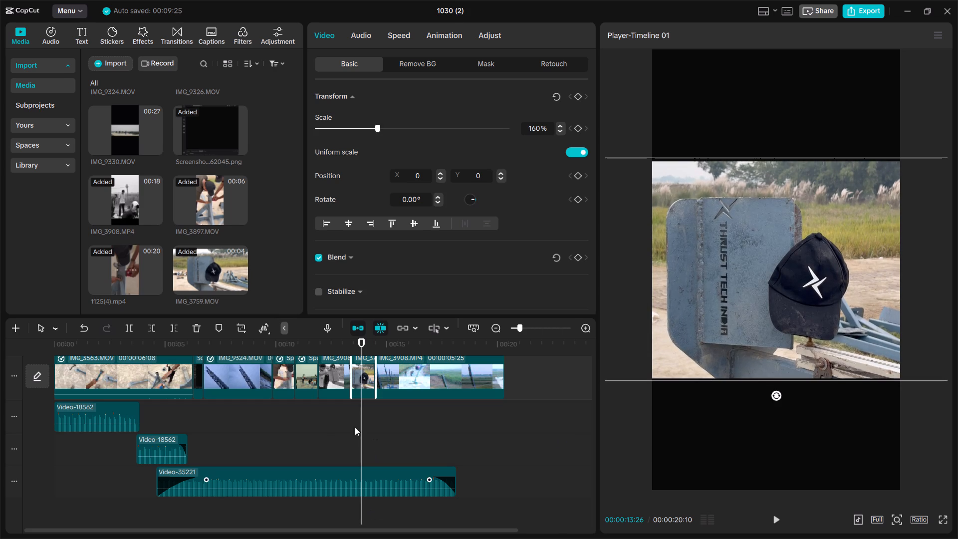
Play through the IMG_3759 shot and trim a few frames off its end, finishing near 00:00:14:12.
triple_click(333, 427)
key(space)
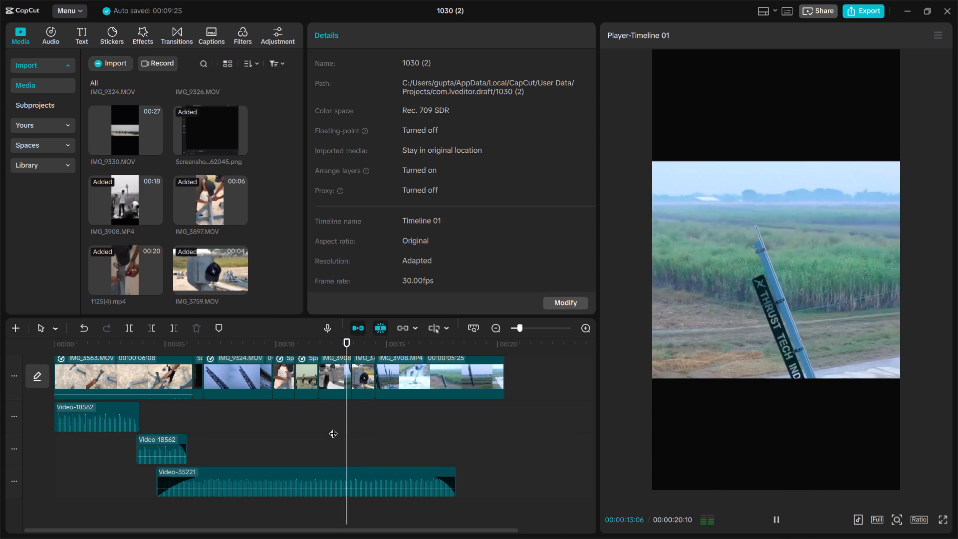
key(space)
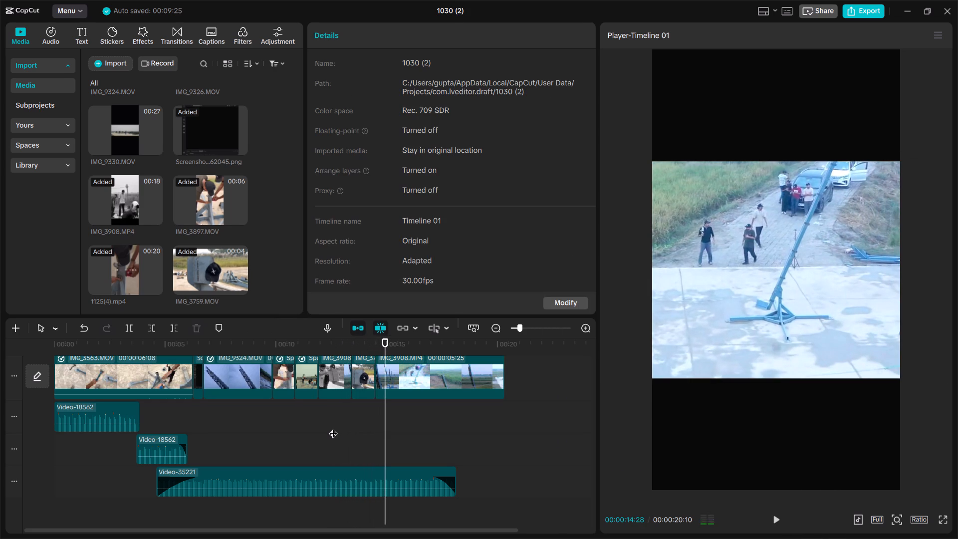
click(358, 382)
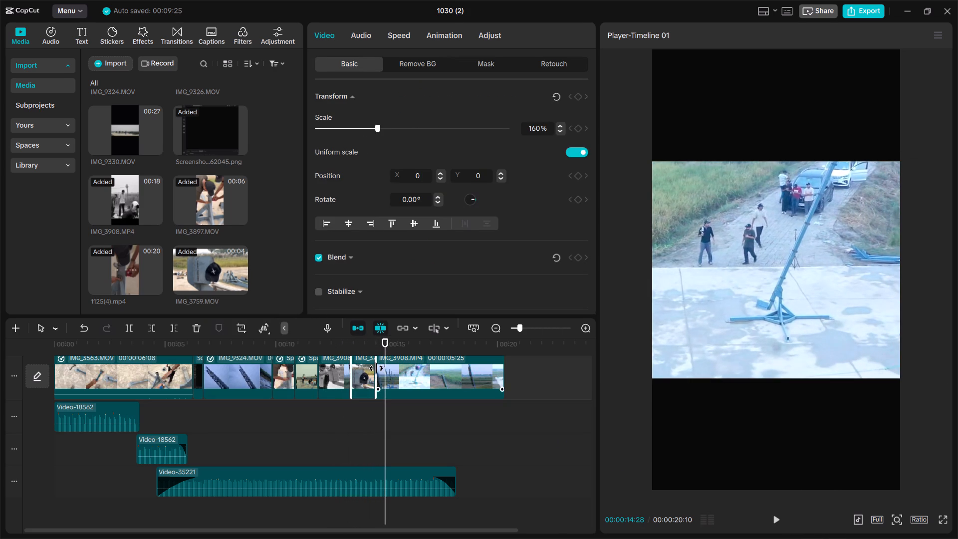
drag(375, 368, 368, 373)
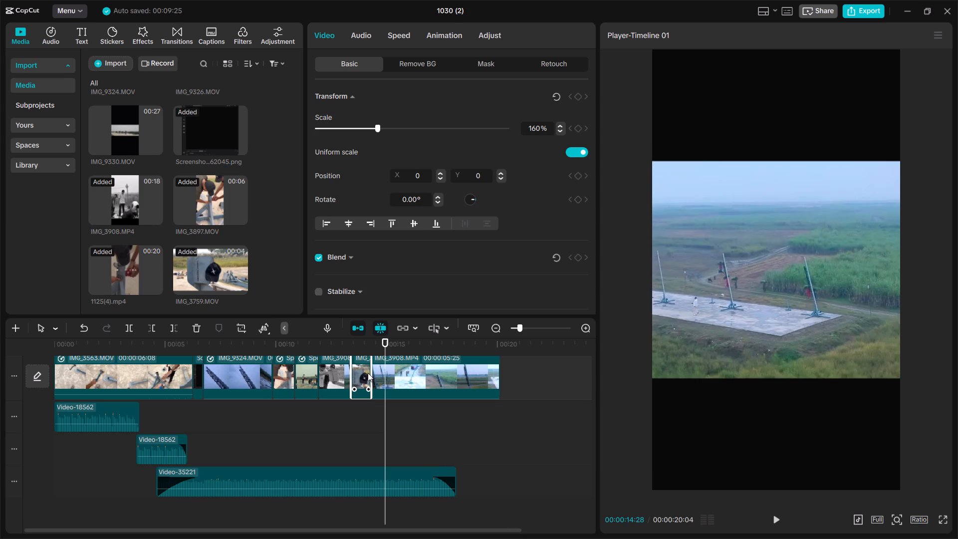
click(352, 373)
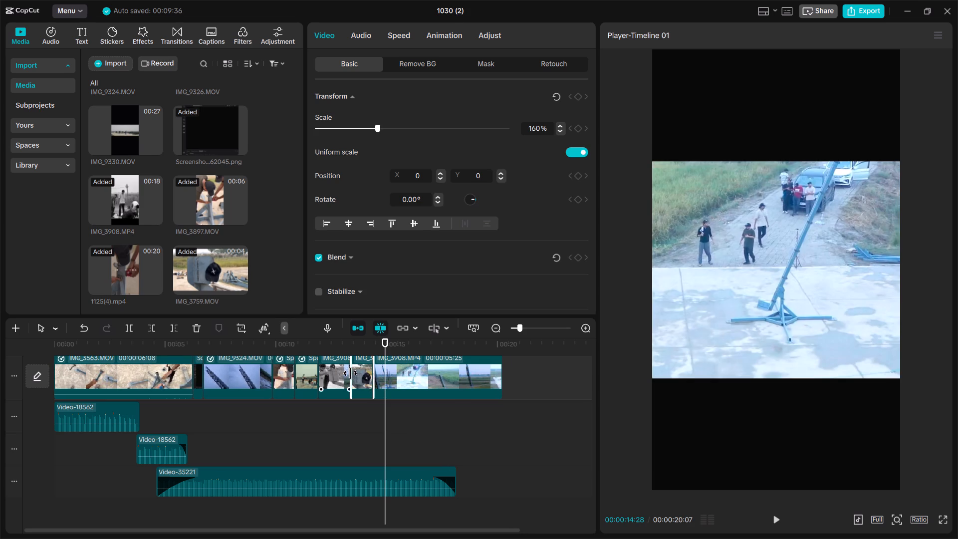
Add a Transform keyframe at the start of IMG_3759, at 00:00:13:13.
click(358, 342)
click(356, 342)
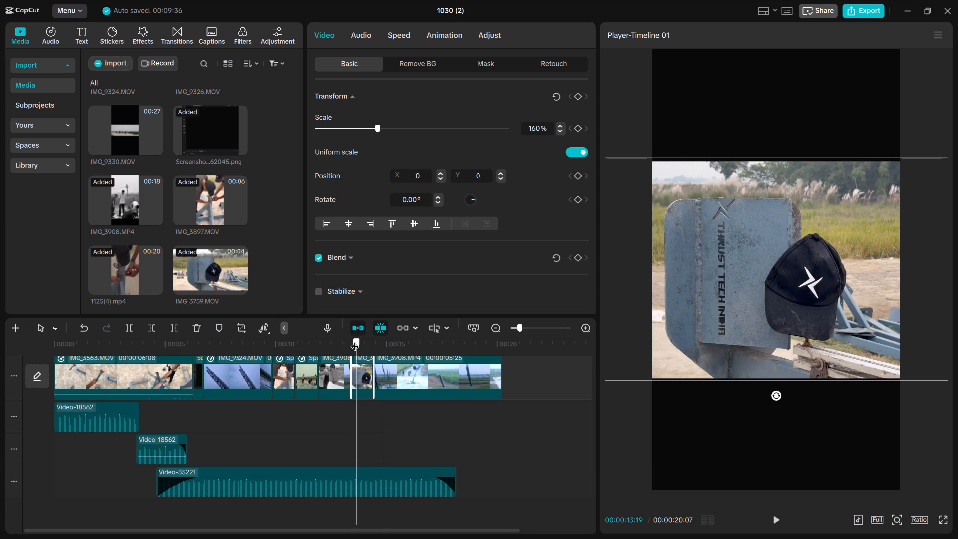
click(573, 93)
click(577, 94)
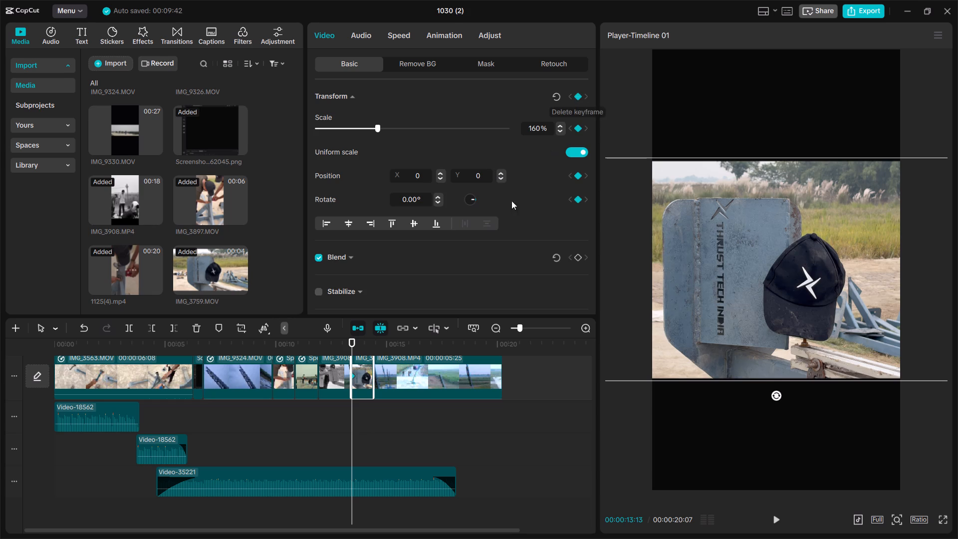
Add a second Transform keyframe near the end of IMG_3759, at 00:00:14:11.
key(Right)
key(Right)
key(Right)
key(Right)
key(Right)
key(Right)
key(Right)
key(Right)
key(Right)
key(Right)
key(Right)
key(Right)
key(Right)
key(Right)
key(Right)
key(Right)
key(Right)
key(Right)
key(Right)
key(Right)
key(Right)
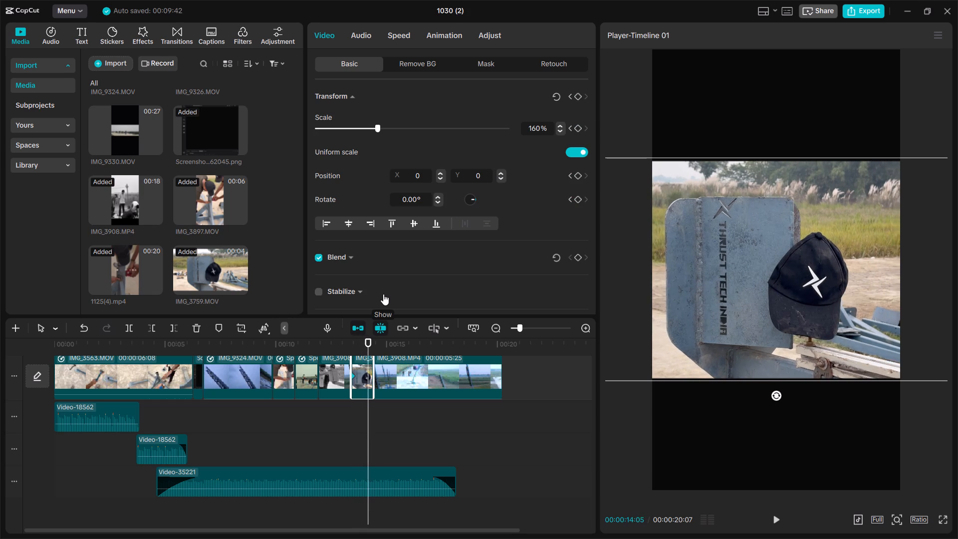
key(Right)
key(Right)
key(Right)
key(Right)
key(Right)
key(Right)
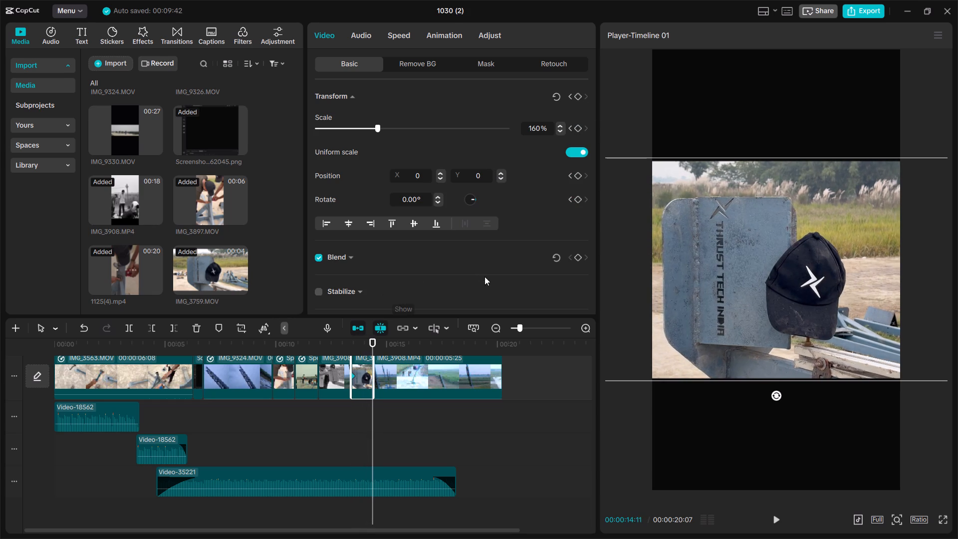
click(577, 93)
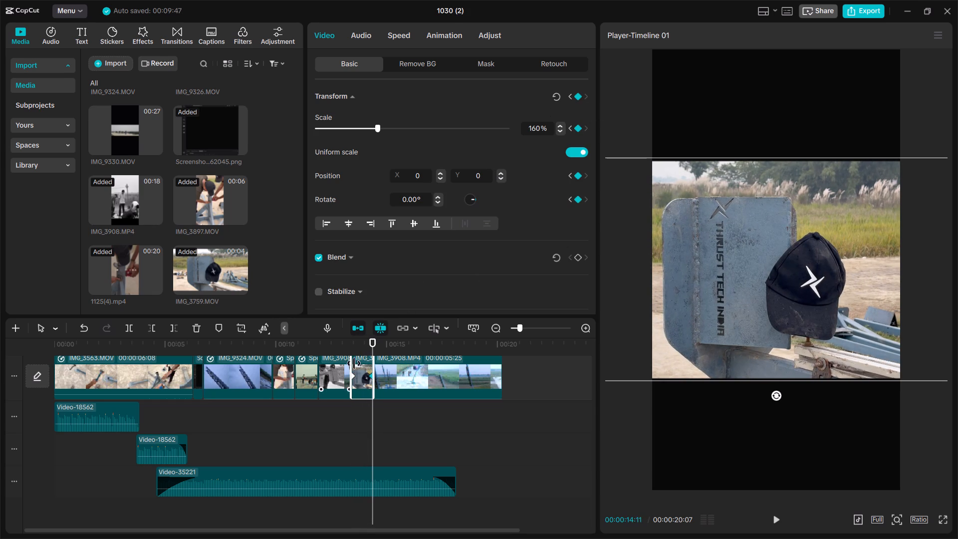
Apply Ease out to the end keyframe of IMG_3759.
right_click(370, 376)
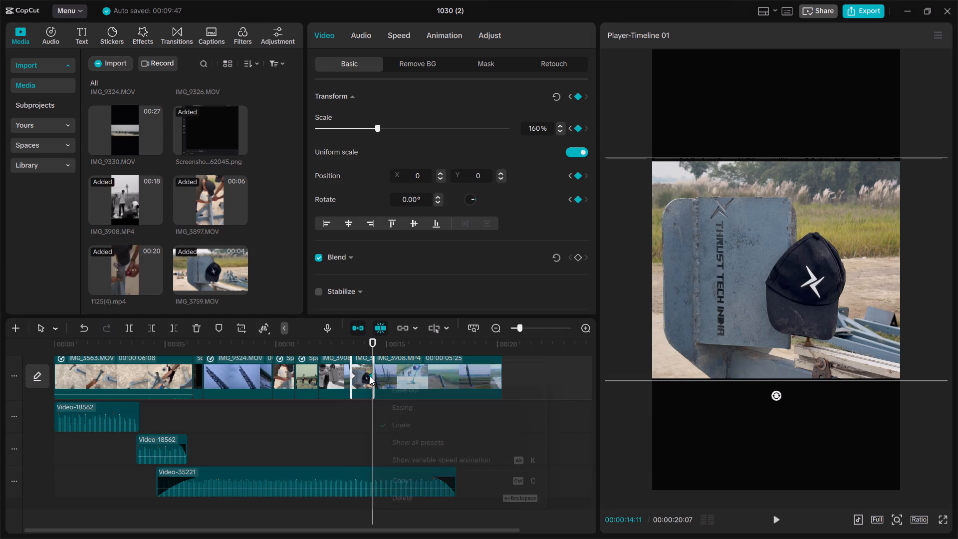
click(409, 396)
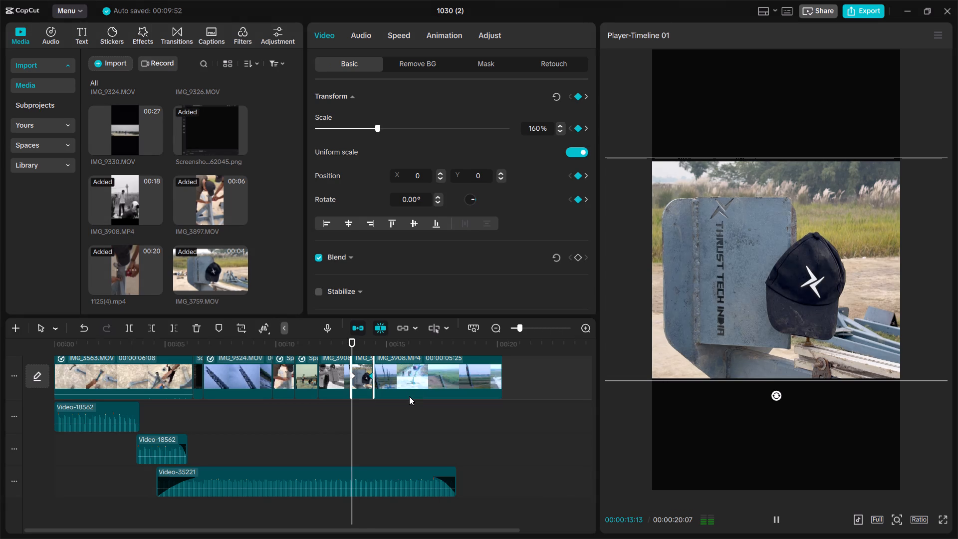
Set IMG_3759's scale to 198% at the 00:00:14:11 keyframe and play the zoom from 00:00:12:08.
click(373, 353)
key(Left)
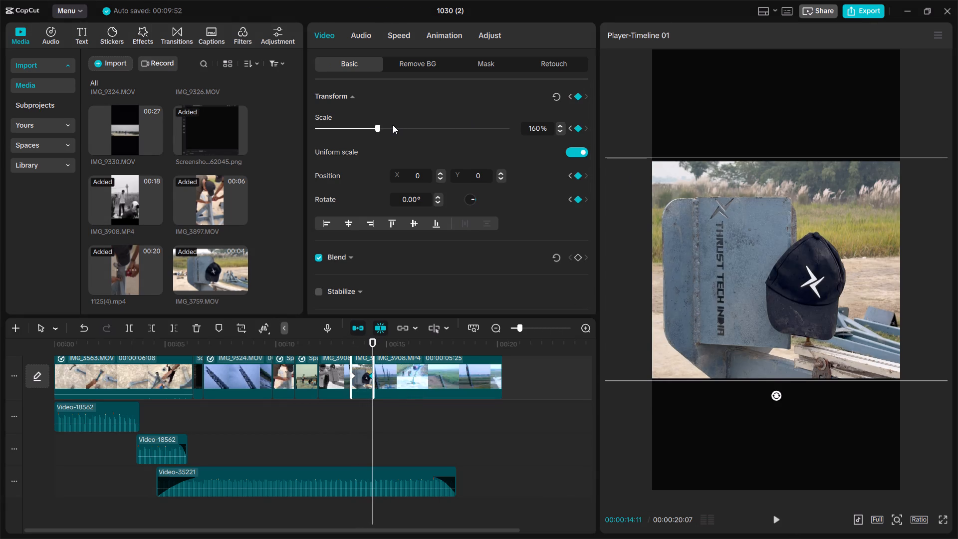
click(393, 125)
double_click(326, 347)
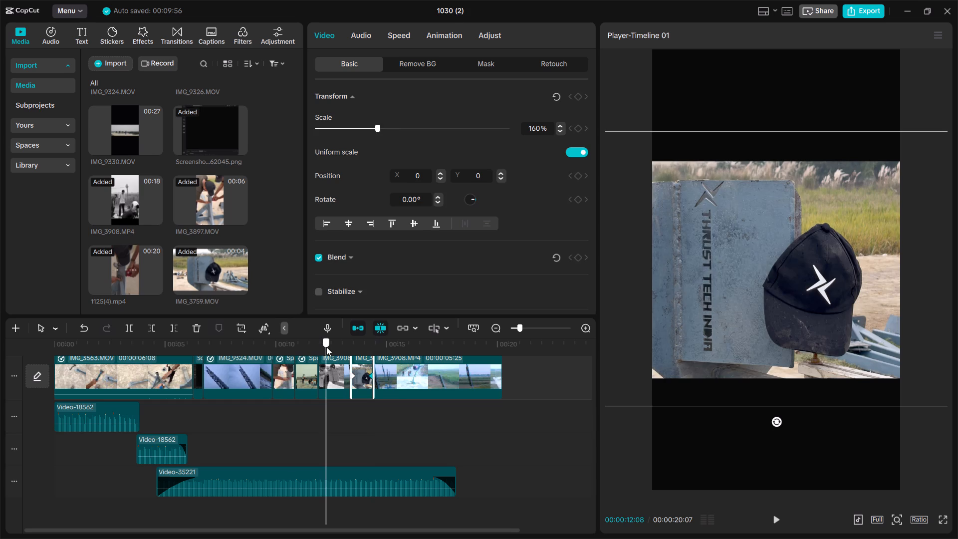
key(space)
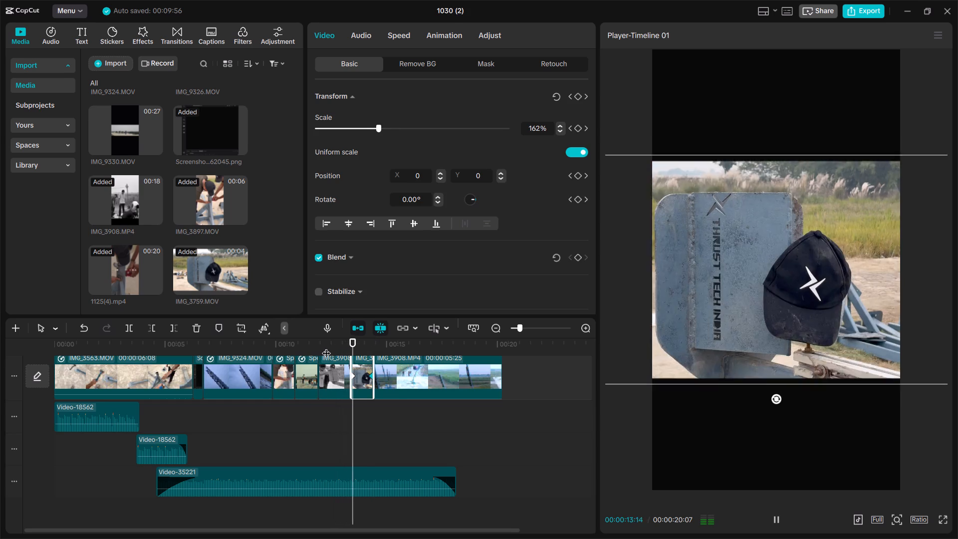
key(space)
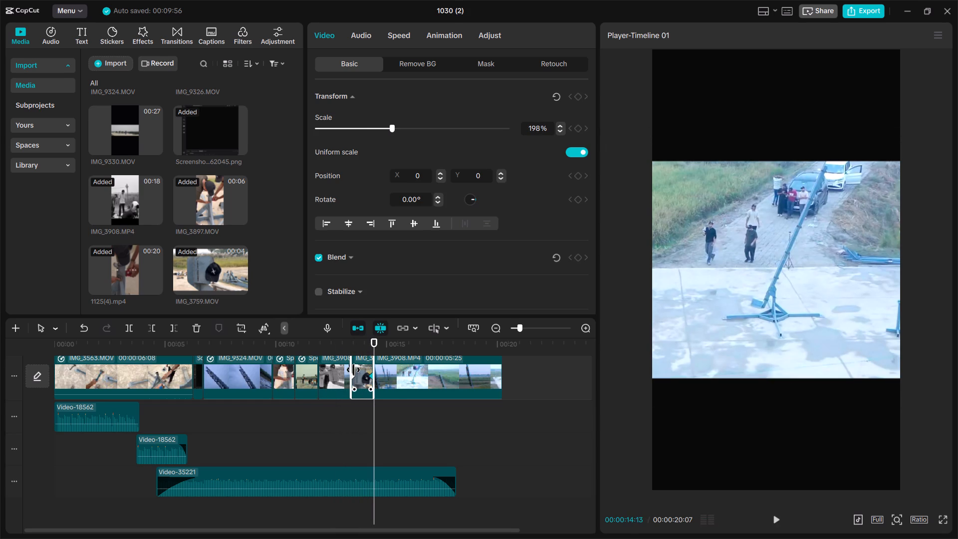
Apply Ease out to the start keyframe of IMG_3759 and play the timeline on to 00:00:17:21.
click(353, 375)
right_click(353, 375)
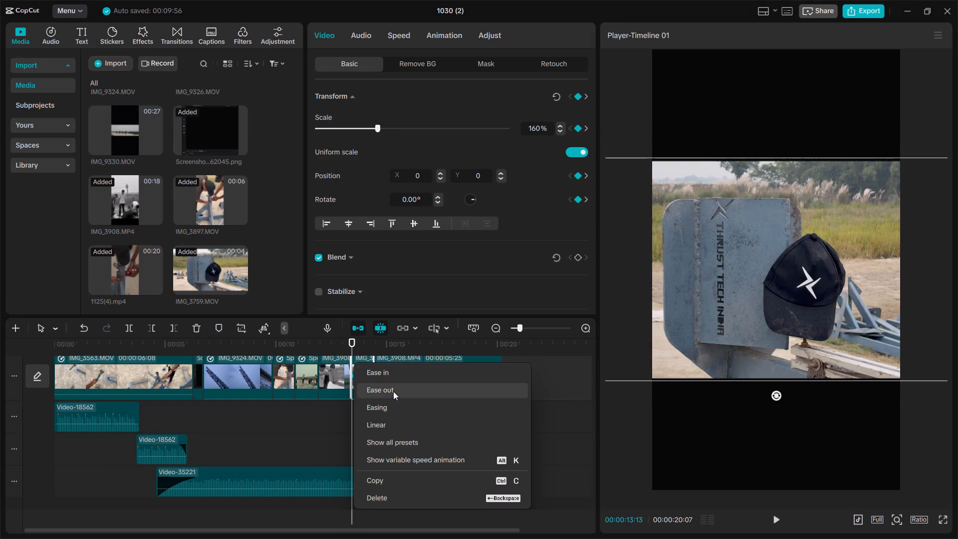
click(393, 393)
click(350, 351)
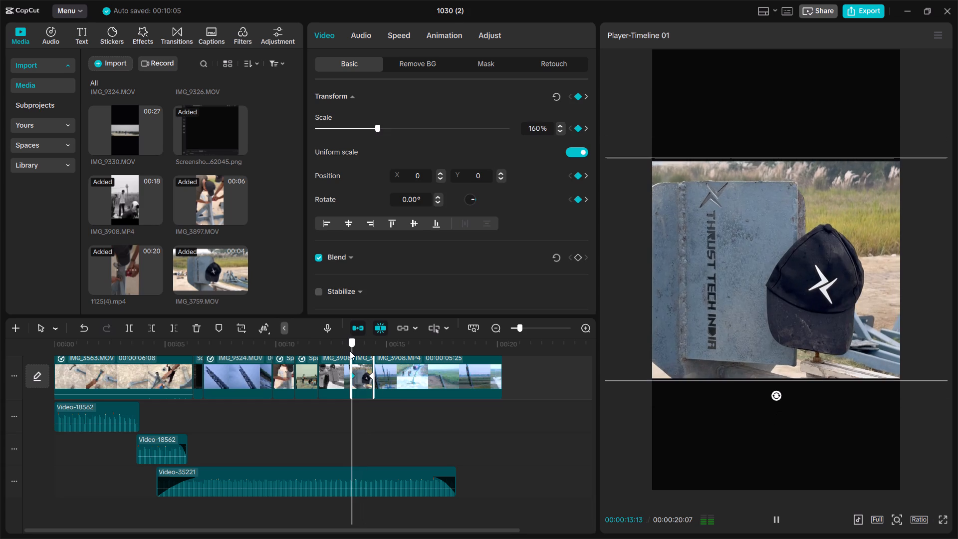
double_click(317, 345)
key(space)
key(space)
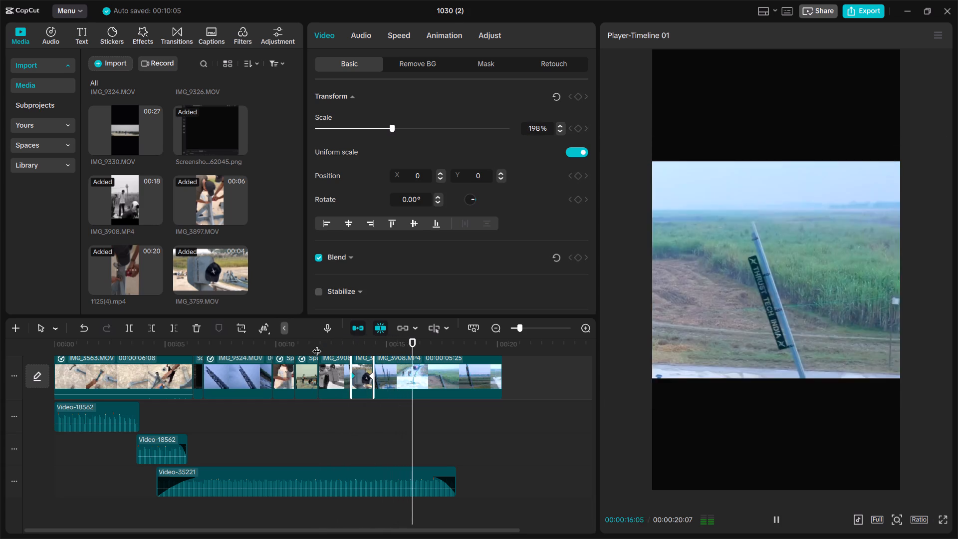
key(space)
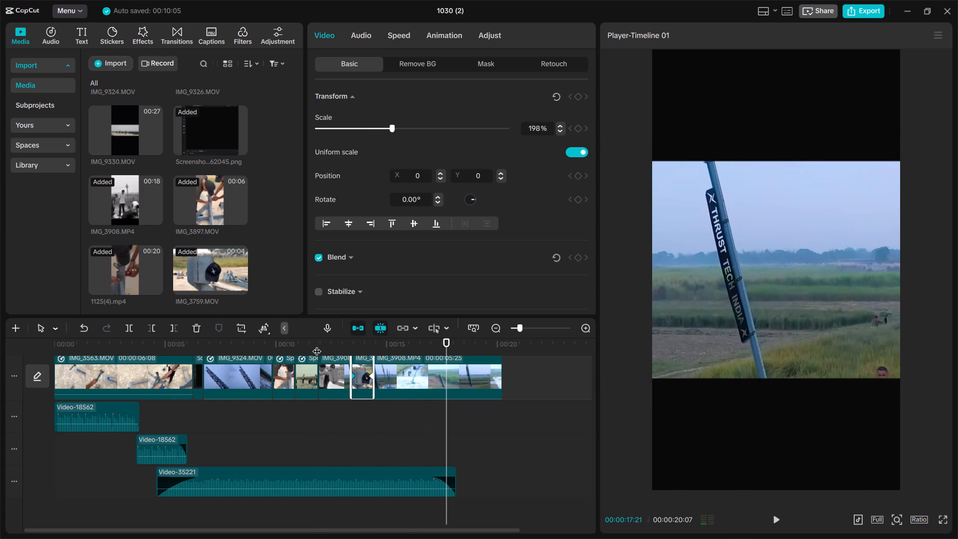
Trim the end of the last IMG_3908 clip to 00:00:18:06, in line with the end of the Video-35221 audio.
click(501, 371)
drag(500, 371, 455, 370)
Play the whole video from 00:00:00:00 in full screen, and return to the editor near the end.
click(209, 340)
drag(209, 340, 0, 367)
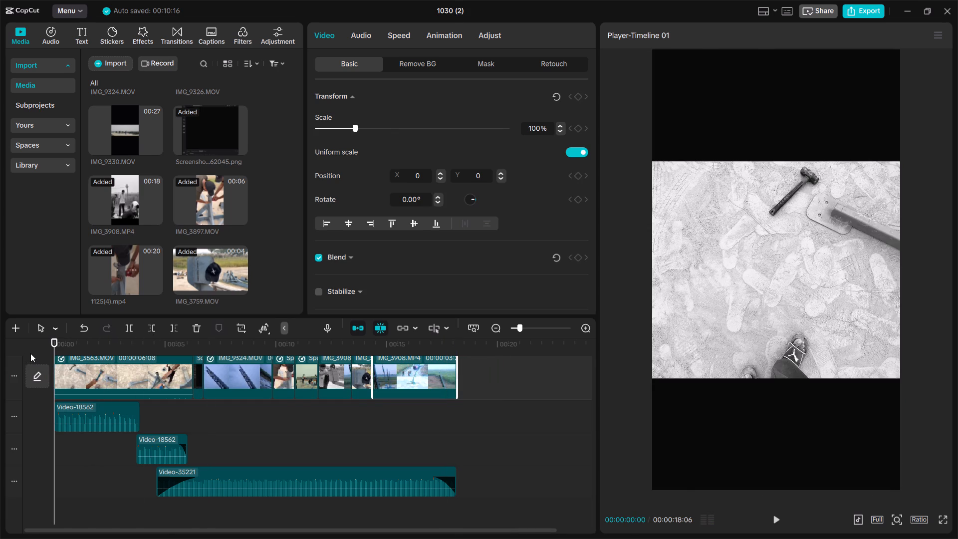
click(939, 520)
key(space)
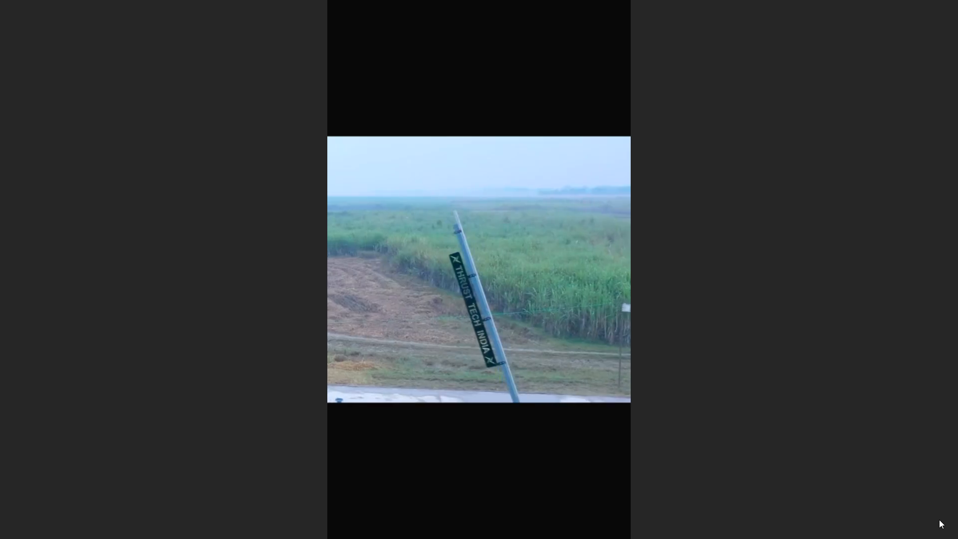
key(Escape)
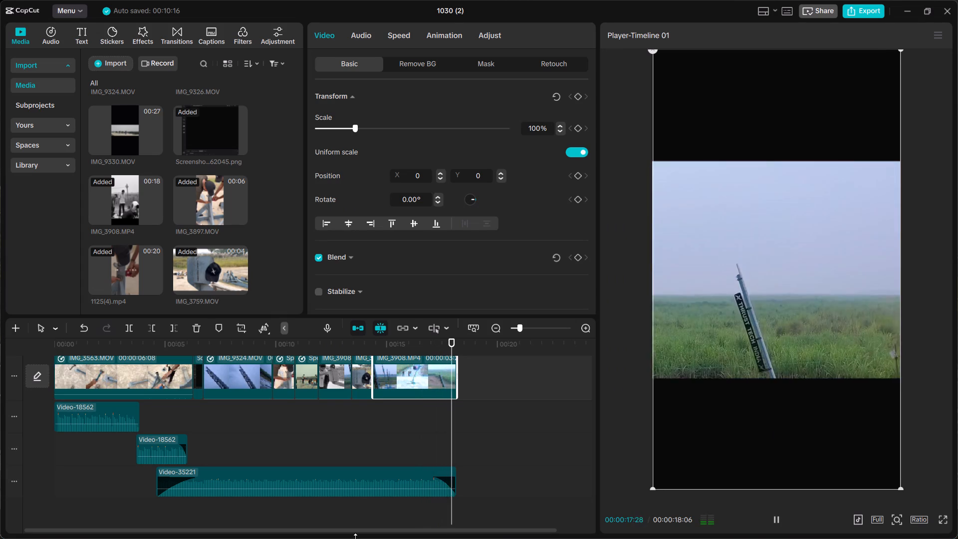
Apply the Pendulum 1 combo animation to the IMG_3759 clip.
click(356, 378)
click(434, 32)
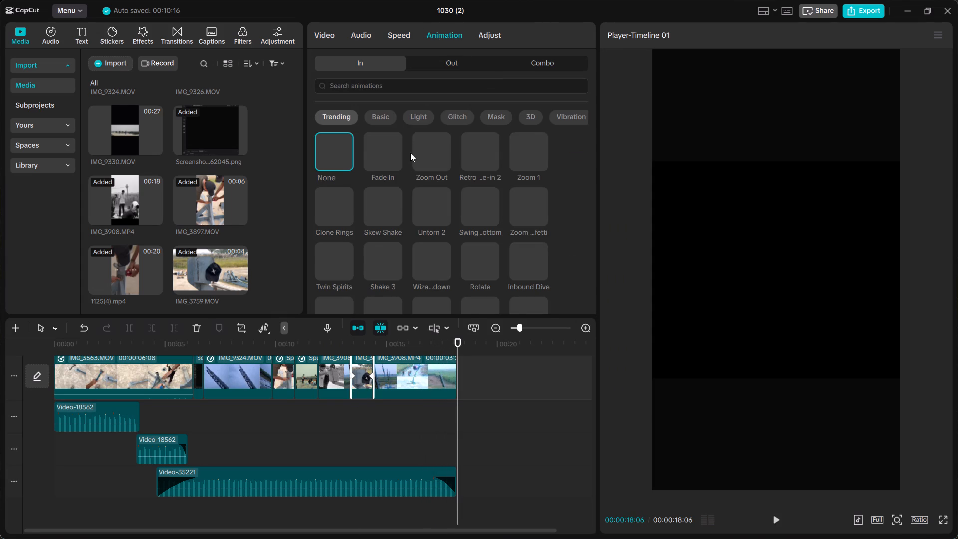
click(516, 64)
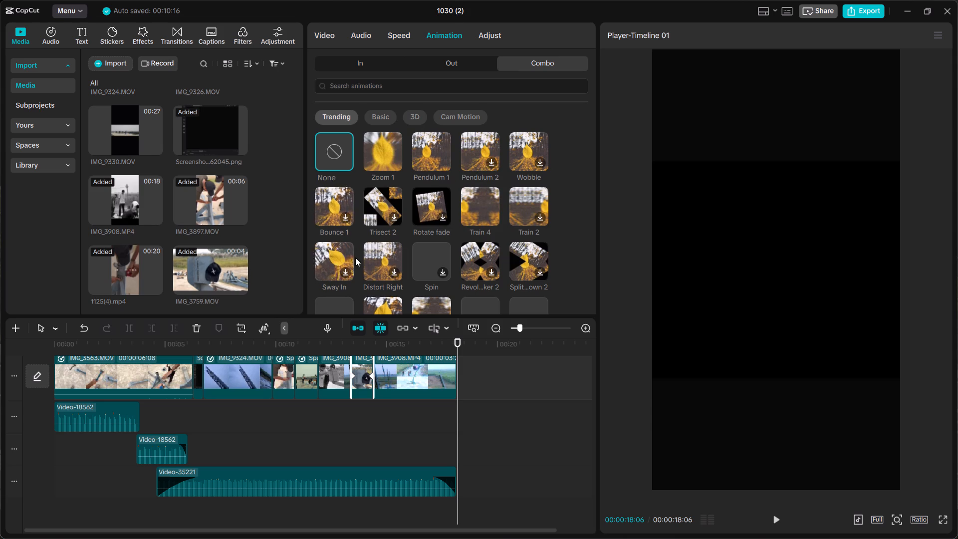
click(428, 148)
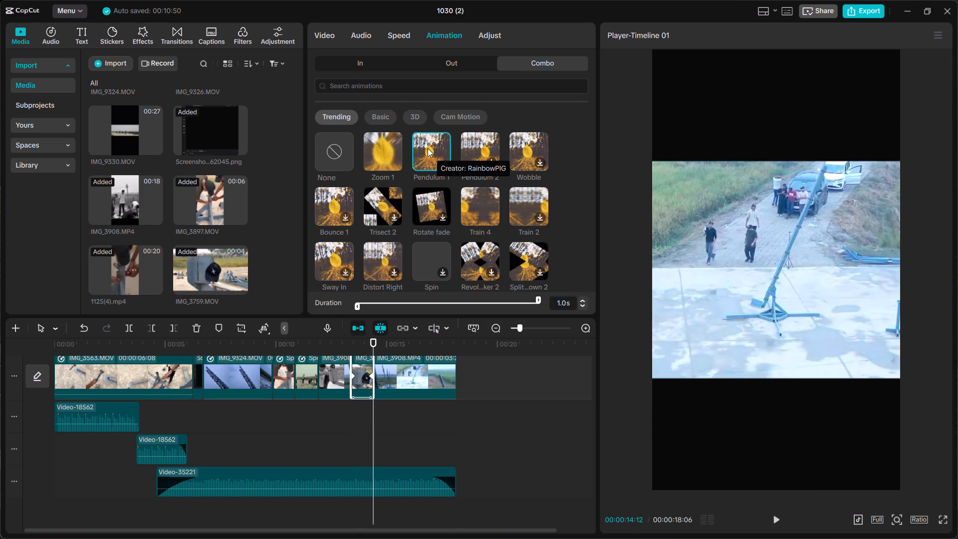
Apply the trending Zoom 2 combo animation to IMG_3759 and play the section from just before the clip.
scroll(394, 247, down, 1)
scroll(394, 247, up, 1)
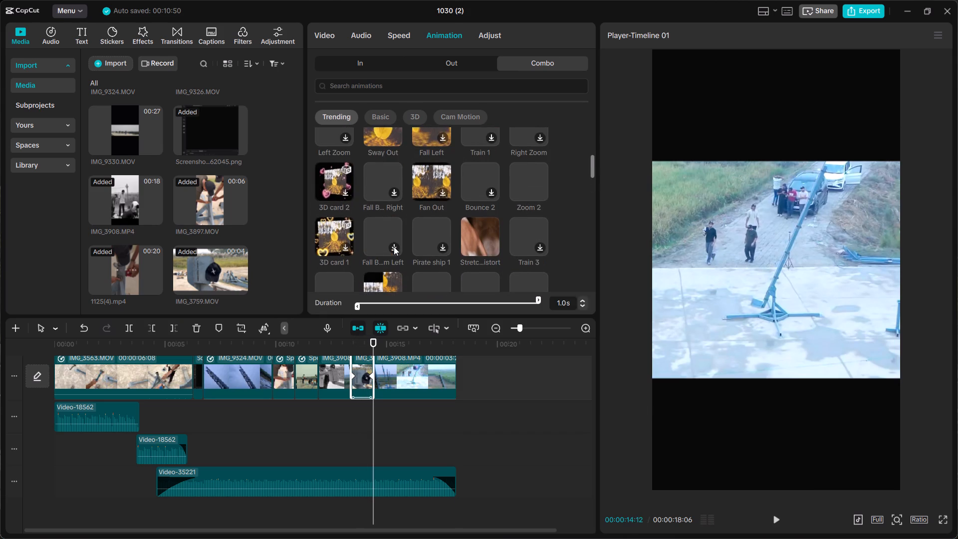
scroll(394, 247, up, 1)
scroll(394, 247, down, 1)
scroll(394, 247, up, 1)
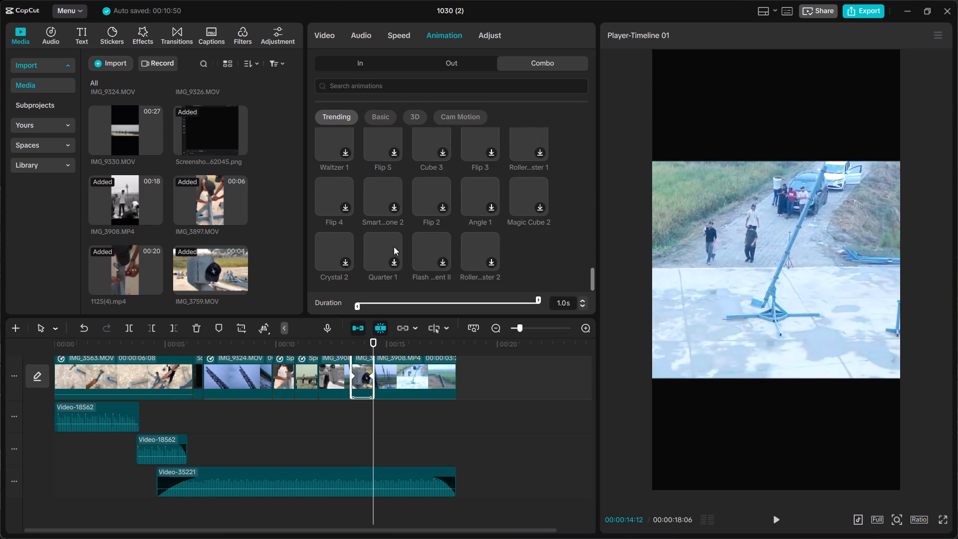
scroll(394, 247, up, 3)
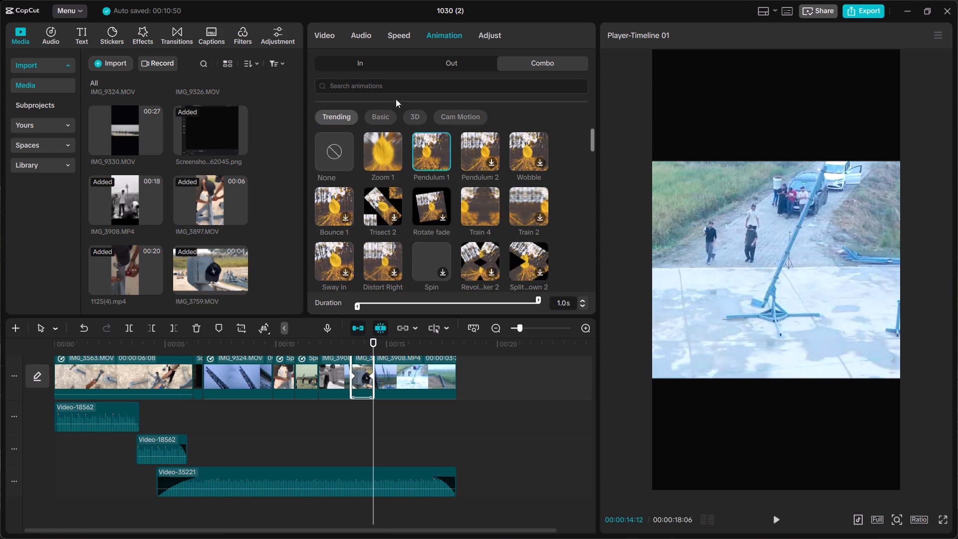
scroll(399, 257, down, 1)
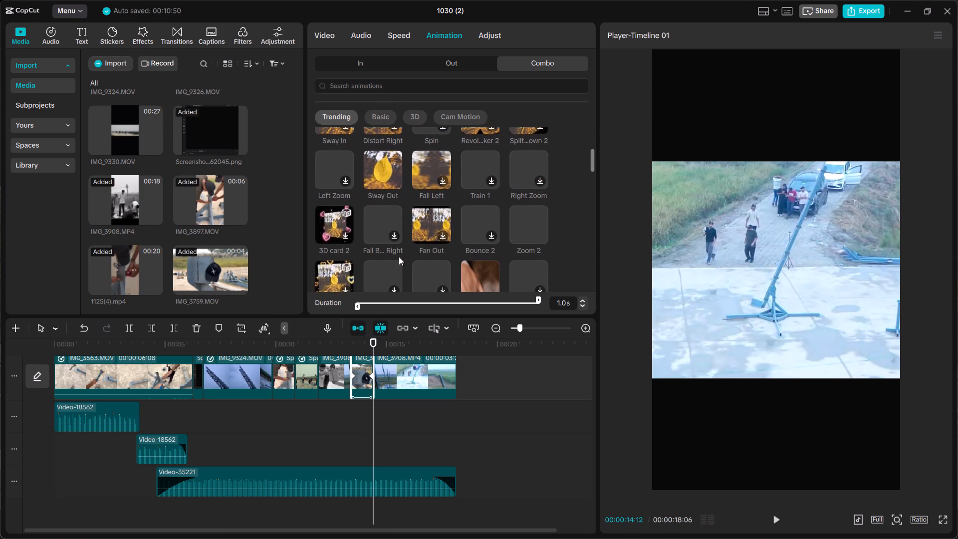
scroll(399, 257, down, 1)
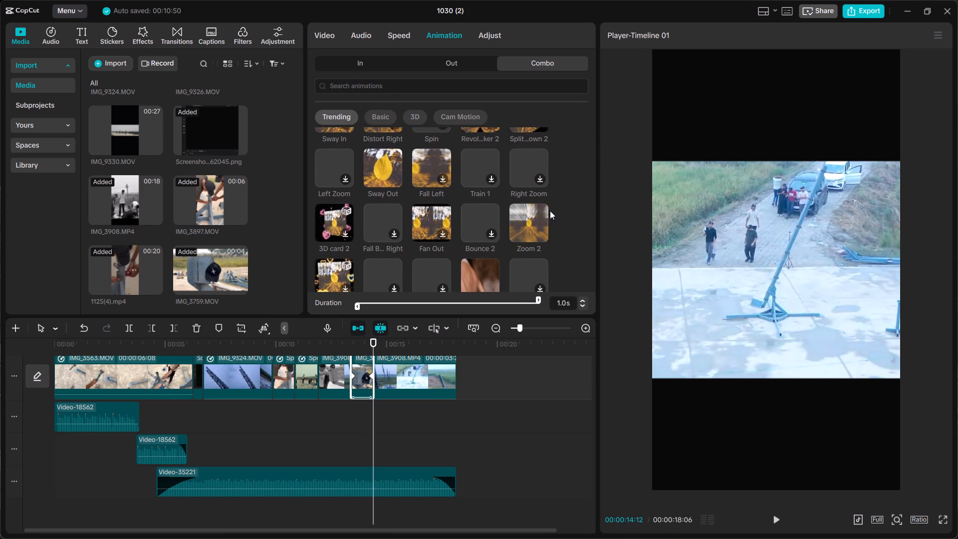
click(529, 215)
click(533, 228)
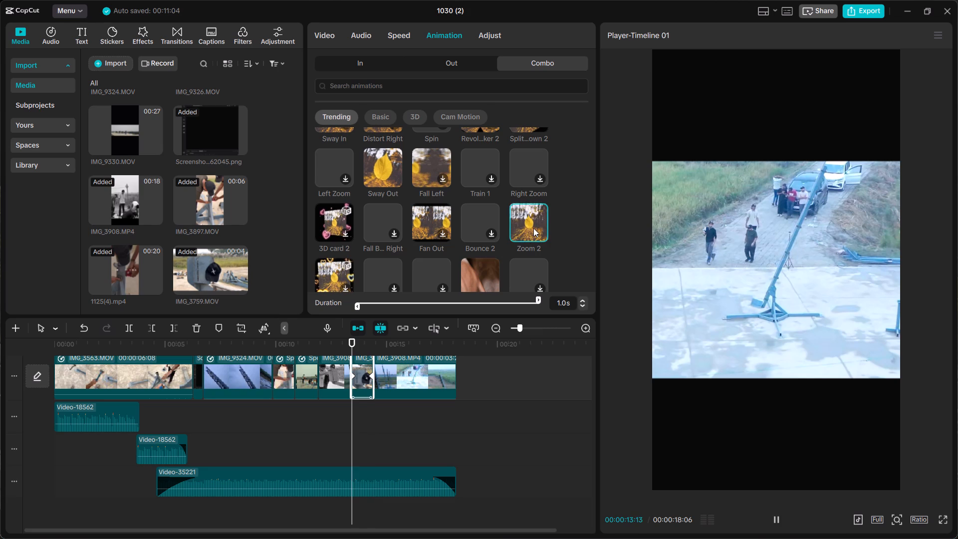
double_click(316, 348)
key(space)
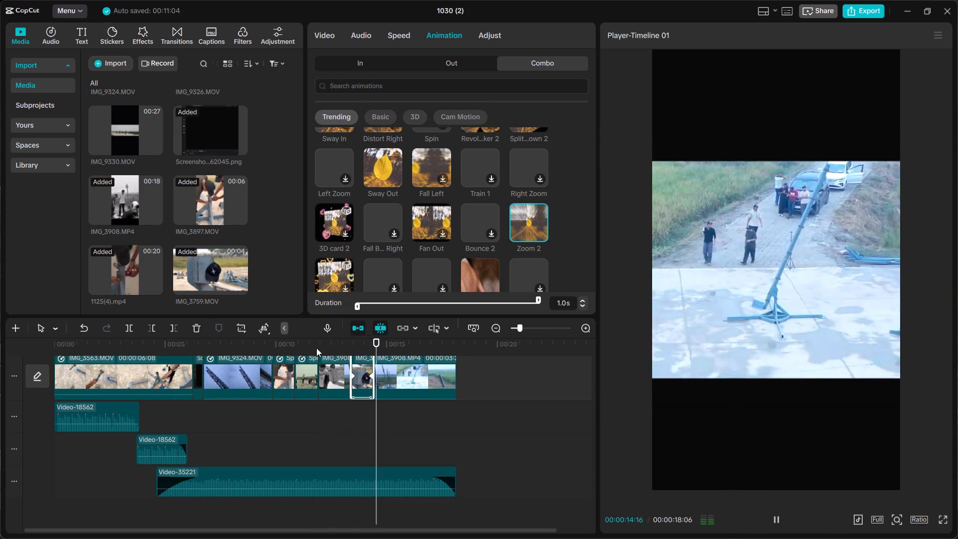
click(316, 348)
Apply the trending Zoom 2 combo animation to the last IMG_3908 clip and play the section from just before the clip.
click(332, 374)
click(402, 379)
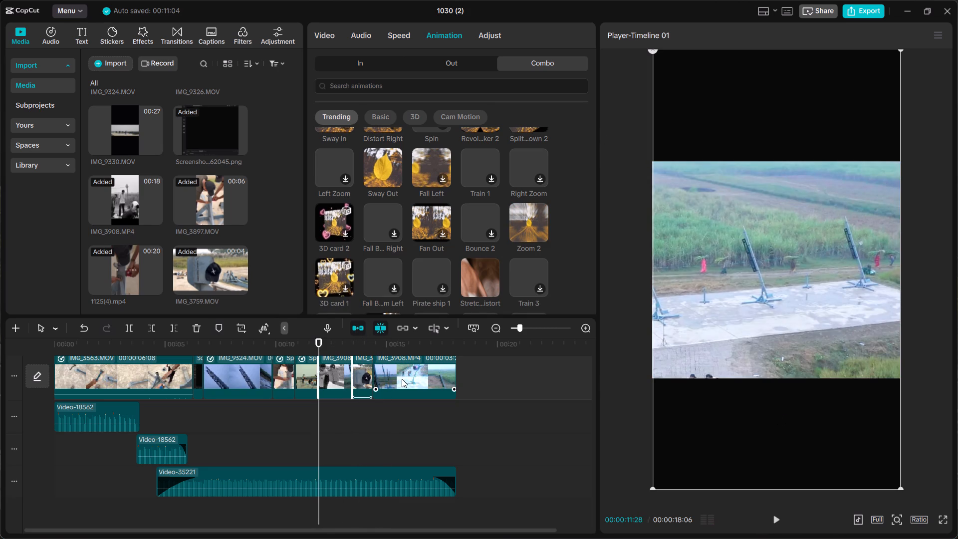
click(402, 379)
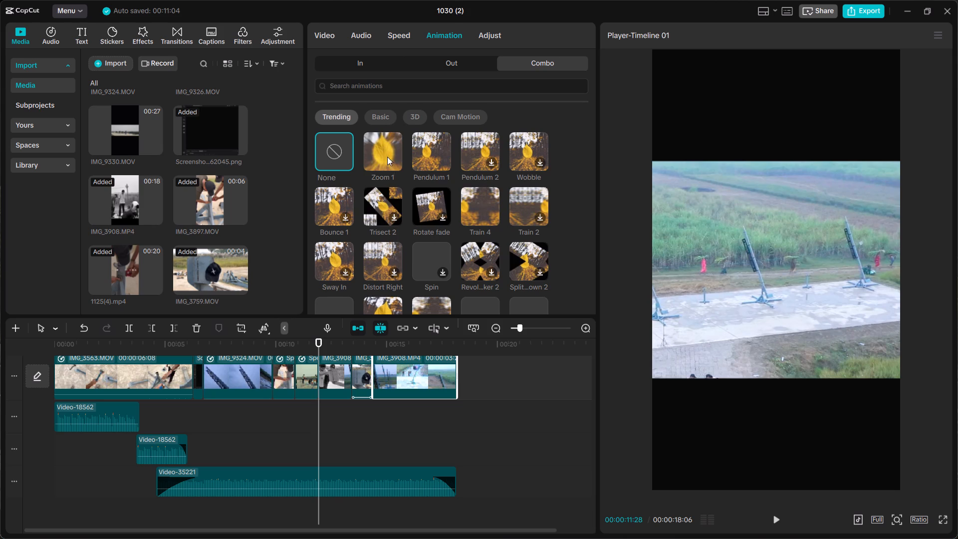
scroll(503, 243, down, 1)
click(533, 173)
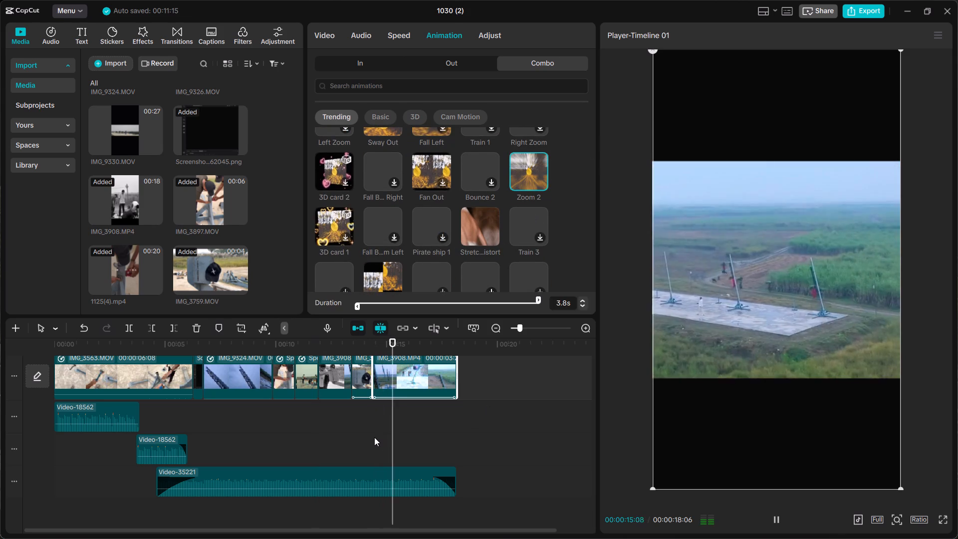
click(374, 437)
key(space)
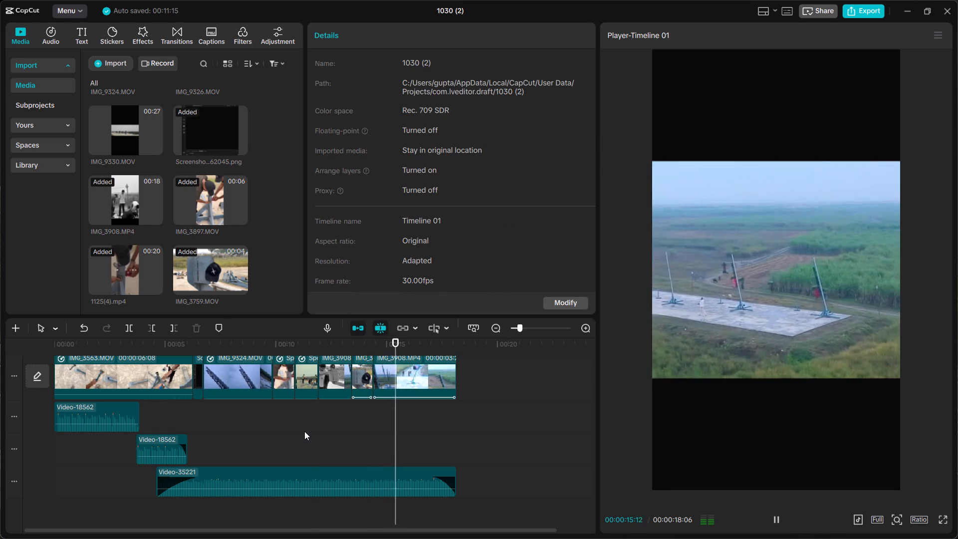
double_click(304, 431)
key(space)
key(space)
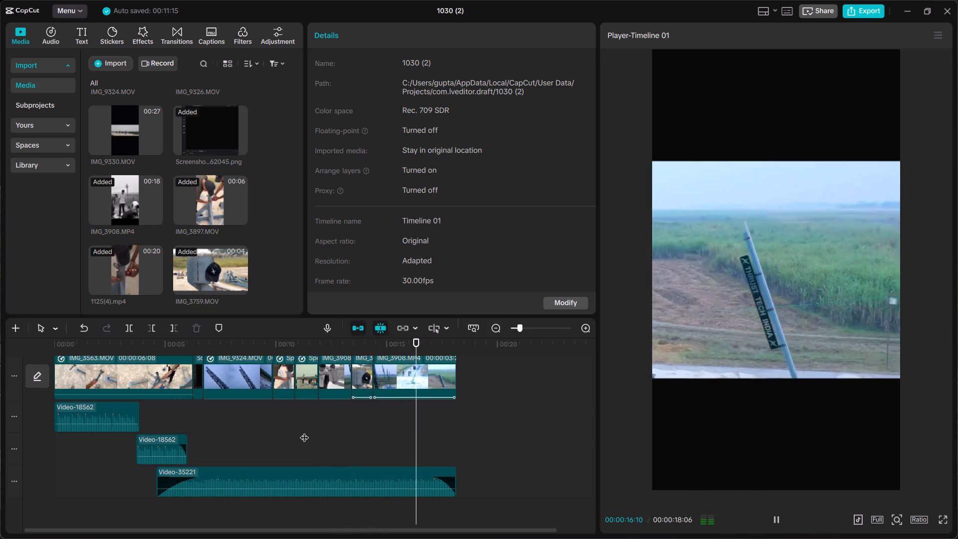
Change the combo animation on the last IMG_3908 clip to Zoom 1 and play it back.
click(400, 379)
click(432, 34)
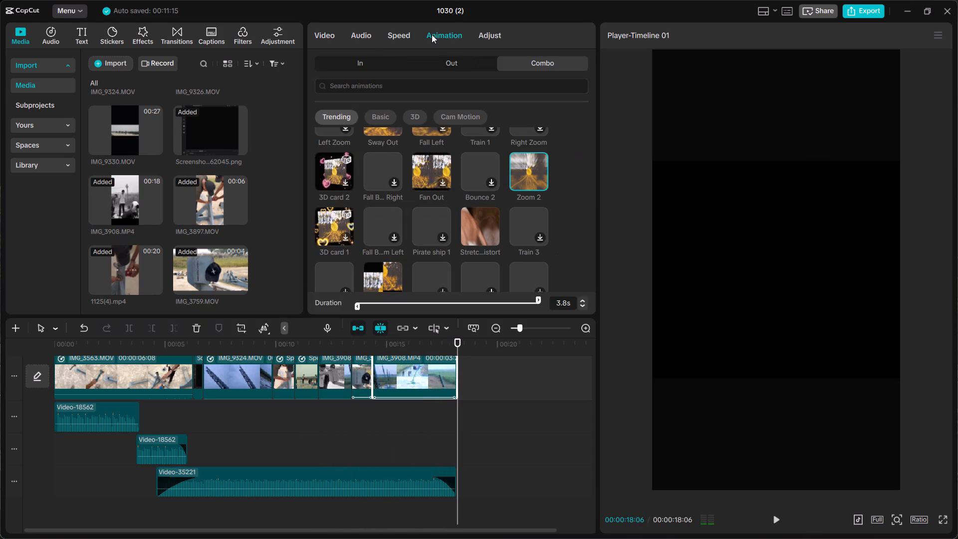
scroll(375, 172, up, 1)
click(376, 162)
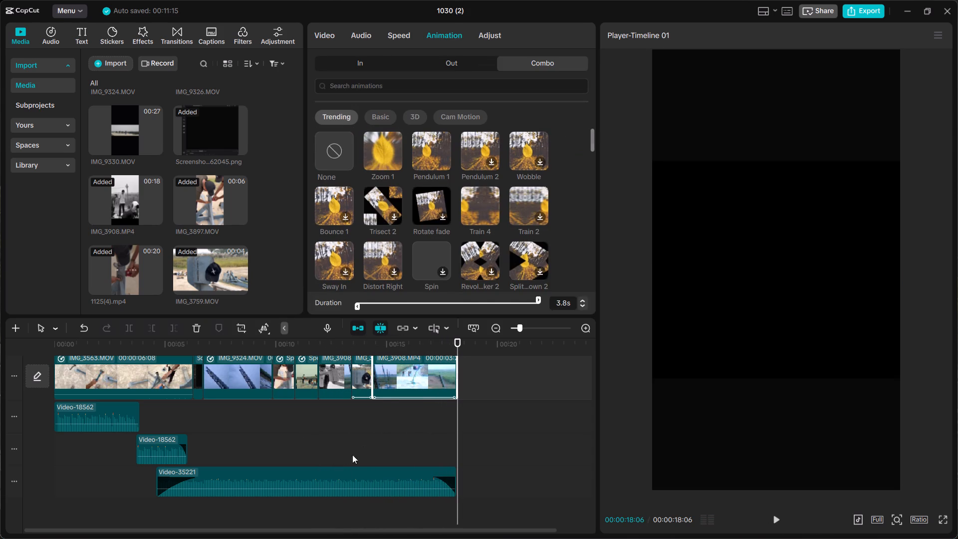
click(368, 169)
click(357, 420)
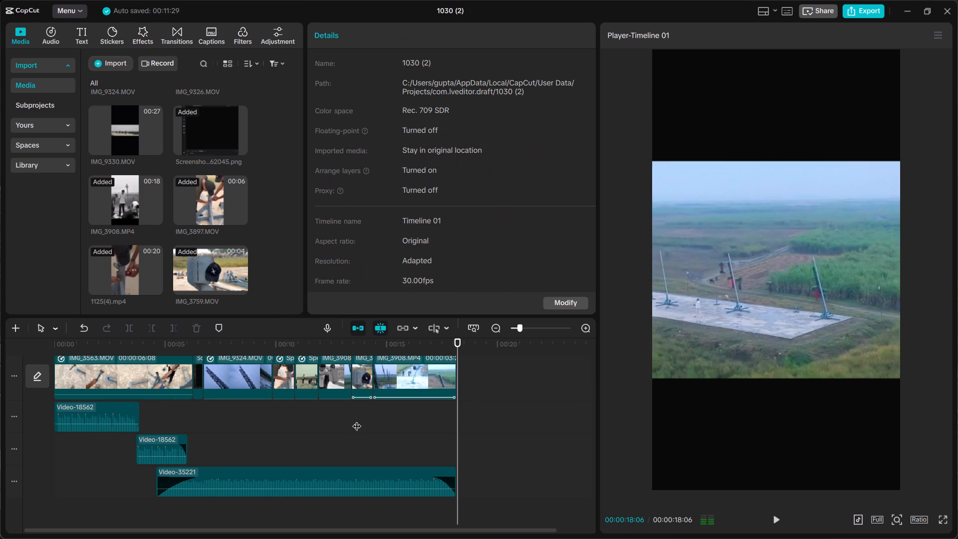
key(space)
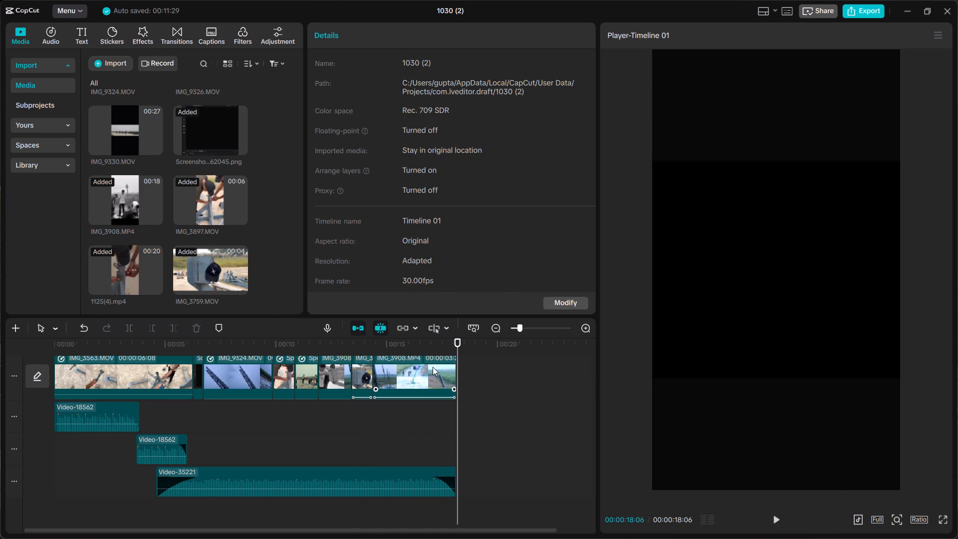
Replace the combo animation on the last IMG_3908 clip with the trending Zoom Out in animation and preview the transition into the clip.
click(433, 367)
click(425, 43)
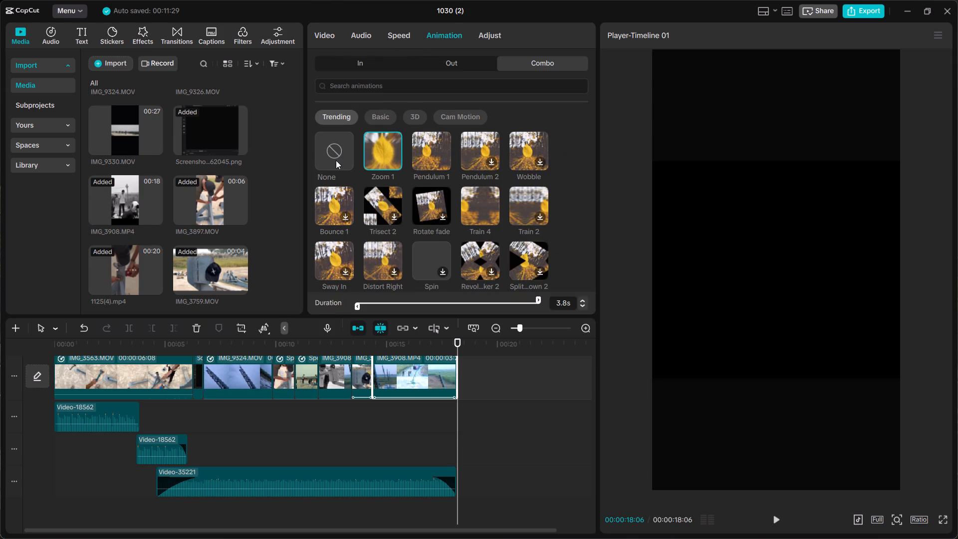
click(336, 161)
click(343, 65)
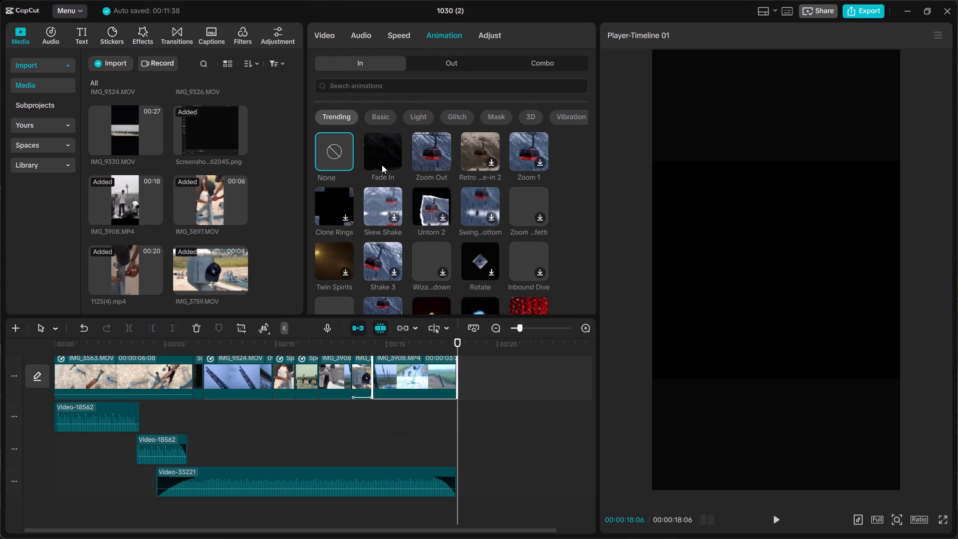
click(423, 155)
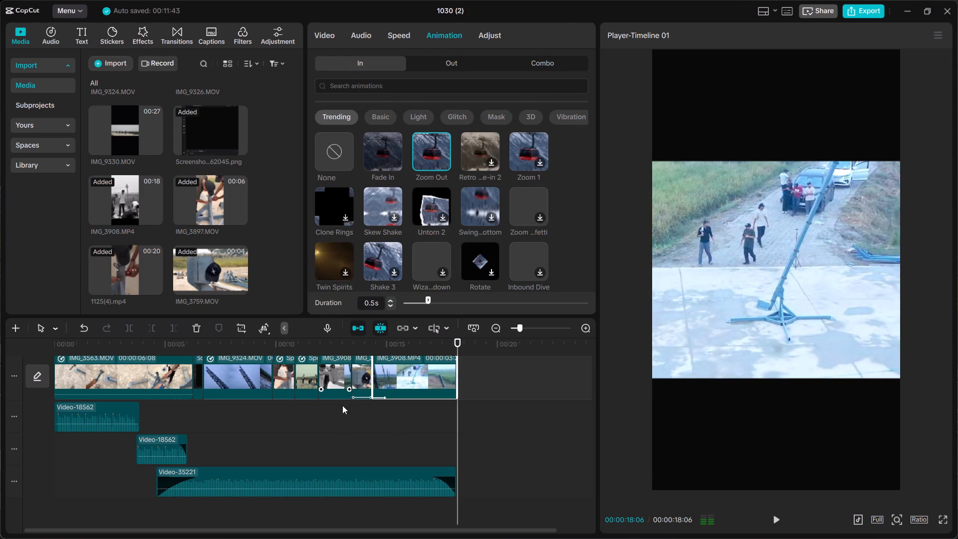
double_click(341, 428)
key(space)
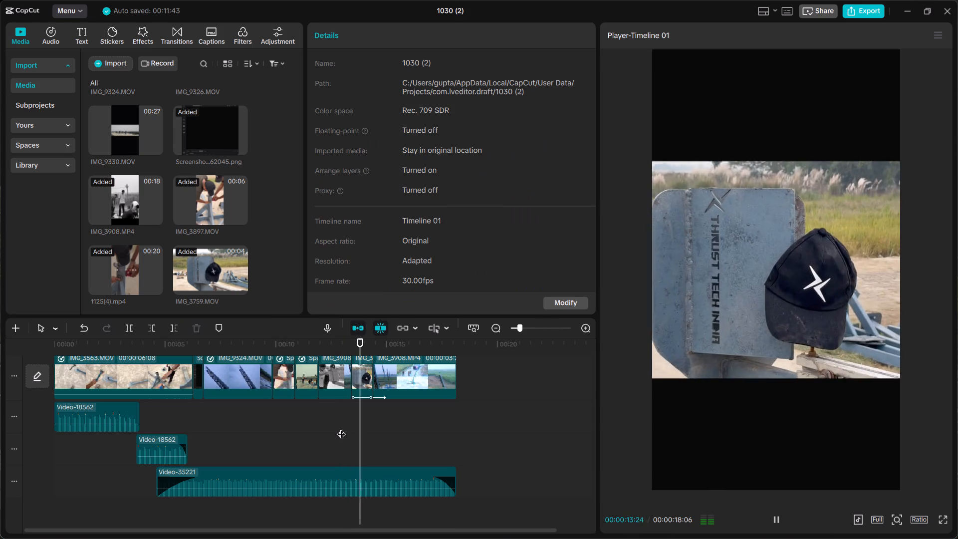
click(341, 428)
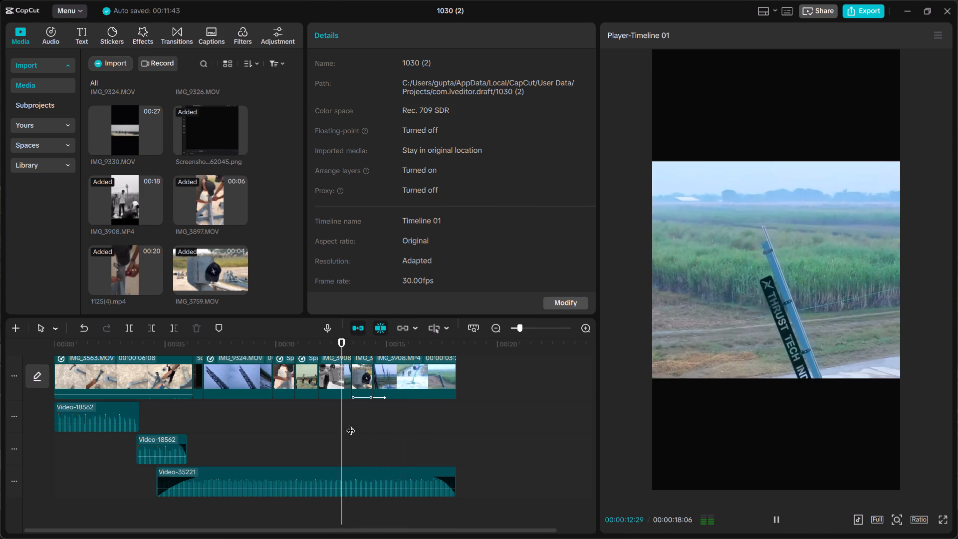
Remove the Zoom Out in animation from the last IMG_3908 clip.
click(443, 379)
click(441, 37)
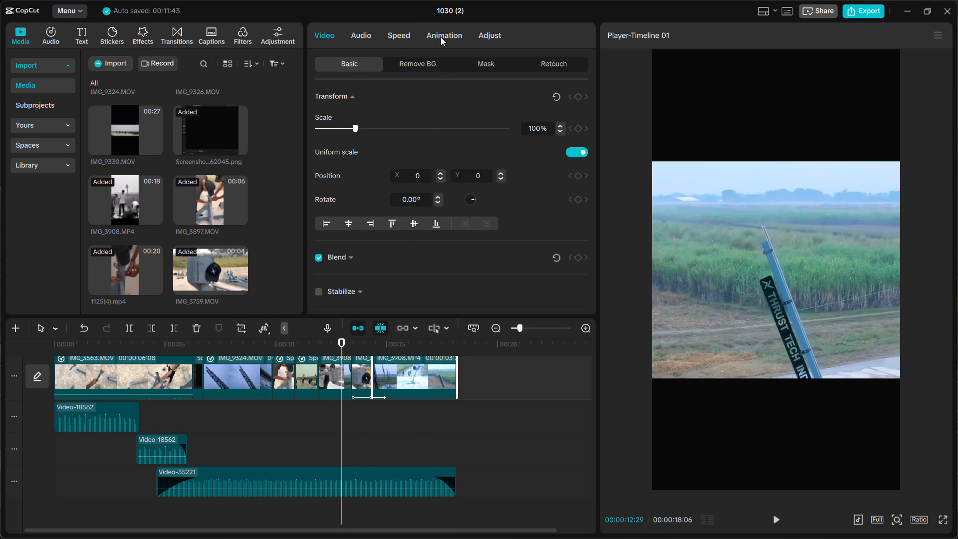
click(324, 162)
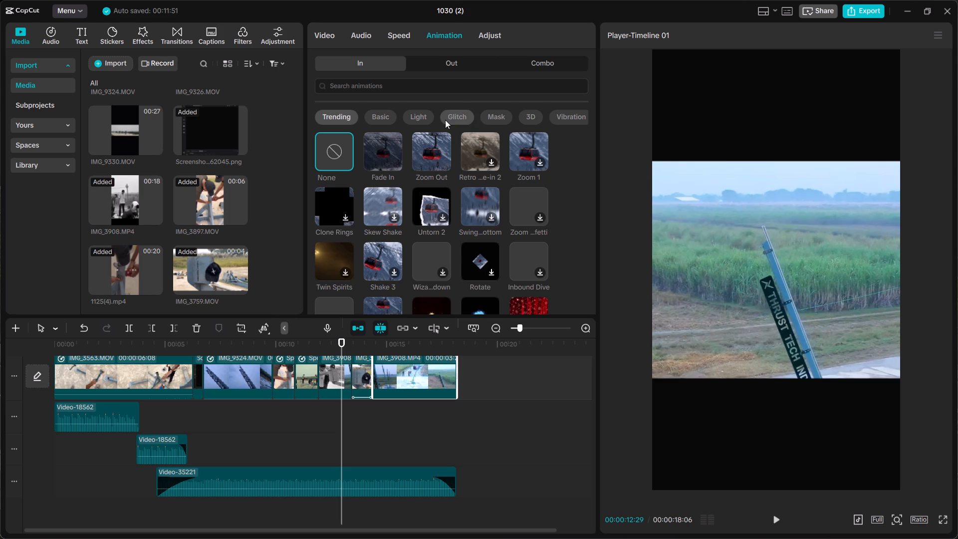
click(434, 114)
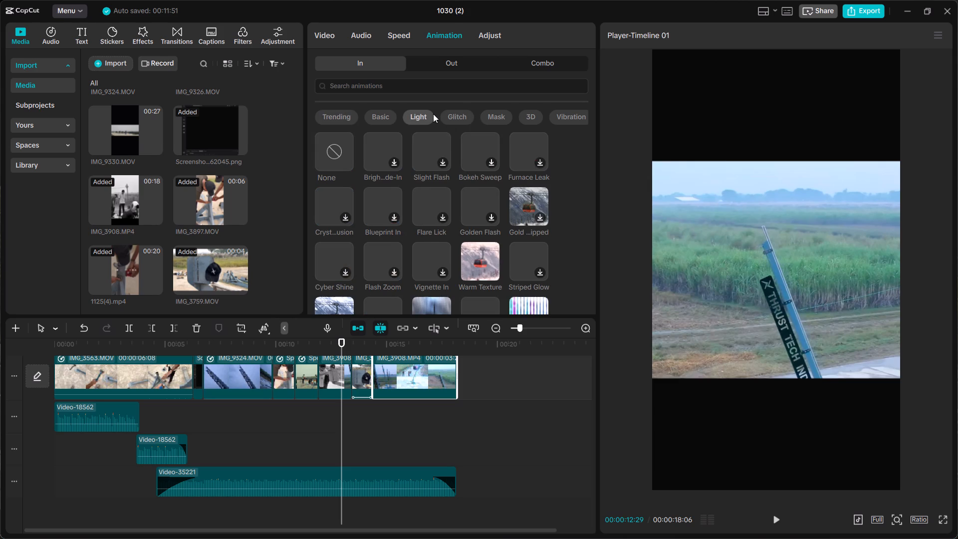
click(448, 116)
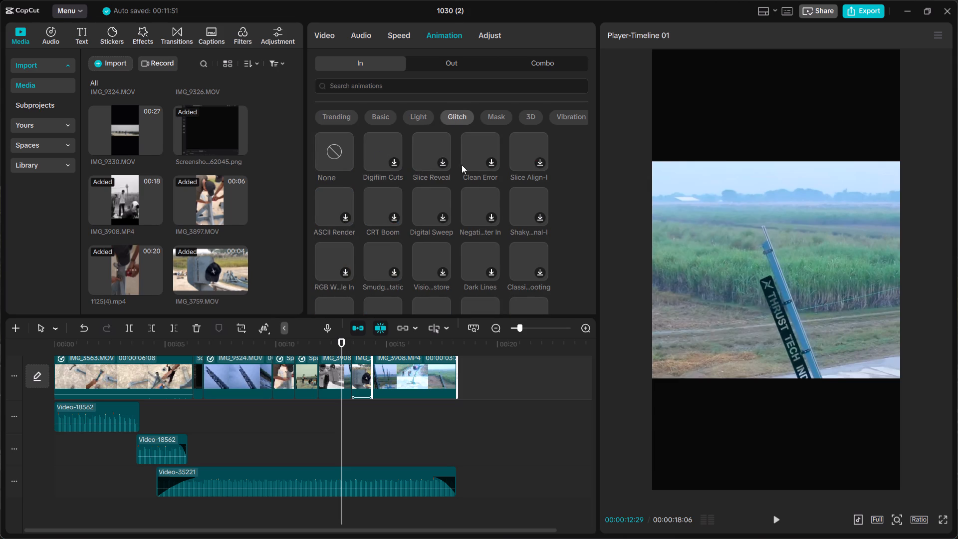
Play the video from about 00:00:05 to the end, and replay it from the start, pausing at 00:00:10:22.
double_click(305, 425)
drag(305, 425, 292, 425)
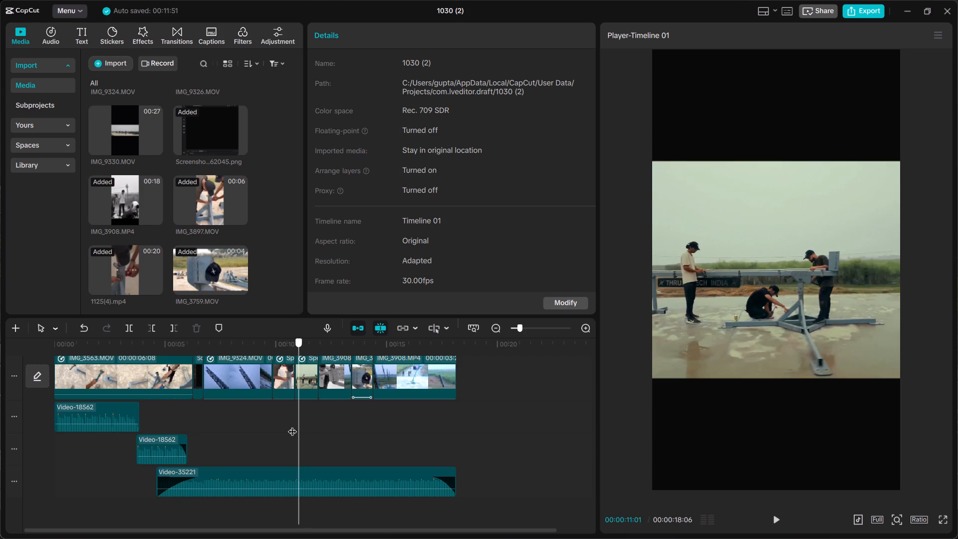
drag(292, 425, 168, 419)
key(space)
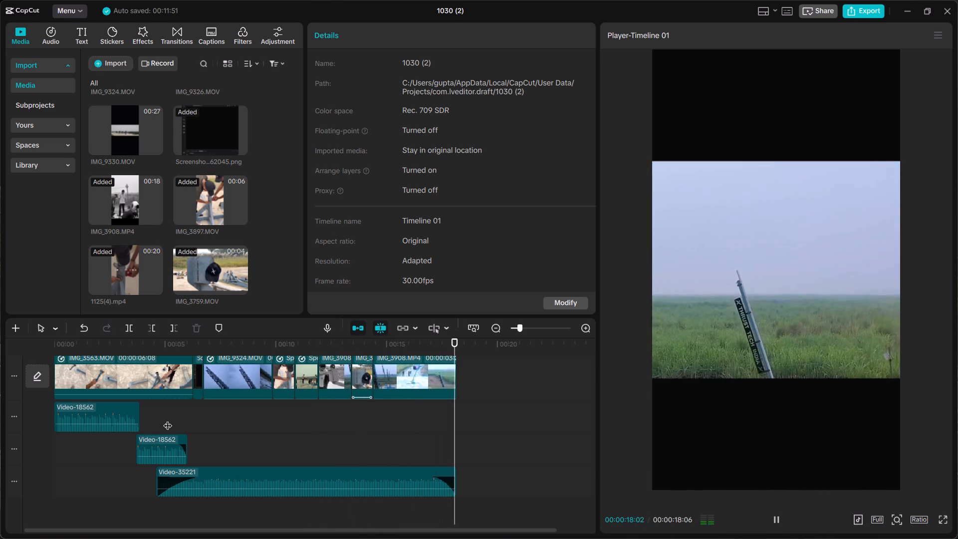
key(space)
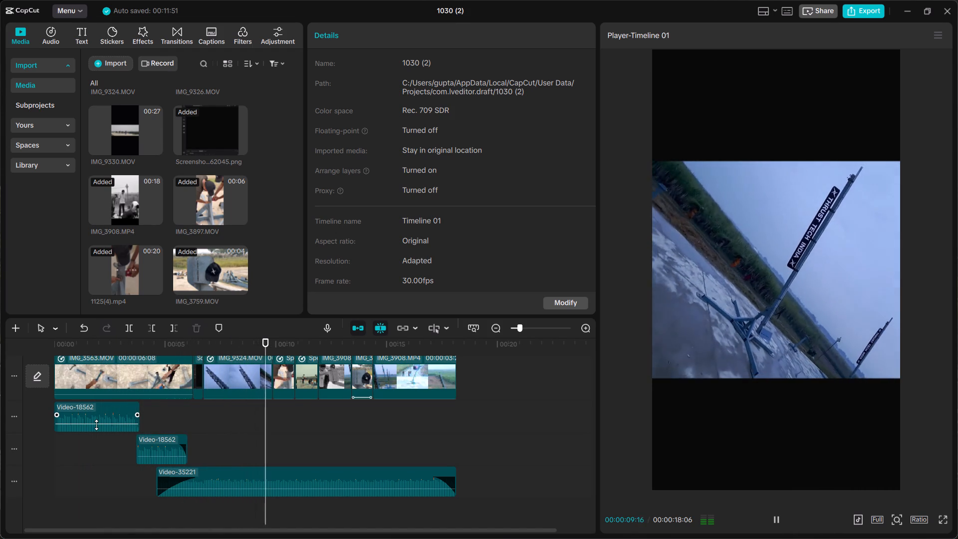
key(space)
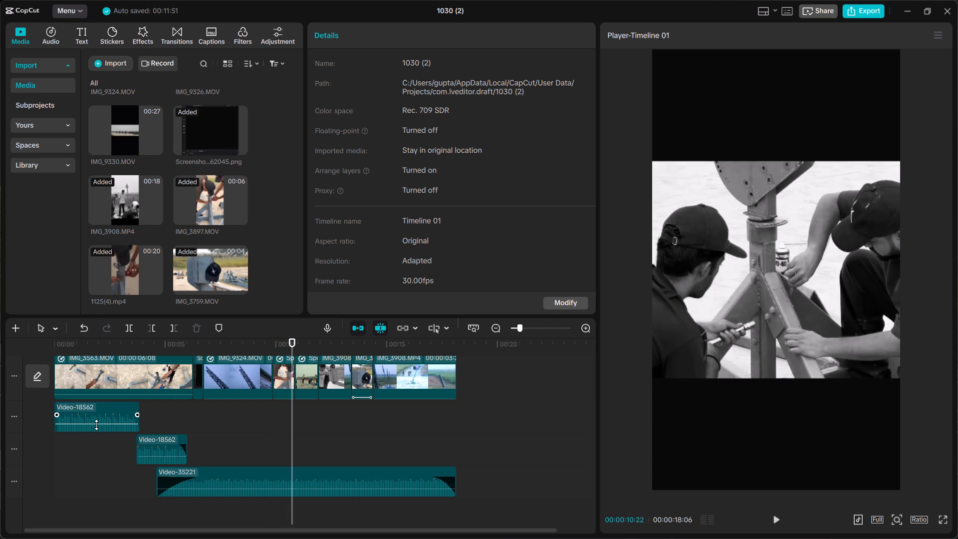